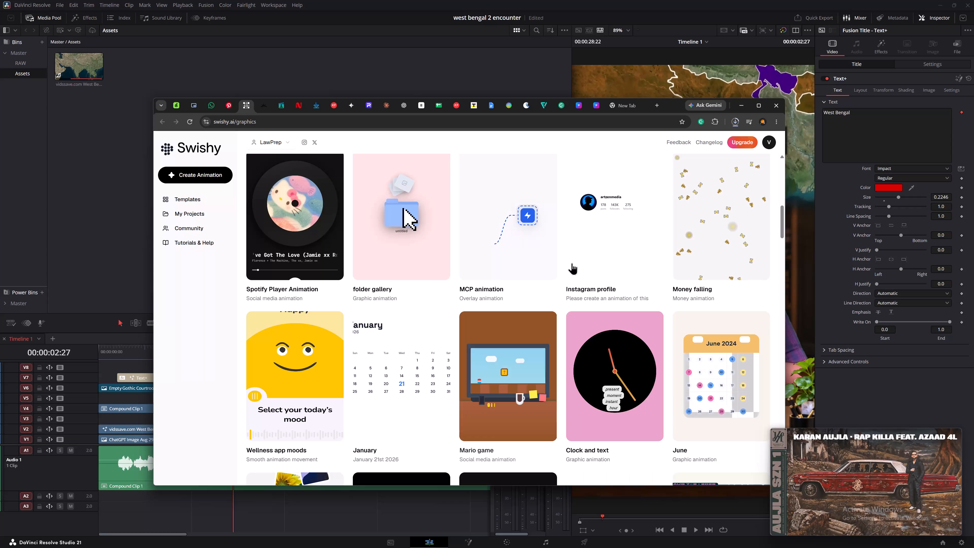
Browse the Swishy graphics templates for a suitable animation style.
scroll(536, 283, "down", 1)
scroll(564, 293, "down", 1)
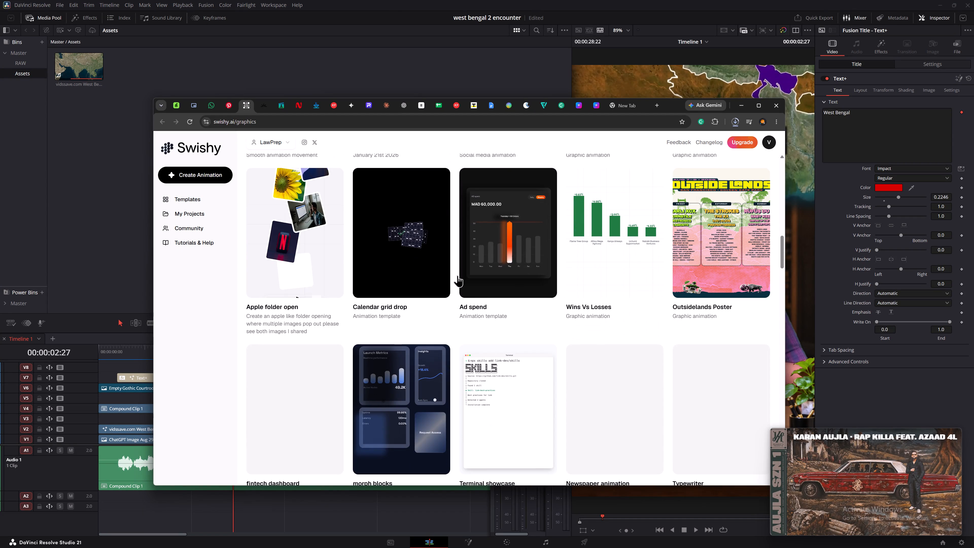
scroll(328, 219, "down", 1)
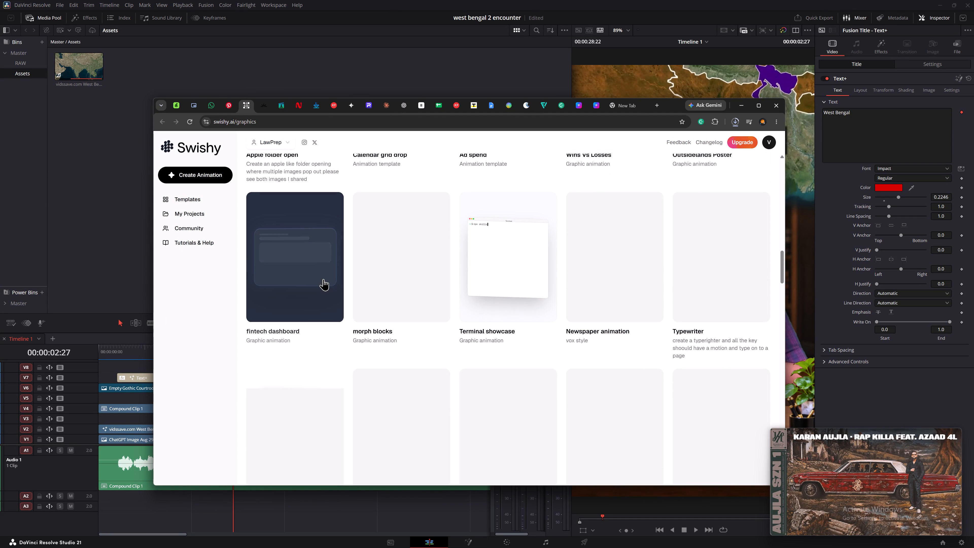
scroll(418, 278, "down", 1)
scroll(499, 293, "down", 1)
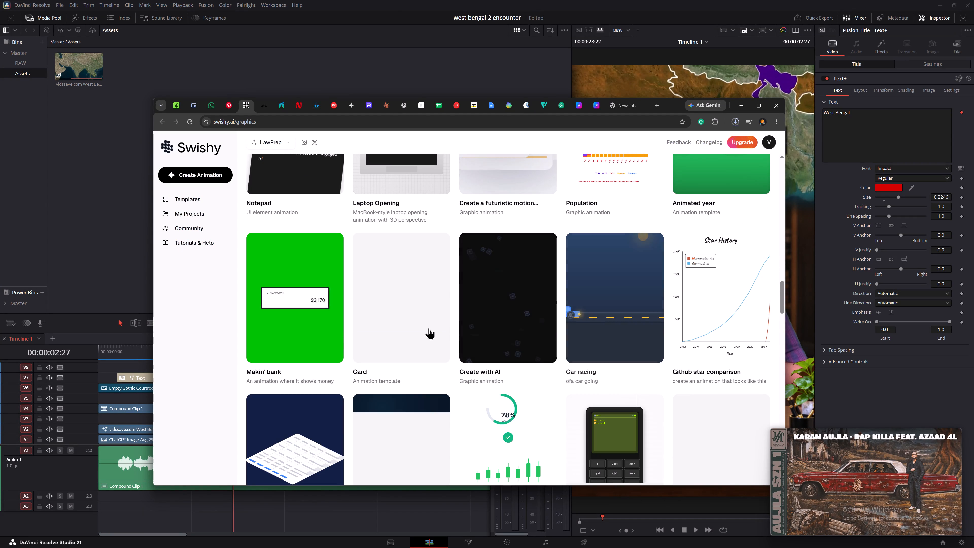
scroll(334, 328, "down", 1)
scroll(462, 346, "down", 1)
left_click(109, 246)
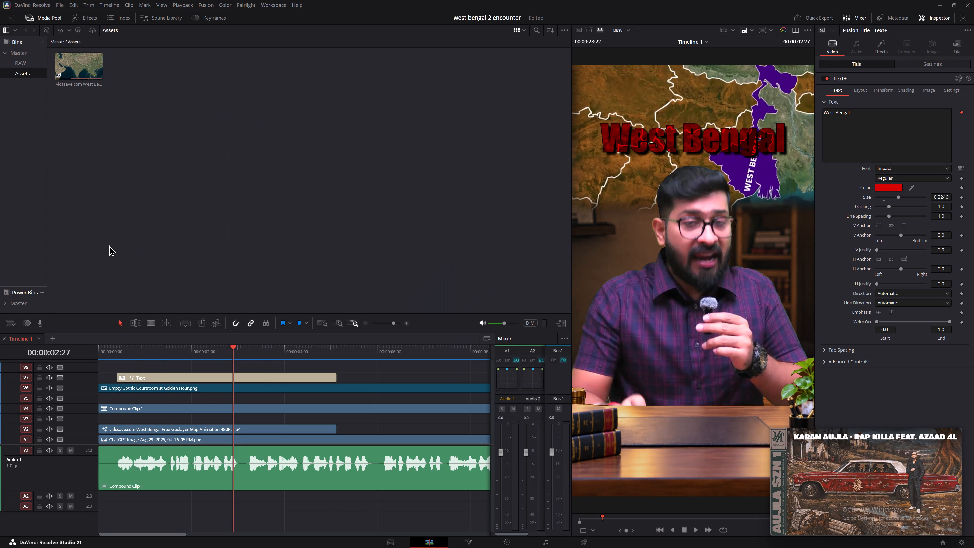
key("alt+Tab")
left_click(346, 287, "alt")
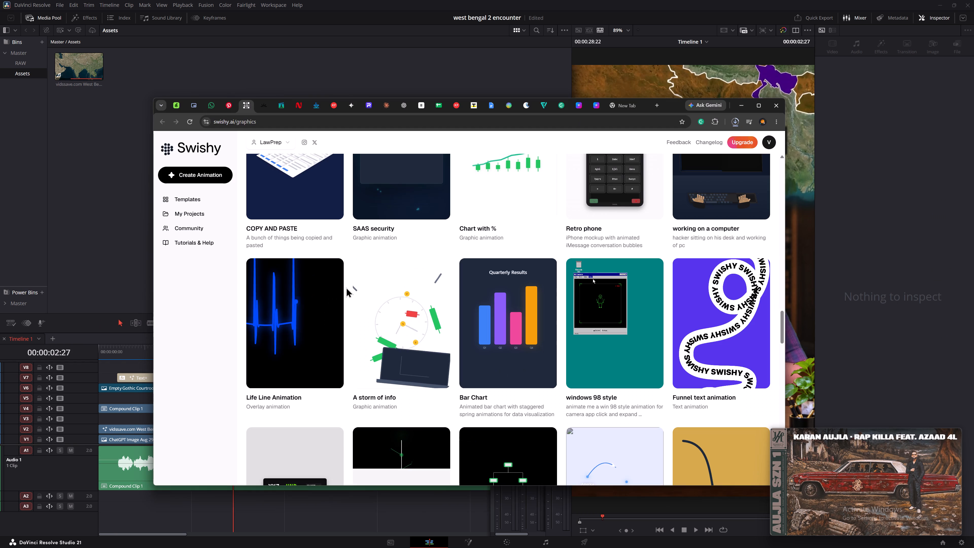
Extract the downloaded fire-cinematic-titles zip archive within the Pluggin Store folder of ASSET storege.
left_click(730, 124)
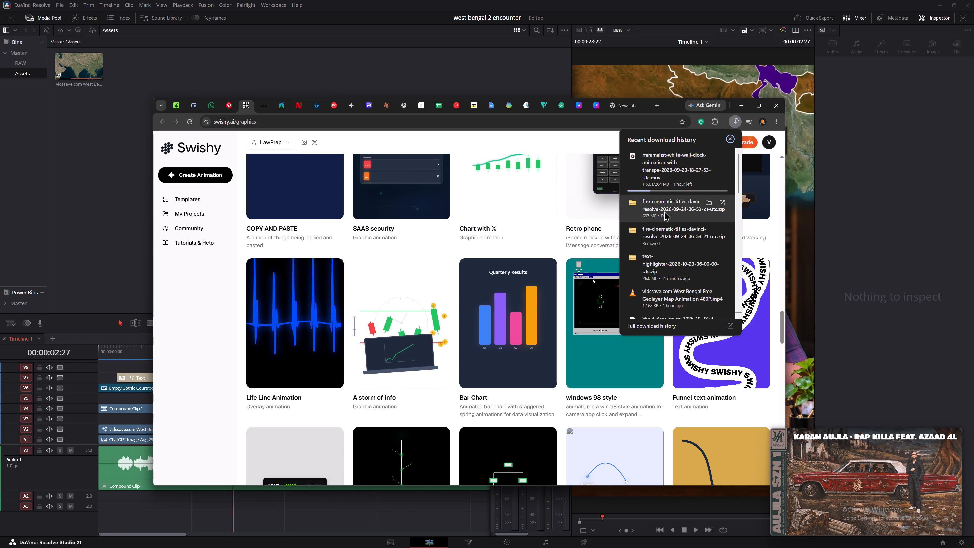
left_click(720, 202)
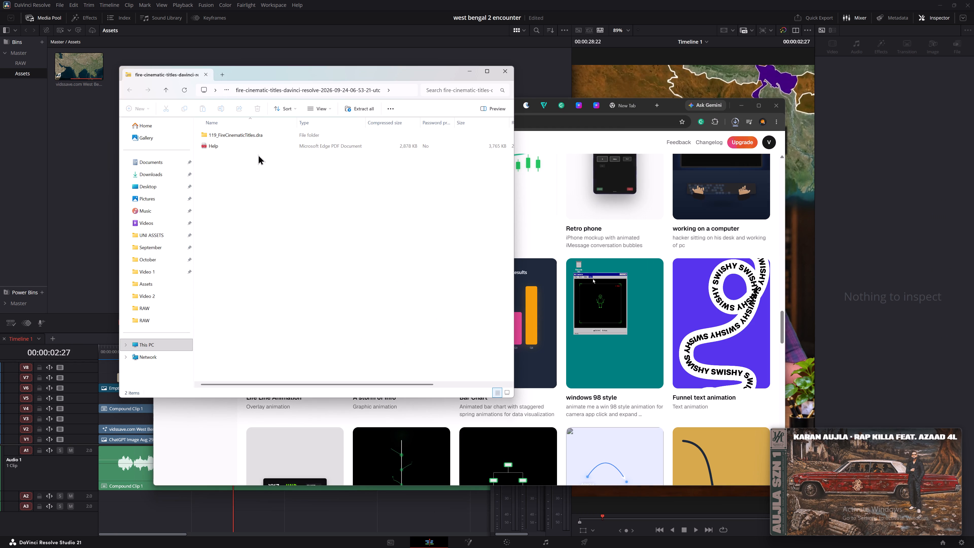
left_click_drag(514, 120, 753, 119)
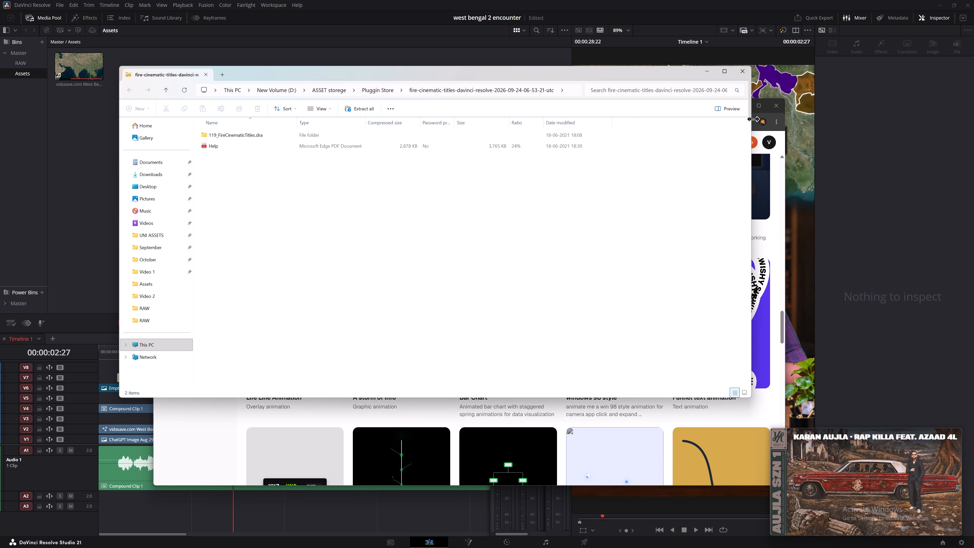
left_click_drag(753, 119, 762, 119)
left_click(329, 87)
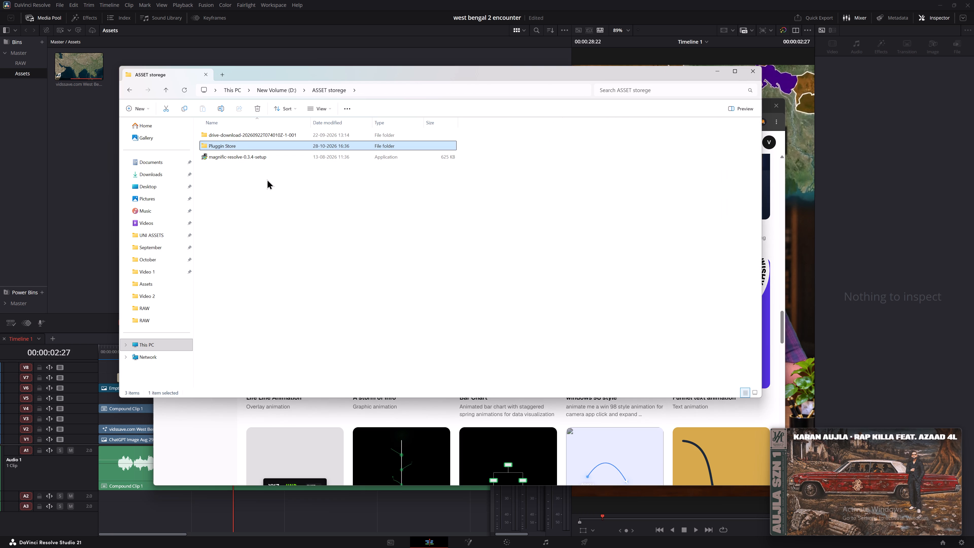
double_click(241, 144)
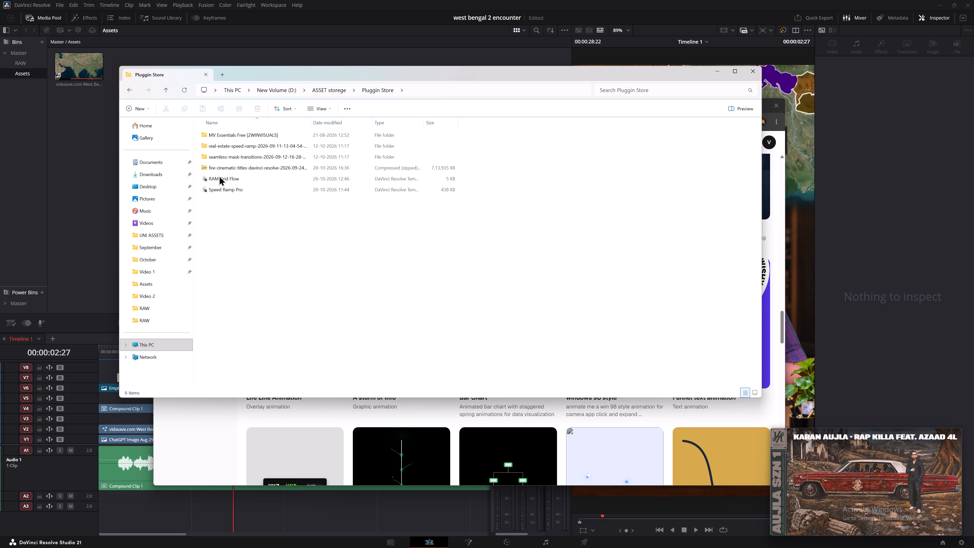
left_click(251, 167)
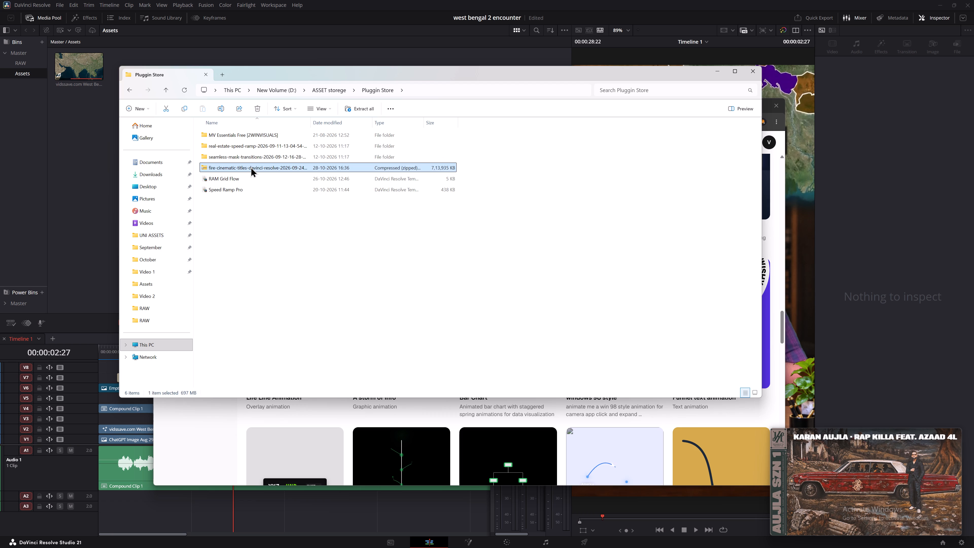
left_click(350, 105)
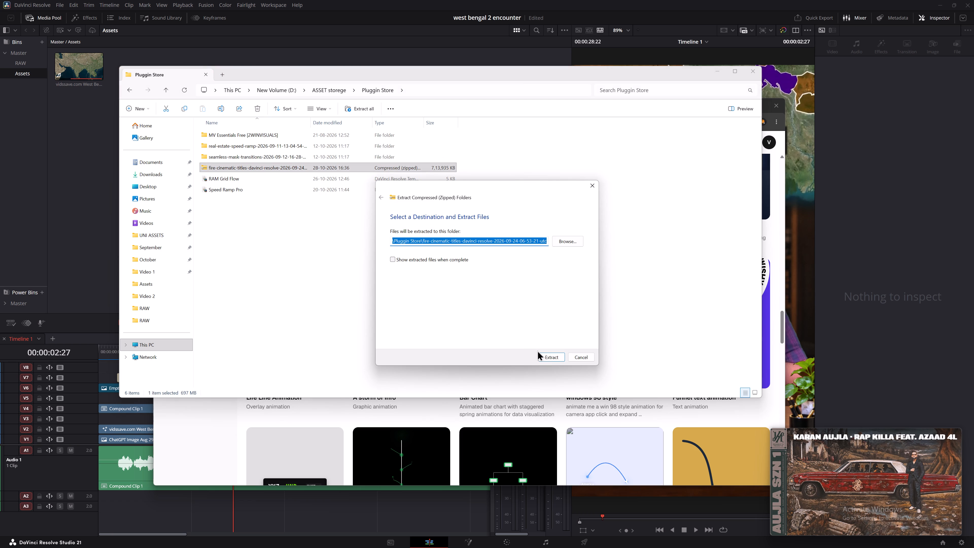
left_click(546, 357)
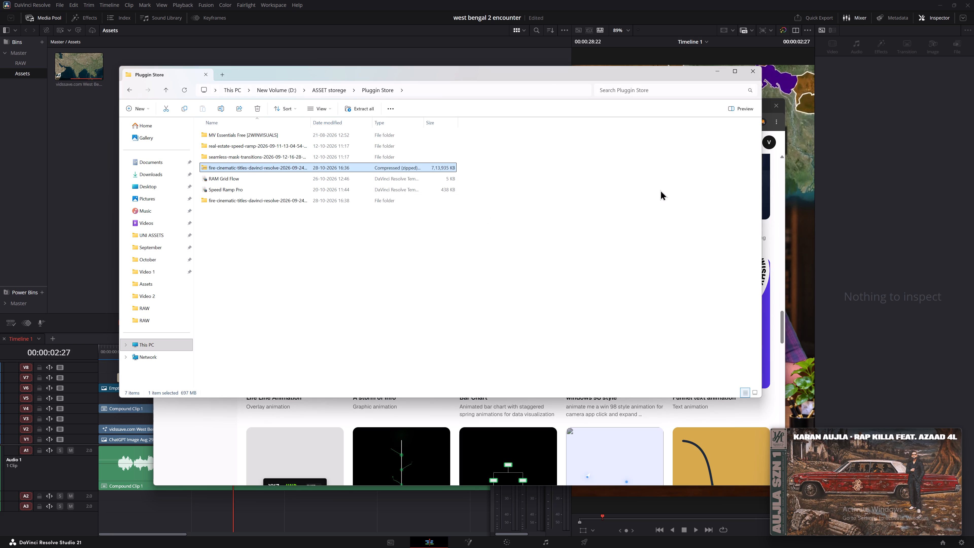
Open the project file in the extracted 119_FireCinematicTitles.dra folder in DaVinci Resolve, naming the imported project "Copy of project".
left_click(959, 0)
left_click(973, 0)
left_click(963, 0)
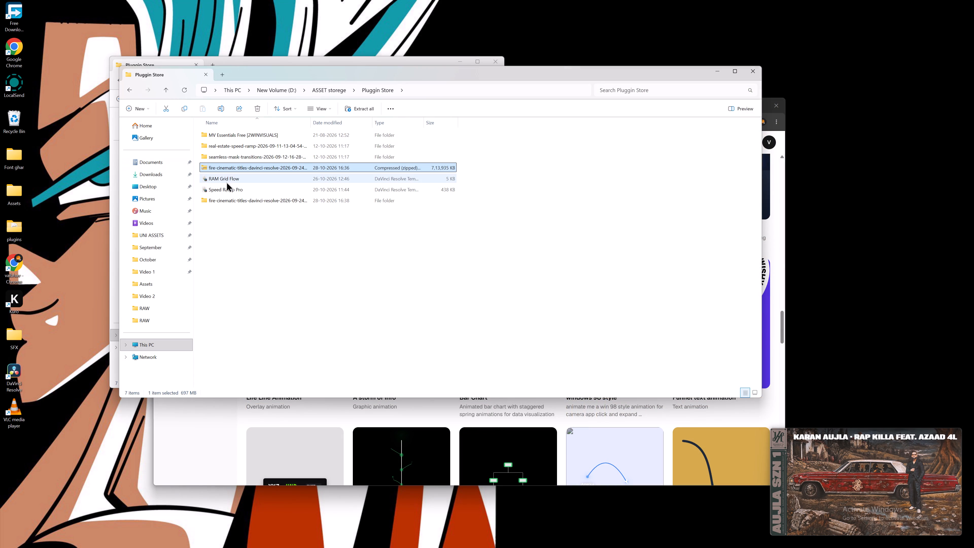
double_click(220, 201)
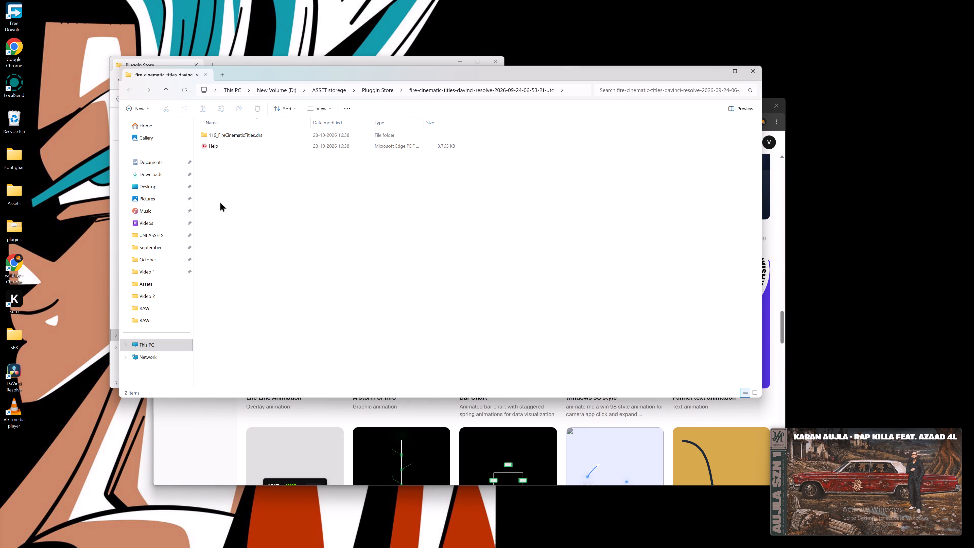
double_click(230, 136)
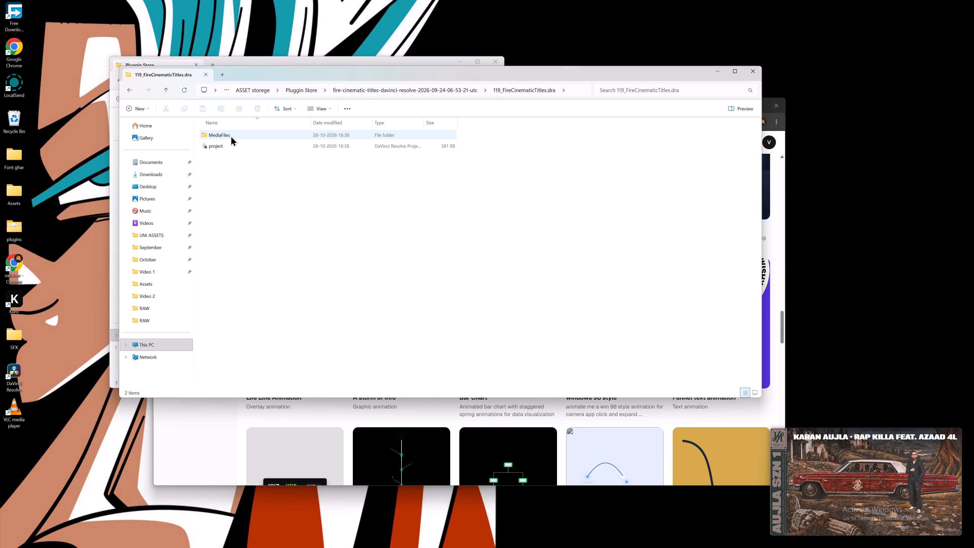
left_click(220, 145)
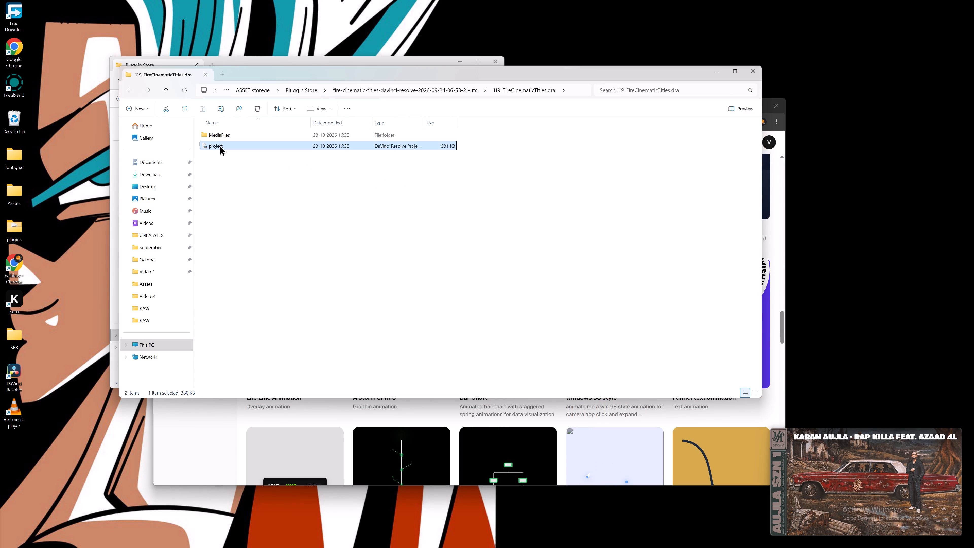
right_click(220, 145)
left_click(220, 145)
double_click(220, 145)
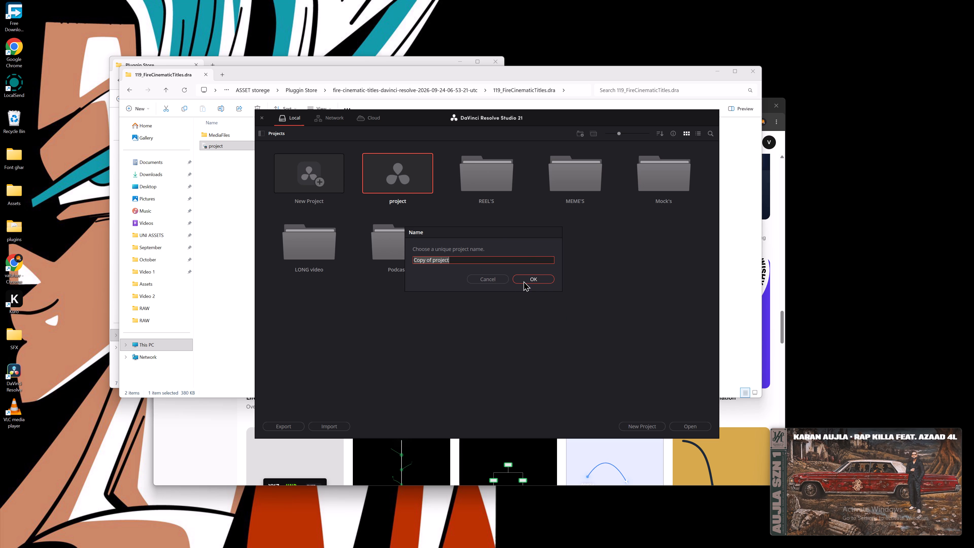
left_click(531, 282)
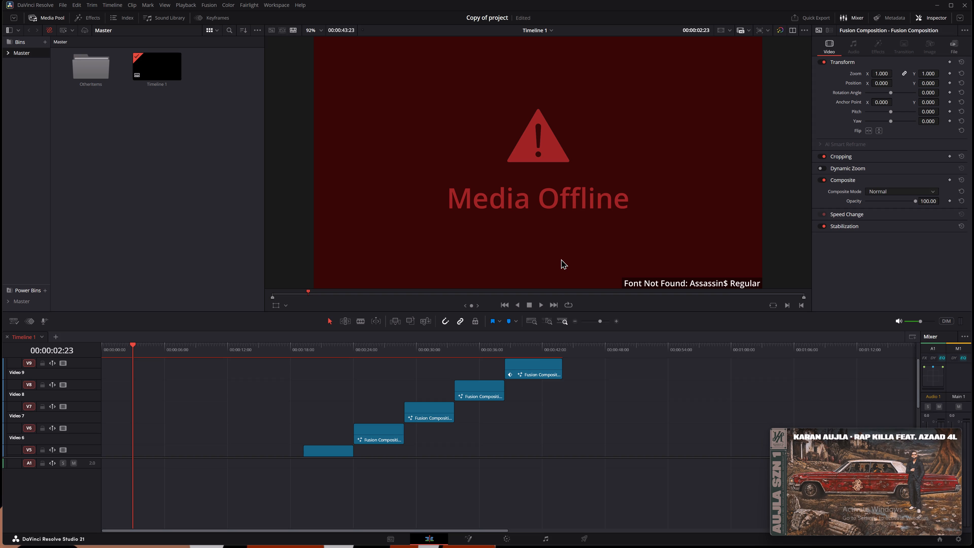
Examine the Fusion compositions in Timeline 1 and preview the playback.
scroll(477, 449, "up", 4)
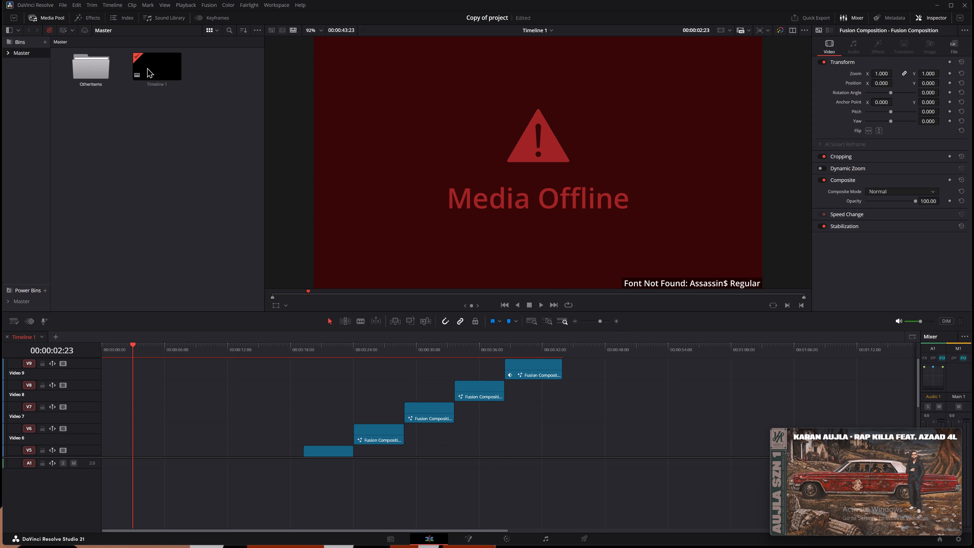
left_click(162, 67)
left_click_drag(190, 400, 191, 395)
scroll(208, 364, "down", 5)
key("space")
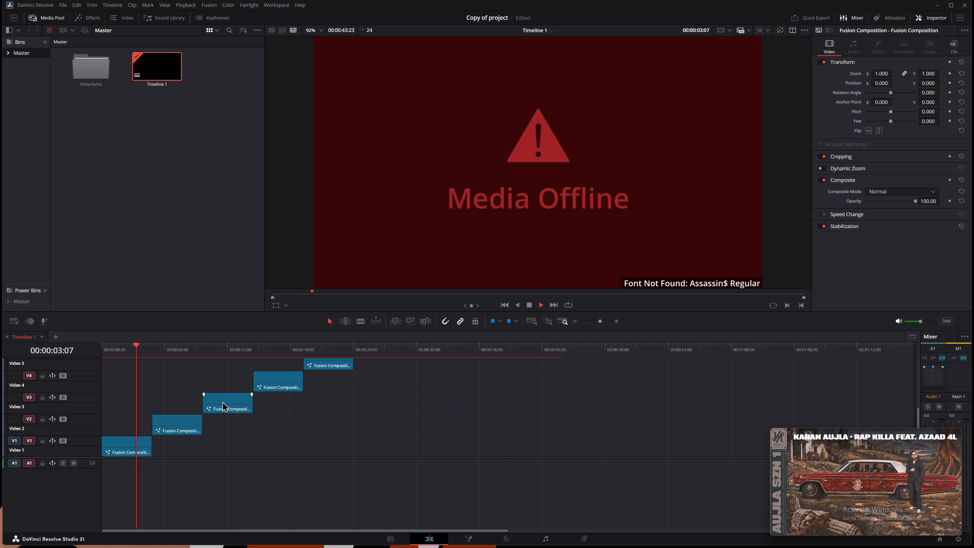
key("space")
Relink the missing clips to the MediaFiles folder inside the extracted 119_FireCinematicTitles.dra folder.
left_click(50, 29)
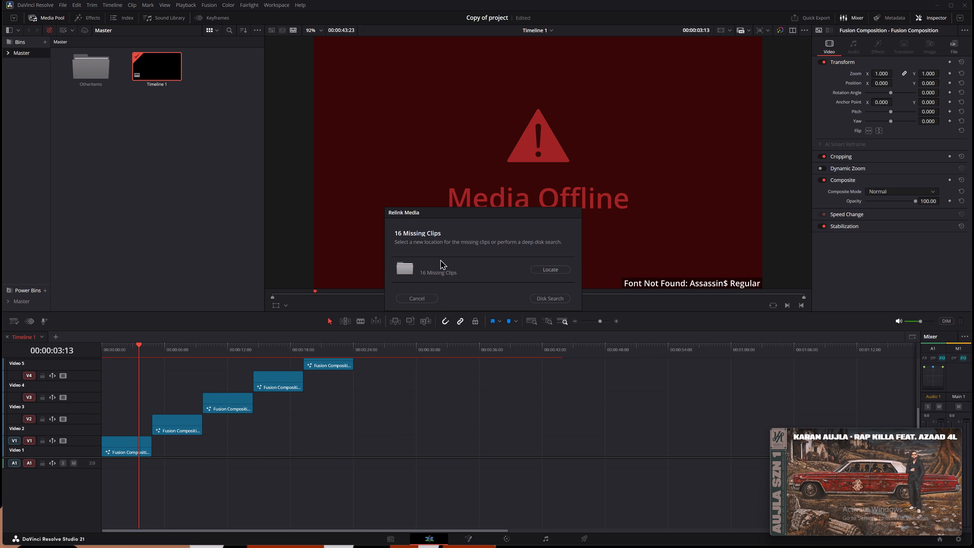
left_click(543, 271)
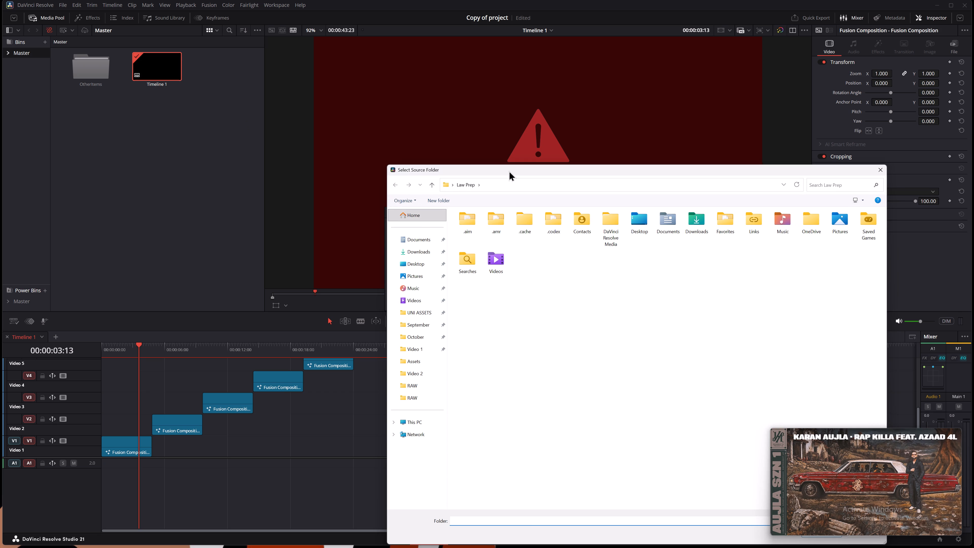
left_click_drag(509, 170, 375, 68)
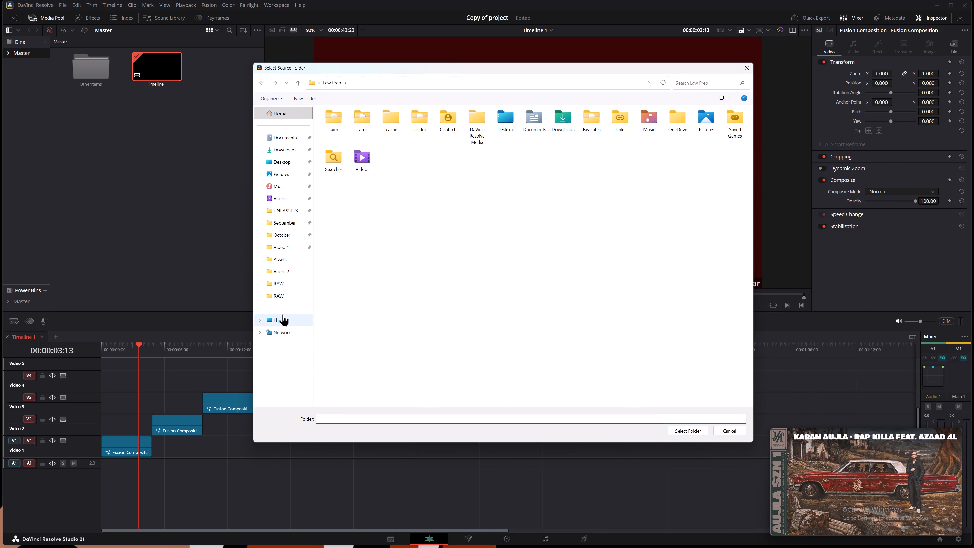
left_click(283, 314)
double_click(473, 126)
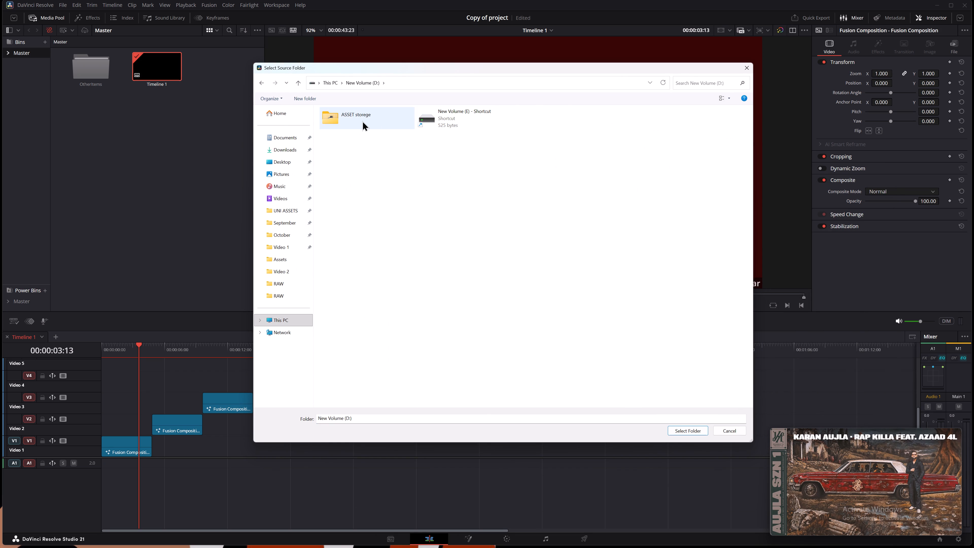
double_click(361, 120)
double_click(450, 123)
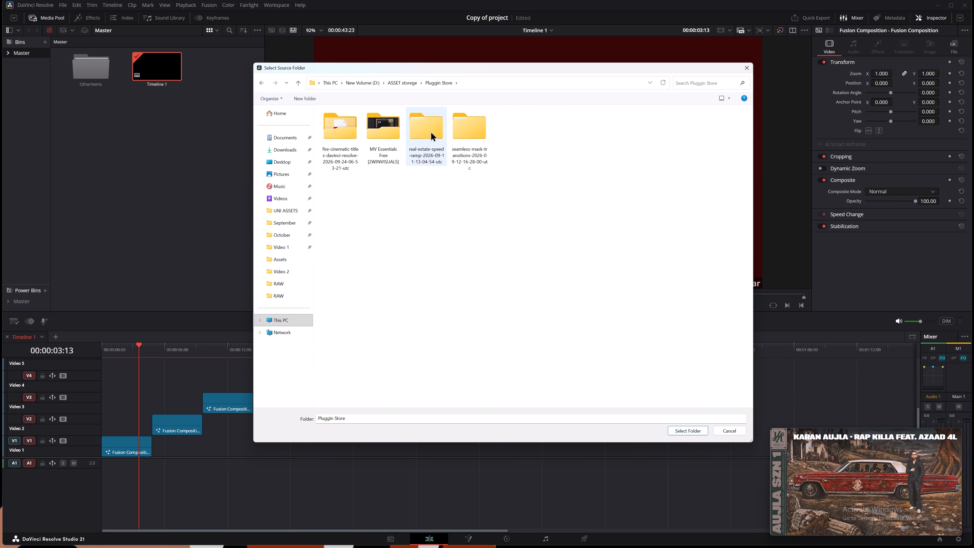
double_click(344, 132)
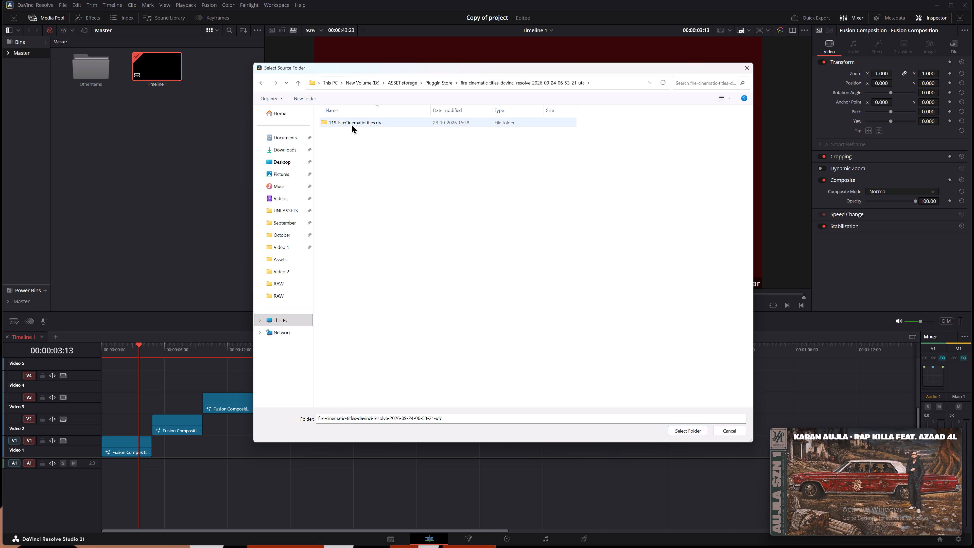
double_click(351, 124)
double_click(356, 119)
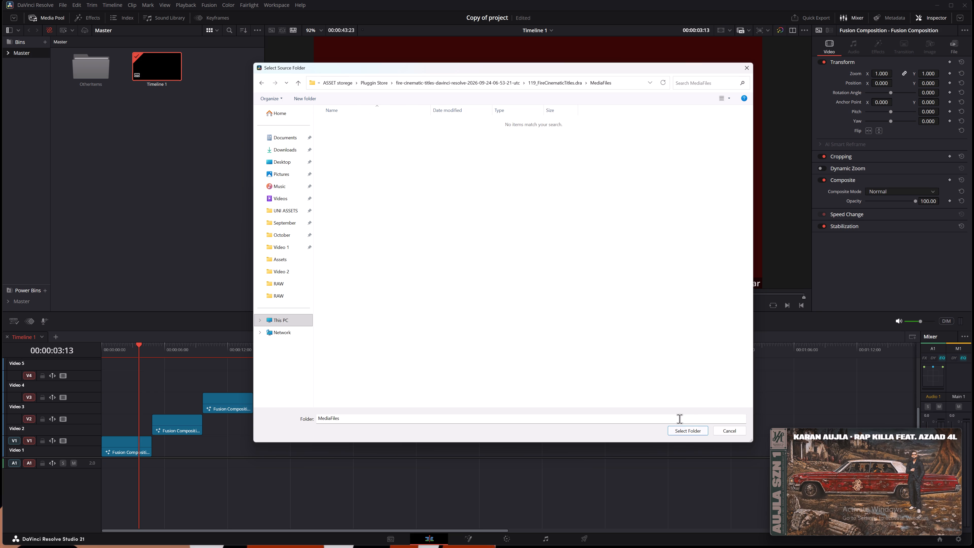
left_click(690, 429)
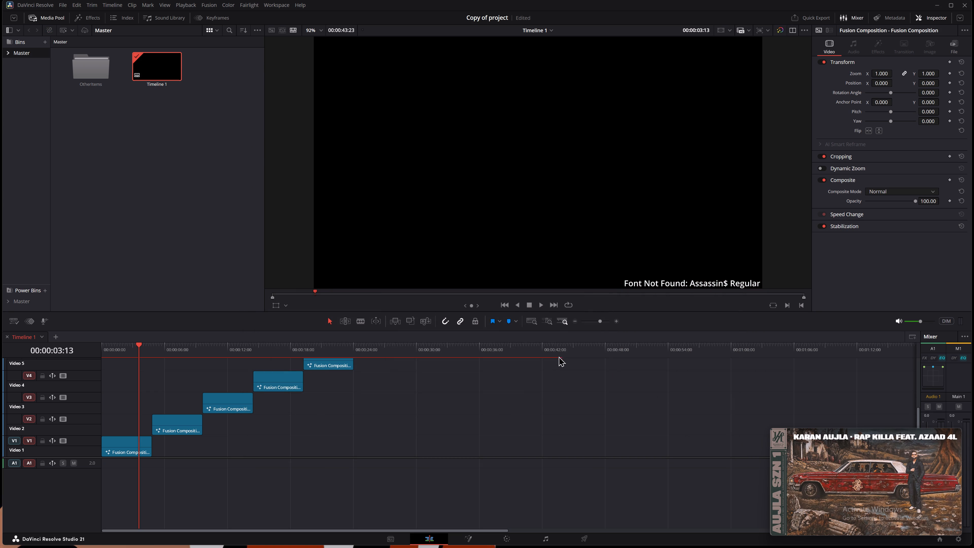
Play Timeline 1 from several points to check how the relinked title compositions look.
key("space")
left_click(147, 344)
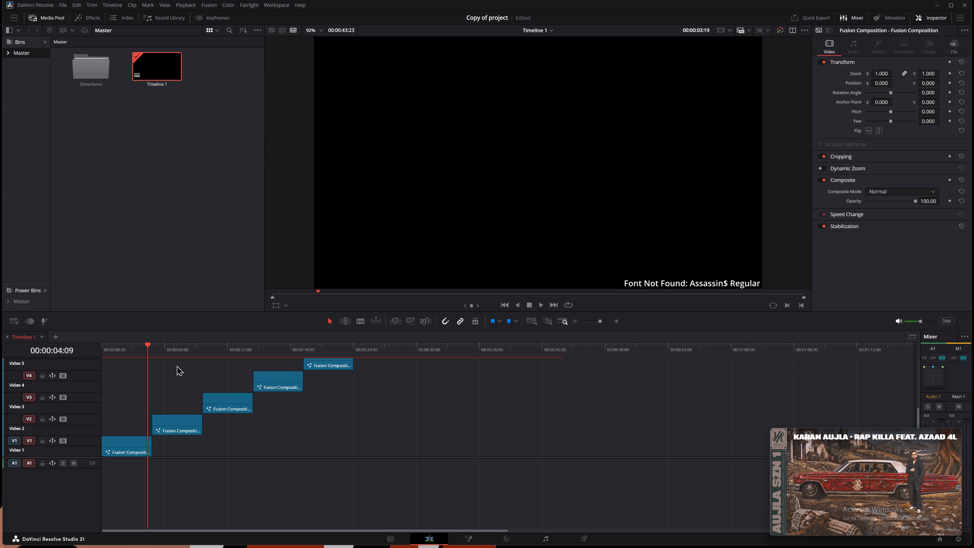
key("space")
left_click(246, 433)
key("space")
scroll(249, 420, "up", 7)
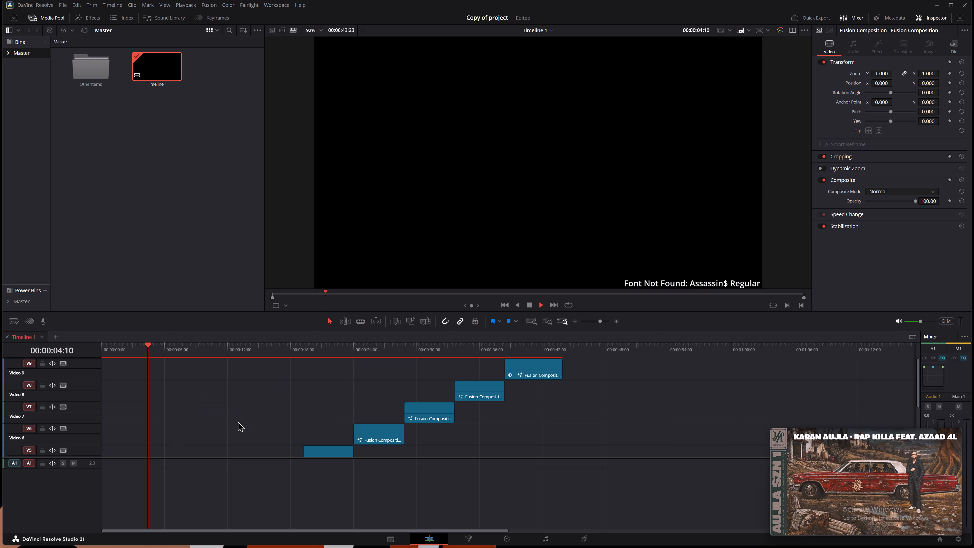
scroll(232, 429, "up", 5)
key("space")
key("space")
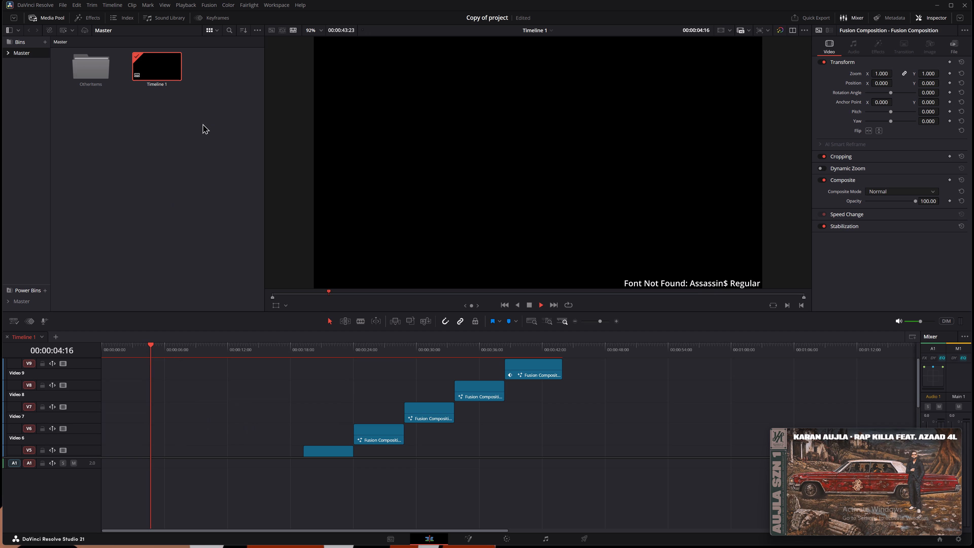
key("space")
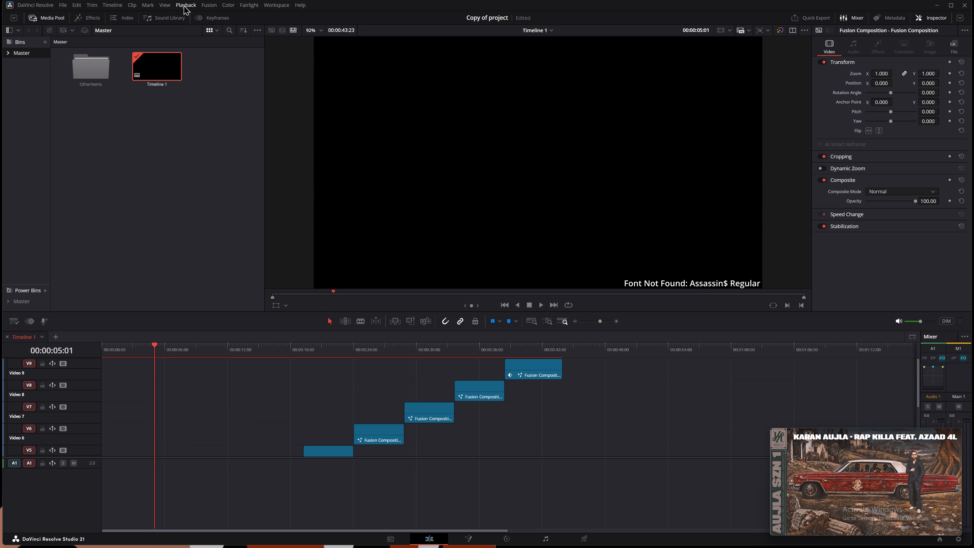
Set the playback render cache mode to Smart.
left_click(182, 5)
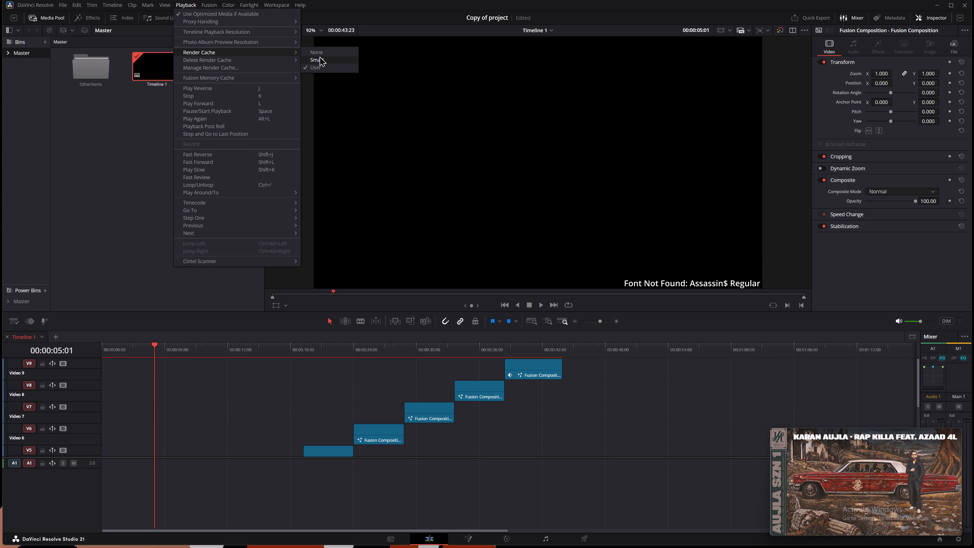
left_click(319, 57)
left_click(188, 4)
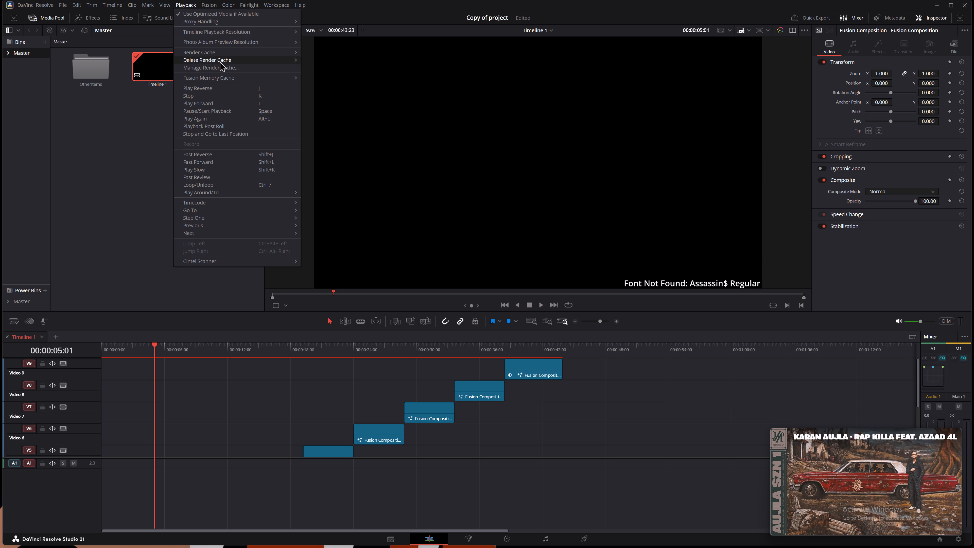
left_click(318, 60)
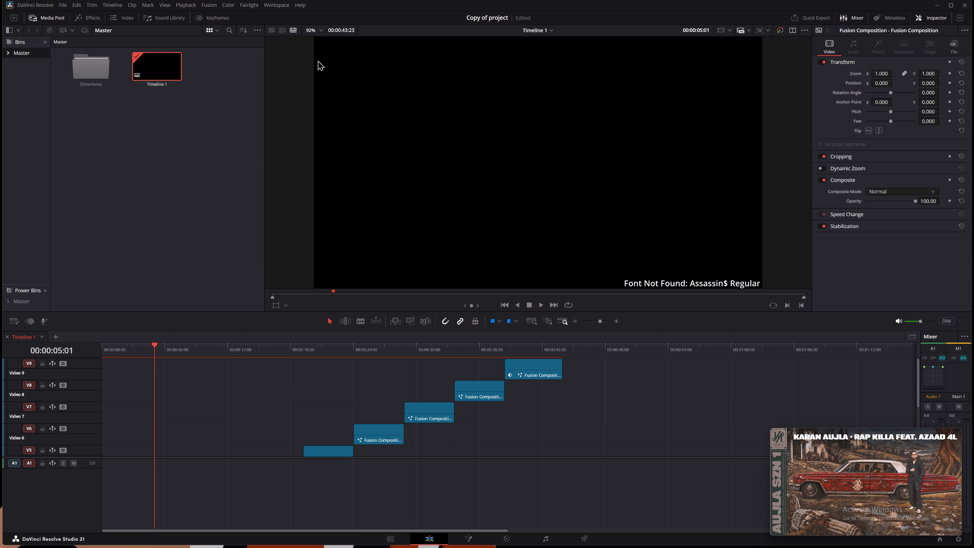
Maximize the DaVinci Resolve window.
scroll(232, 397, "down", 5, "alt")
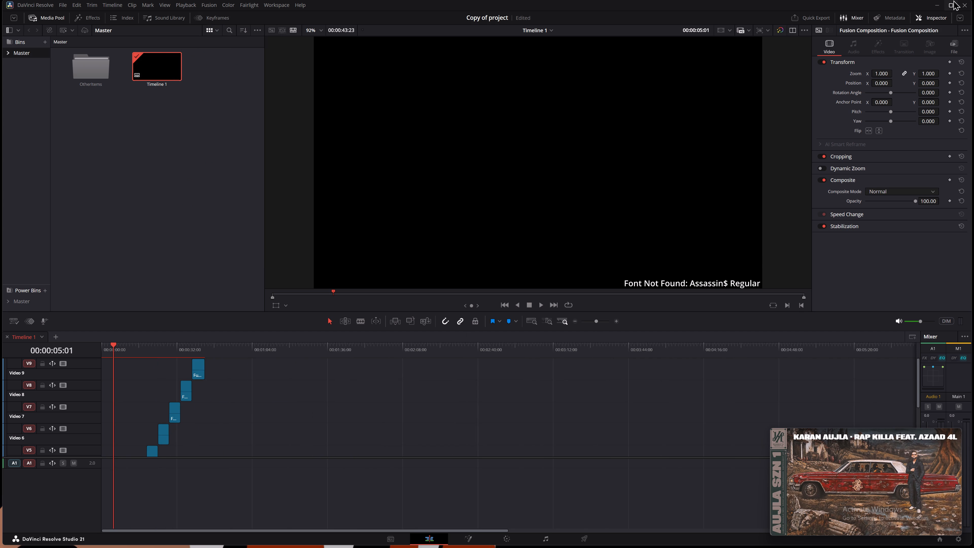
left_click(953, 0)
Open the first Fusion Composition on Video 1 in the Fusion page, with the playhead at 00:00:03:05.
scroll(279, 407, "up", 12, "alt")
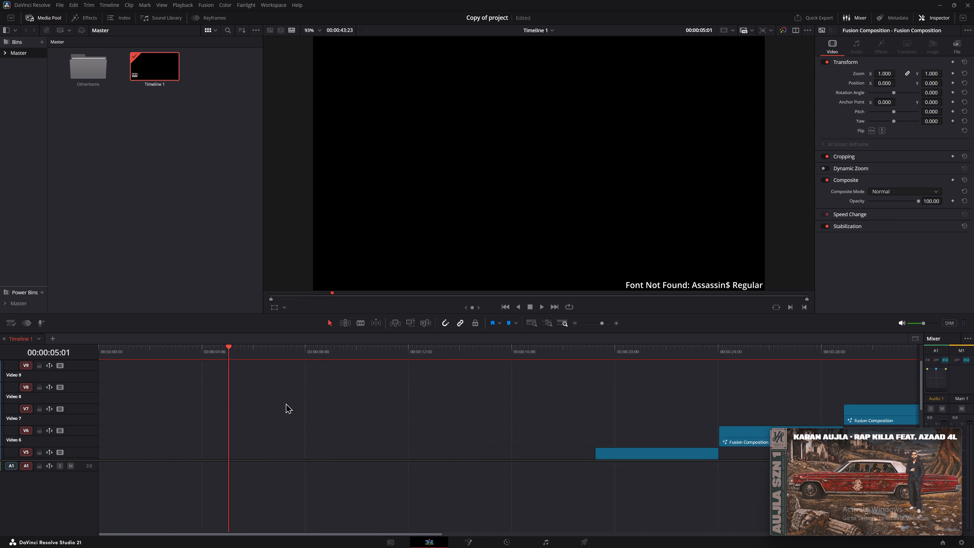
scroll(282, 417, "down", 5)
left_click(173, 447)
left_click(199, 353)
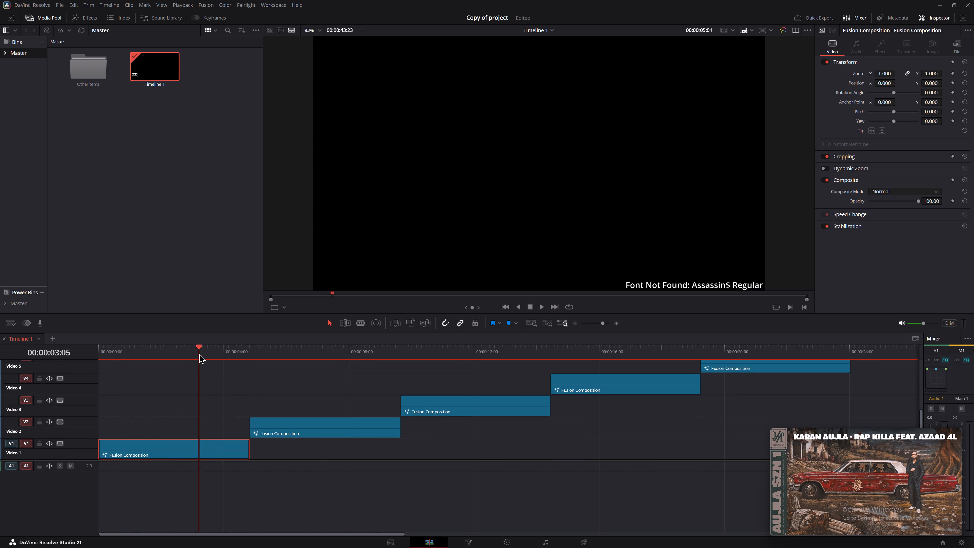
left_click(840, 46)
left_click(477, 539)
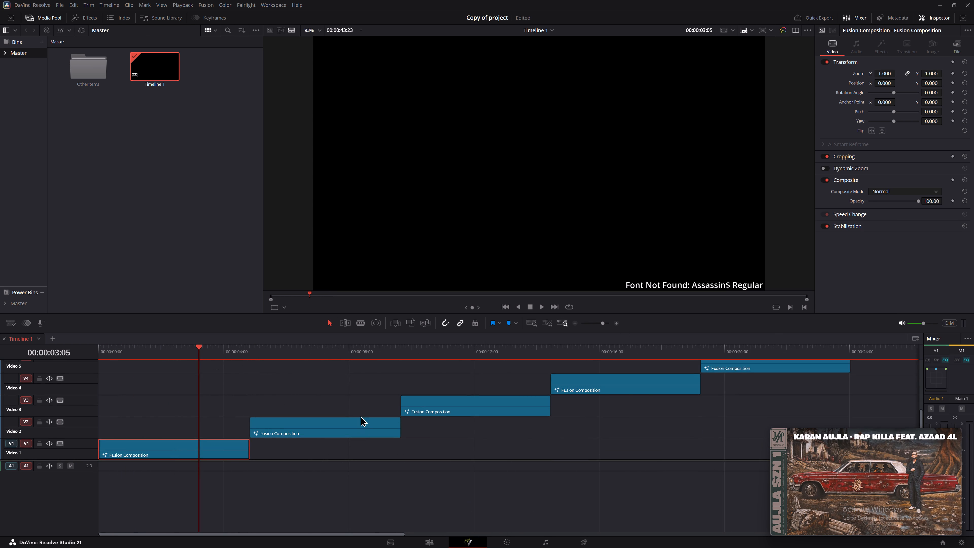
Hide the media pool and enlarge the node graph area so the whole Scene01 group fits.
scroll(231, 469, "up", 1)
middle_click_drag(227, 458, 400, 497)
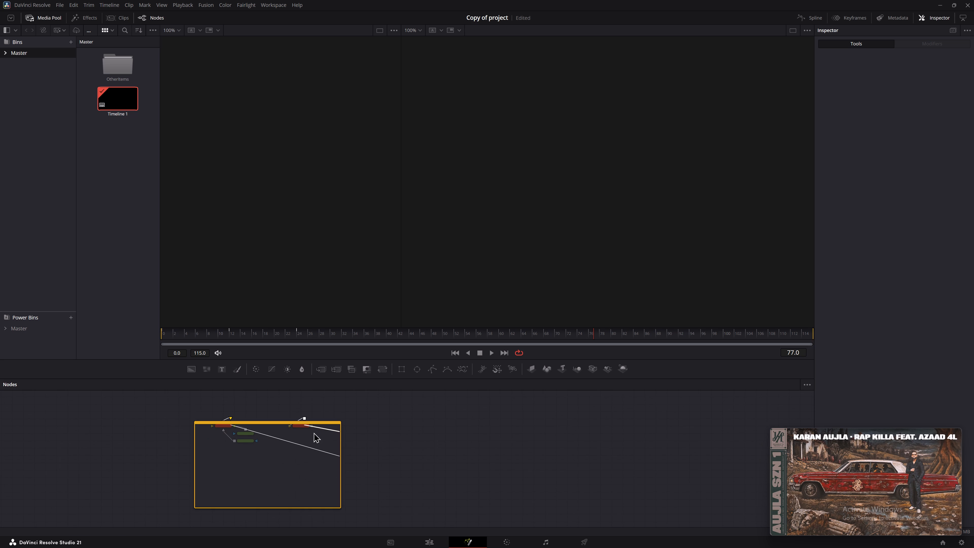
scroll(314, 432, "down", 2, "ctrl")
scroll(326, 434, "up", 4, "ctrl")
left_click_drag(281, 405, 363, 416)
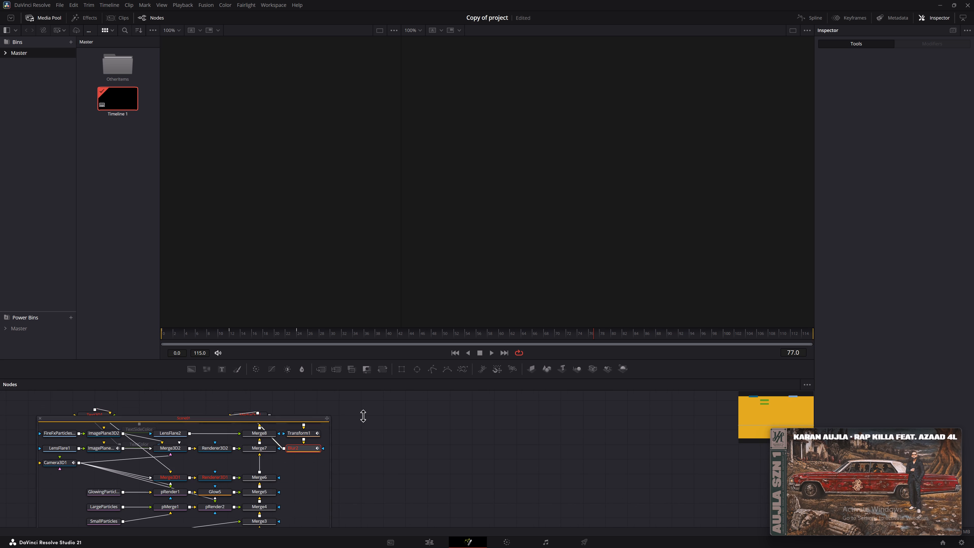
left_click_drag(363, 416, 366, 376)
middle_click_drag(425, 442, 571, 449)
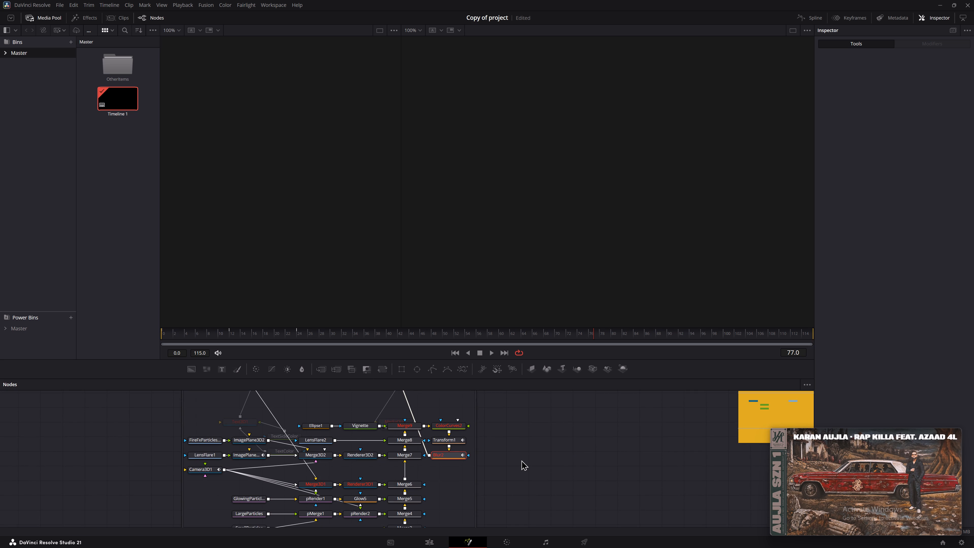
scroll(521, 460, "down", 1, "alt")
scroll(485, 451, "down", 1, "ctrl")
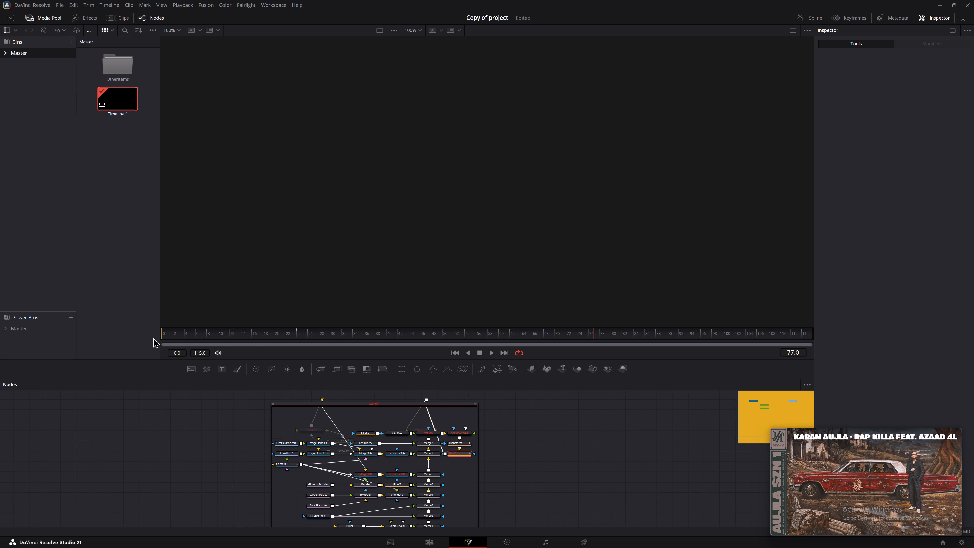
left_click(41, 21)
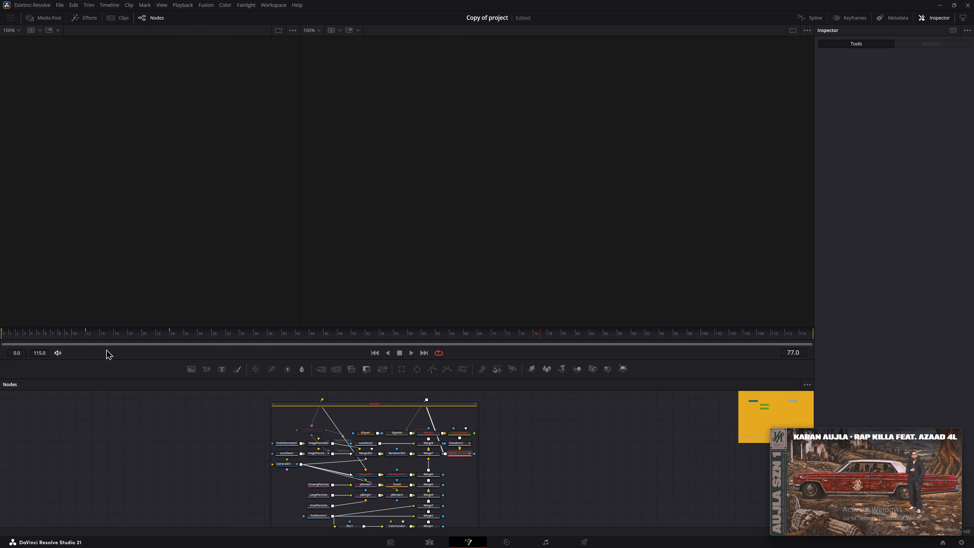
left_click(135, 357)
left_click_drag(136, 359, 134, 300)
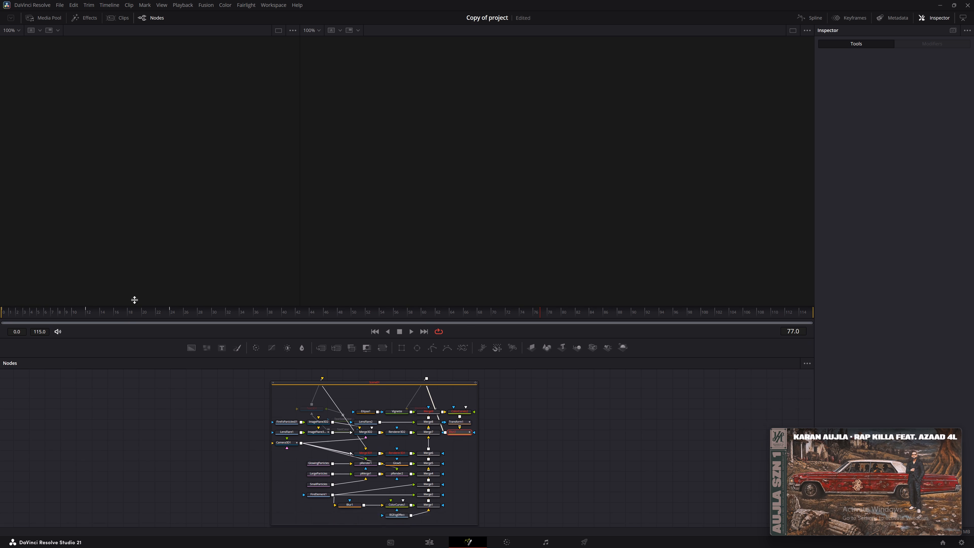
left_click_drag(134, 300, 143, 230)
Move the Scene01 group down in the node graph, clear of the separate nodes above it.
left_click_drag(382, 275, 392, 322)
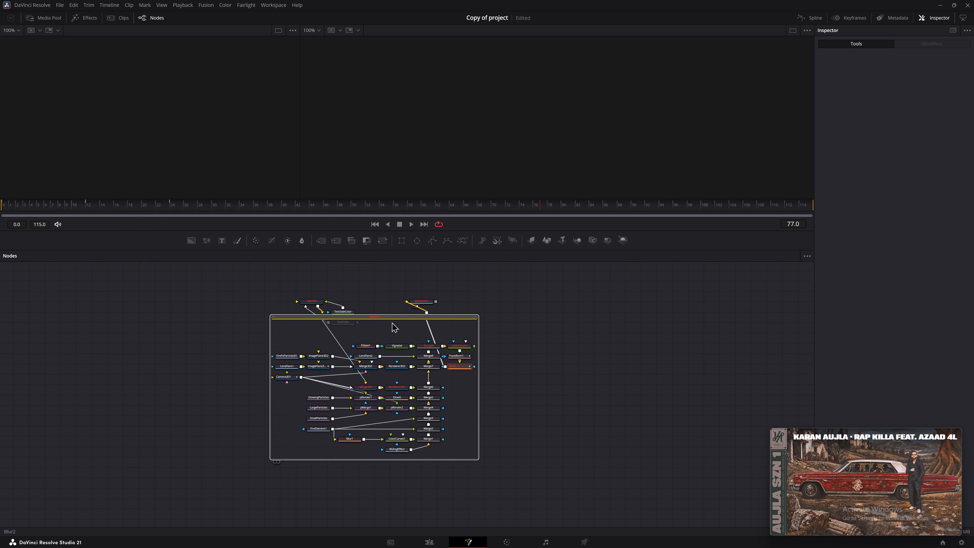
left_click_drag(392, 322, 381, 366)
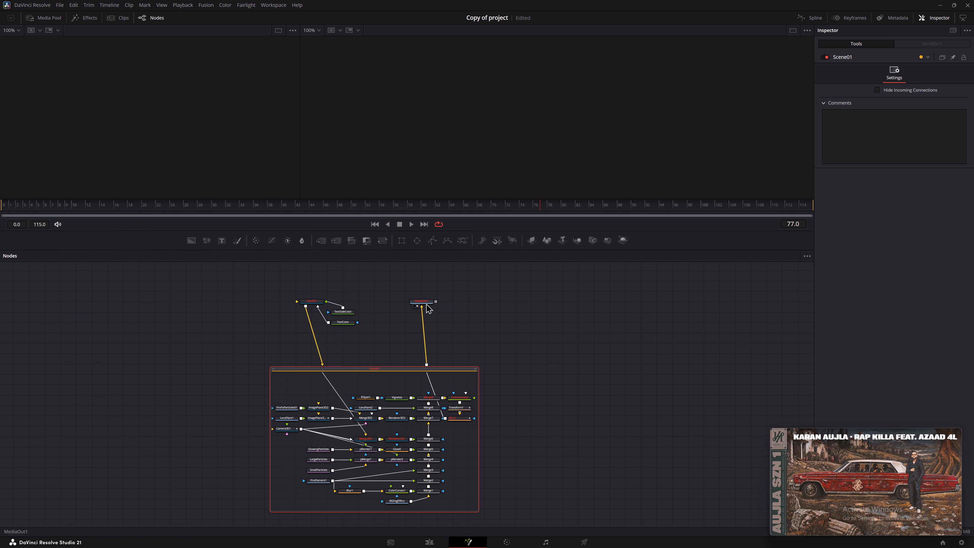
Examine the settings of the FireFxParticles01, Vignette, Merge9 and ColorCurves2 nodes in the Scene01 group.
left_click(896, 213)
left_click(289, 408)
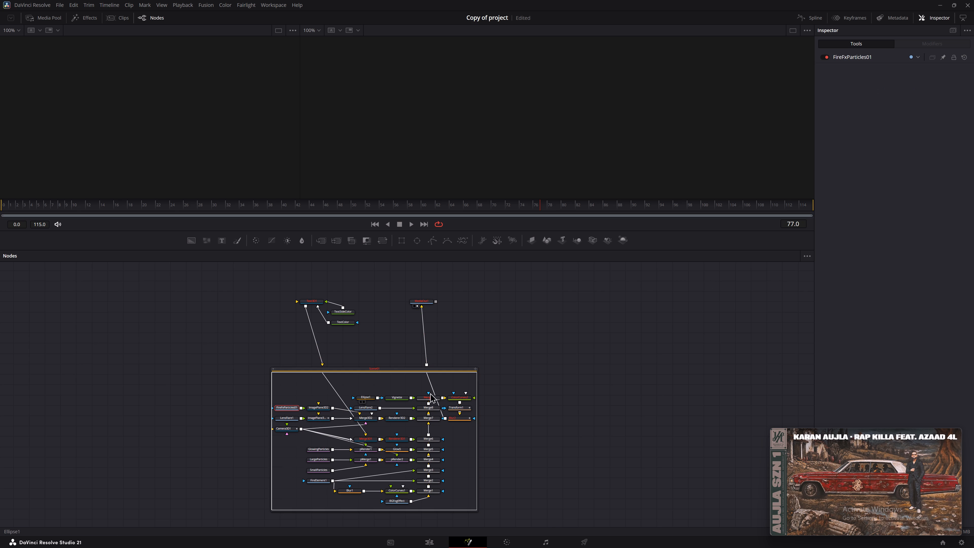
left_click(845, 59)
left_click(398, 399)
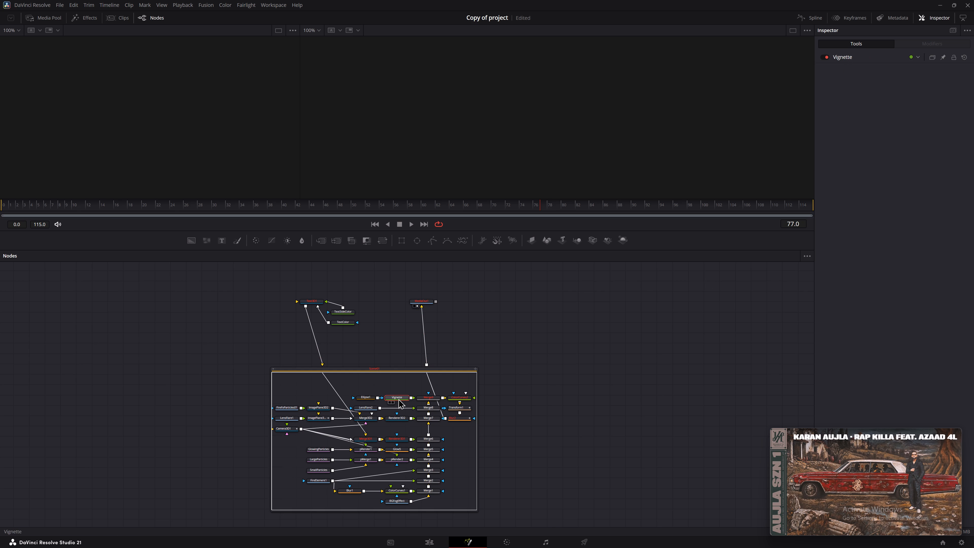
left_click(422, 401)
left_click(429, 397)
left_click(462, 397)
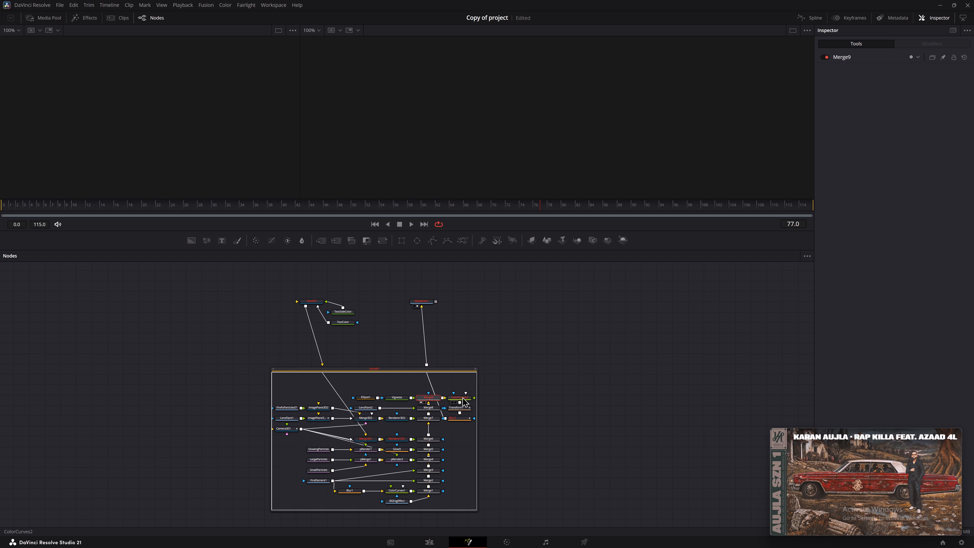
left_click(874, 56)
double_click(857, 58)
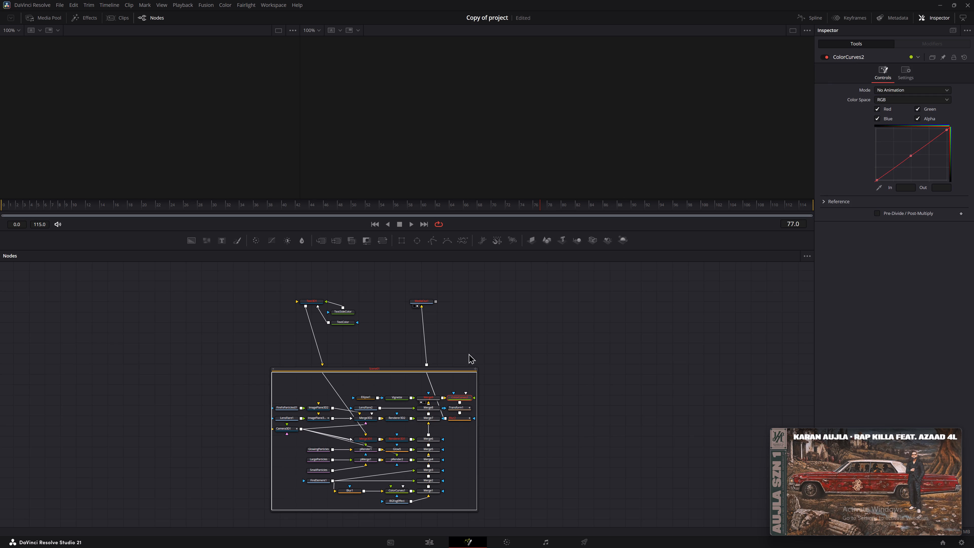
Examine the settings of the BGFogEffect, ColorCurves1, Blur1, LargeParticles, ImagePlane3D1 and ImagePlane3D2 nodes.
left_click(397, 500)
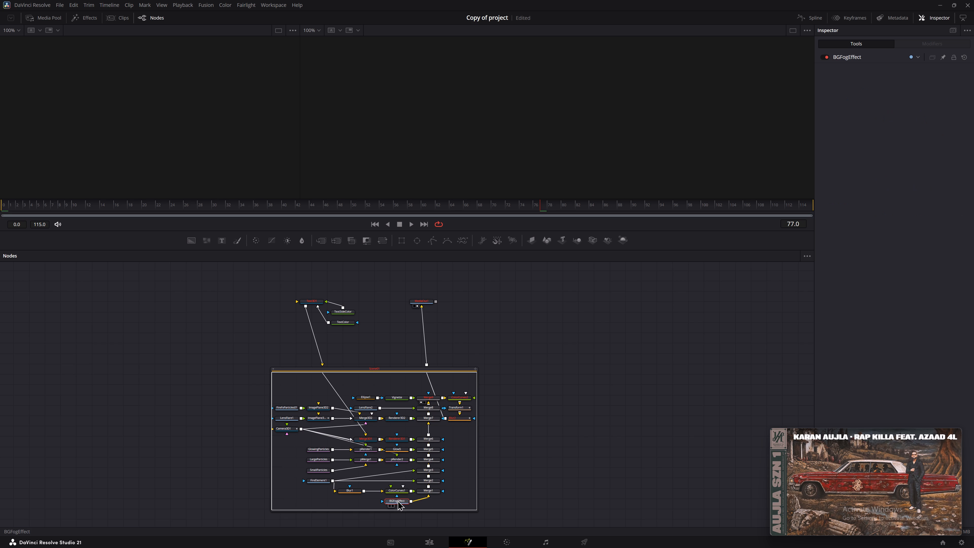
left_click(396, 491)
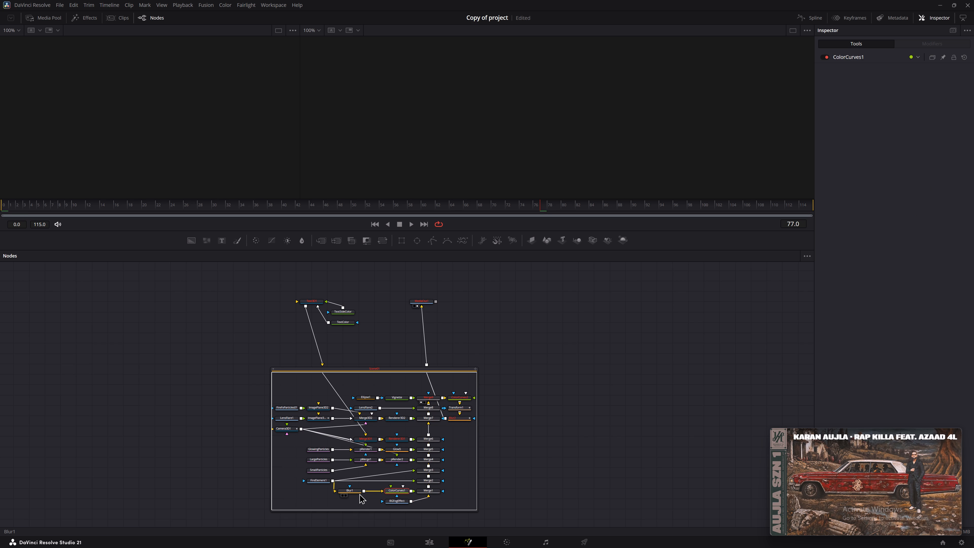
left_click(353, 492)
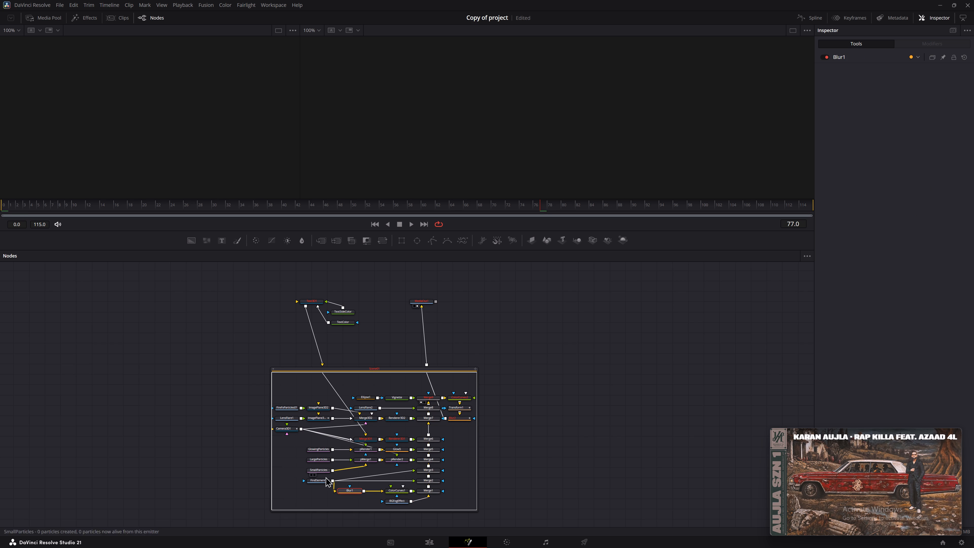
left_click(321, 458)
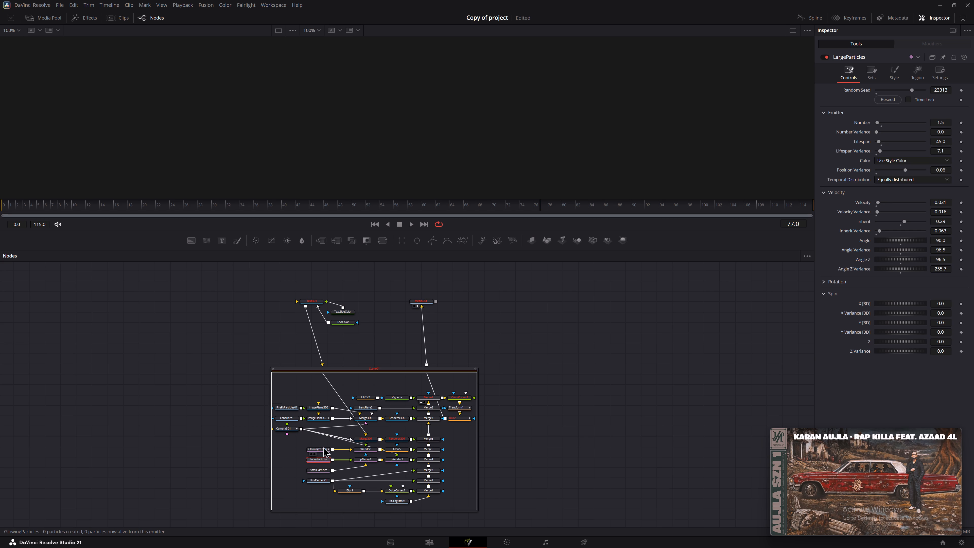
left_click(289, 416)
left_click(315, 417)
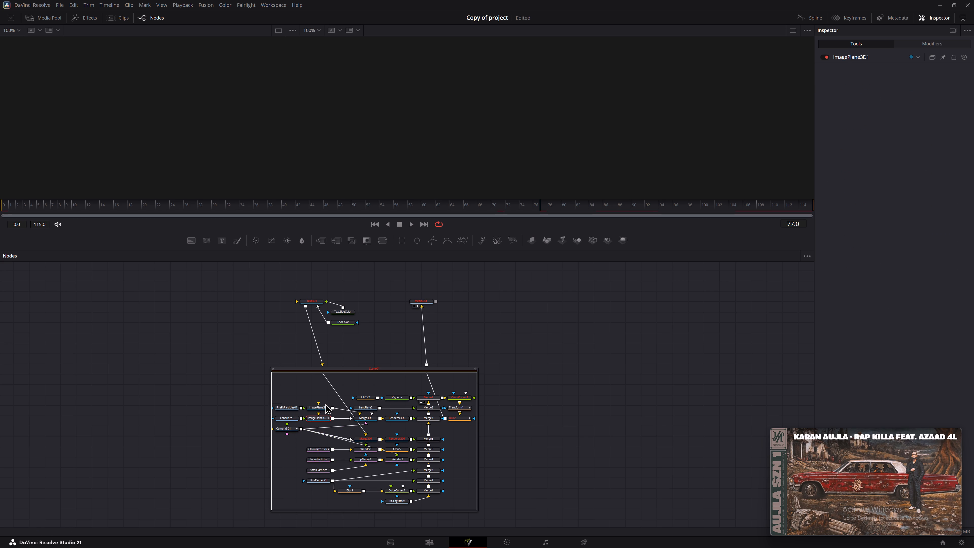
left_click(320, 406)
Jump to about 2:11 in the picture-in-picture music video.
left_click(885, 519)
left_click(872, 518)
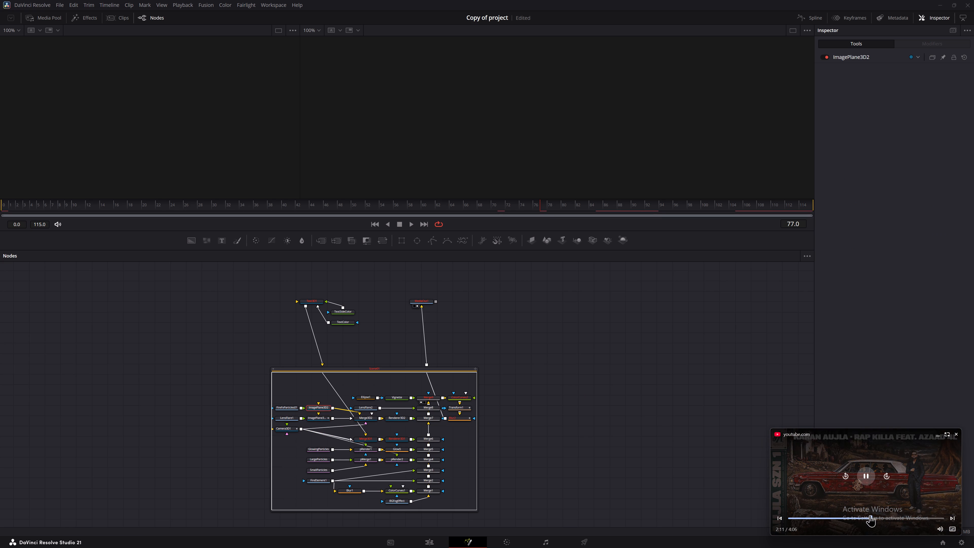
Switch to File Explorer and look through the media in the MediaFiles folder inside 119_FireCinematicTitles.dra.
key("alt+Tab")
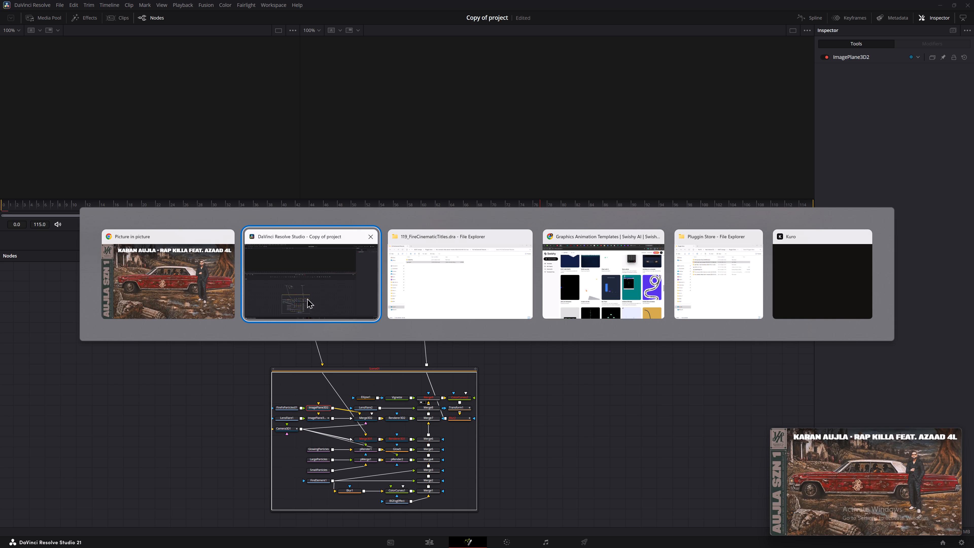
left_click(425, 290, "alt")
double_click(261, 132)
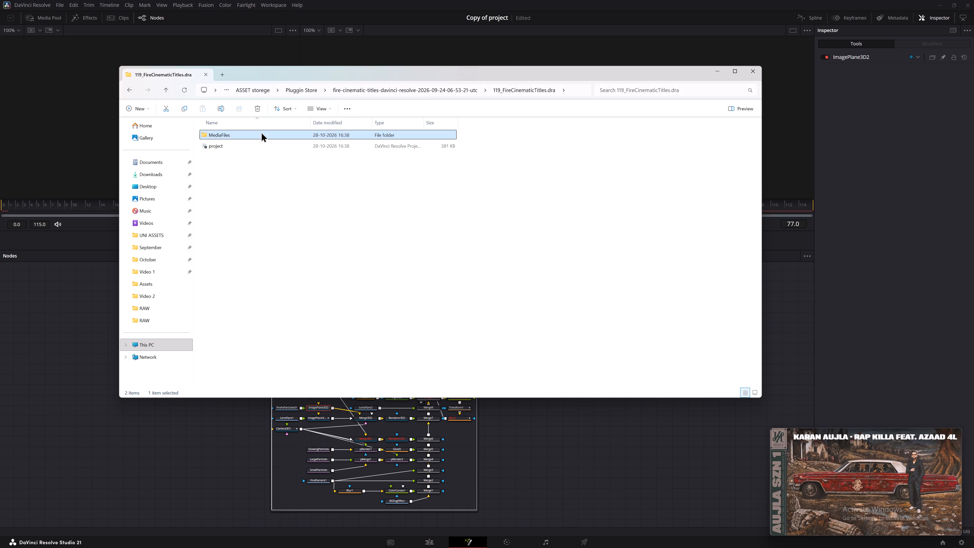
left_click(241, 135)
double_click(256, 135)
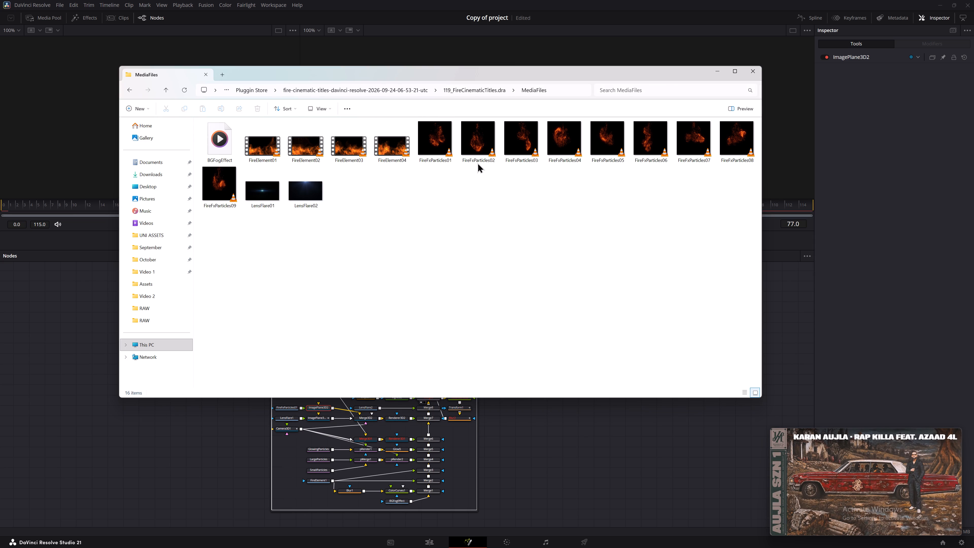
left_click(467, 84)
left_click(426, 268)
Go back to the Pluggin Store folder and open the extracted fire-cinematic-titles-davinci-resolve folder.
left_click(252, 90)
left_click(405, 288)
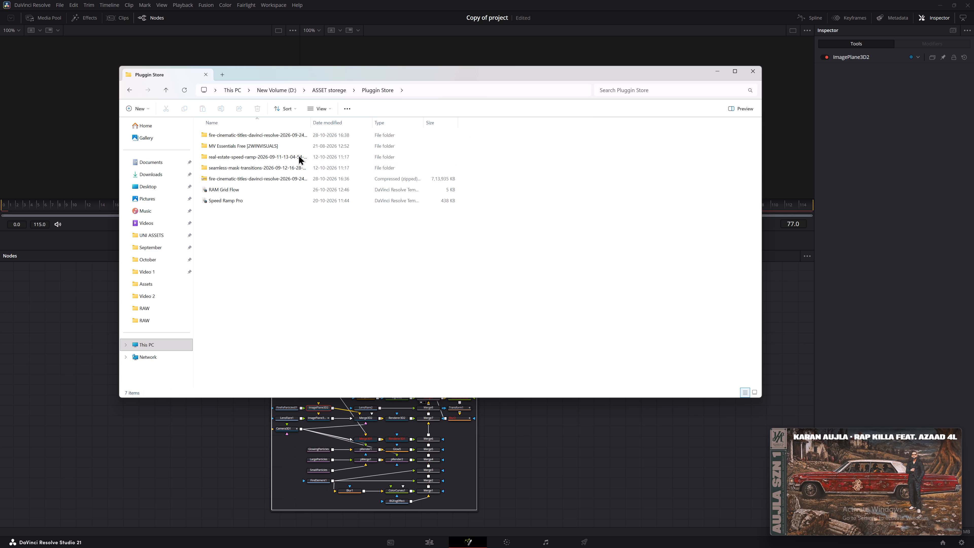
double_click(275, 135)
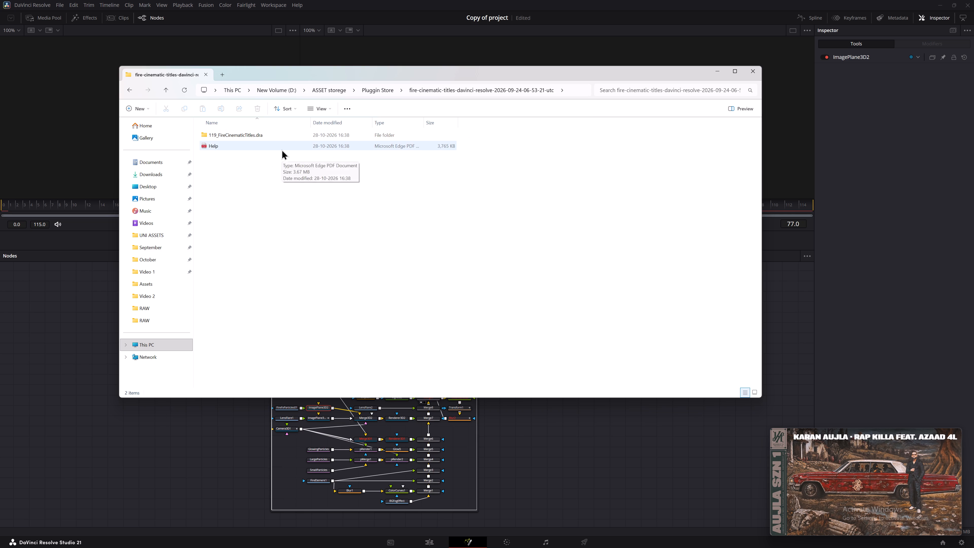
Open the Help PDF from the fire-cinematic-titles folder and skim its instructions to the last page and back to the start.
double_click(282, 149)
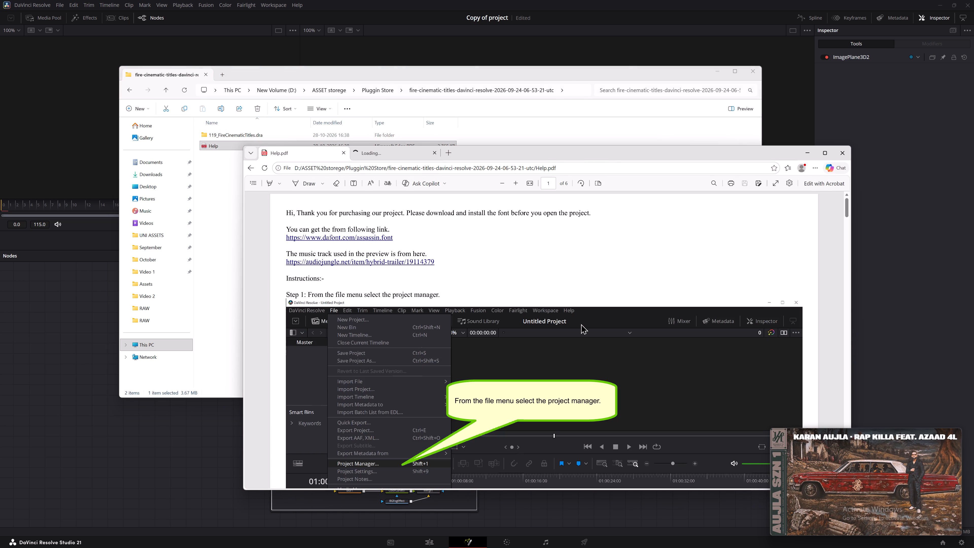
left_click_drag(635, 153, 477, 96)
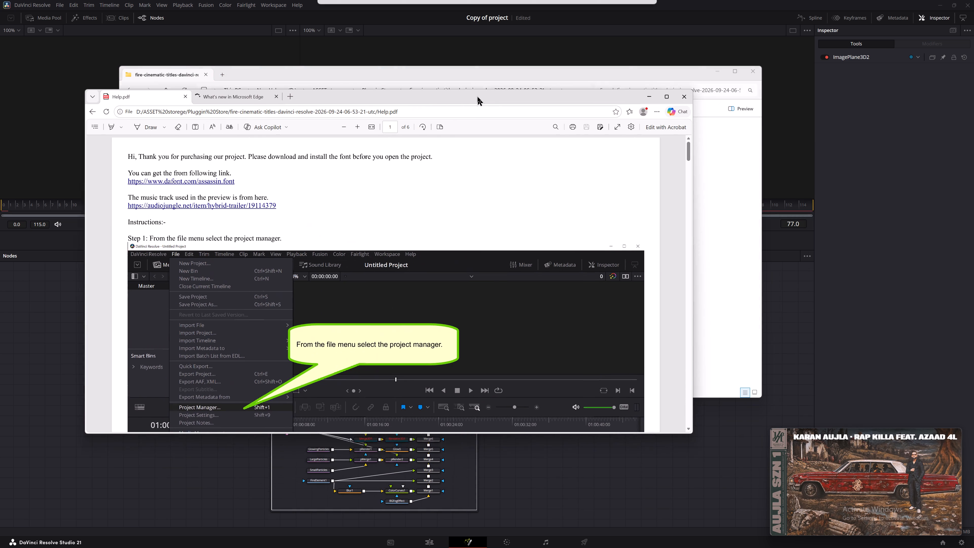
left_click_drag(477, 96, 467, 70)
scroll(481, 226, "down", 3)
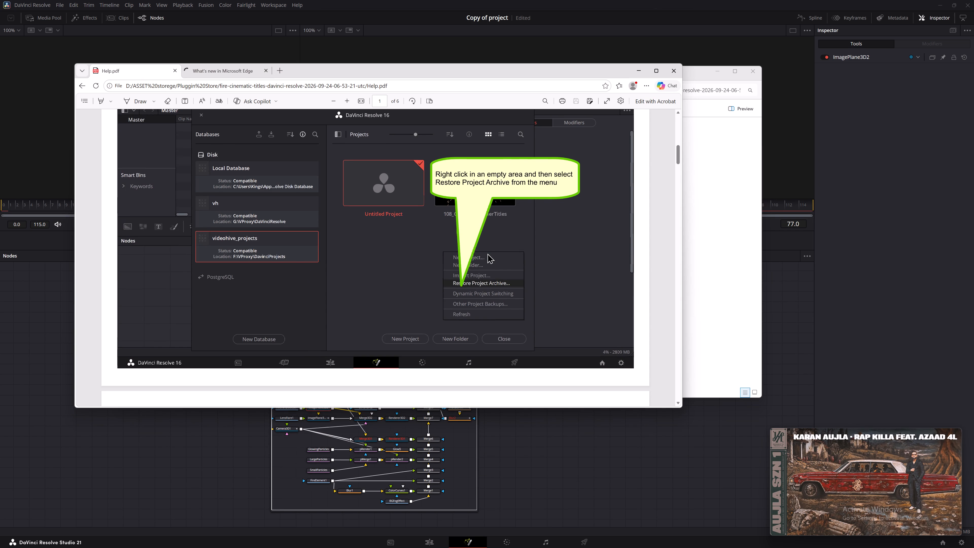
scroll(488, 254, "down", 1, "ctrl")
scroll(479, 255, "down", 4)
scroll(431, 285, "down", 7)
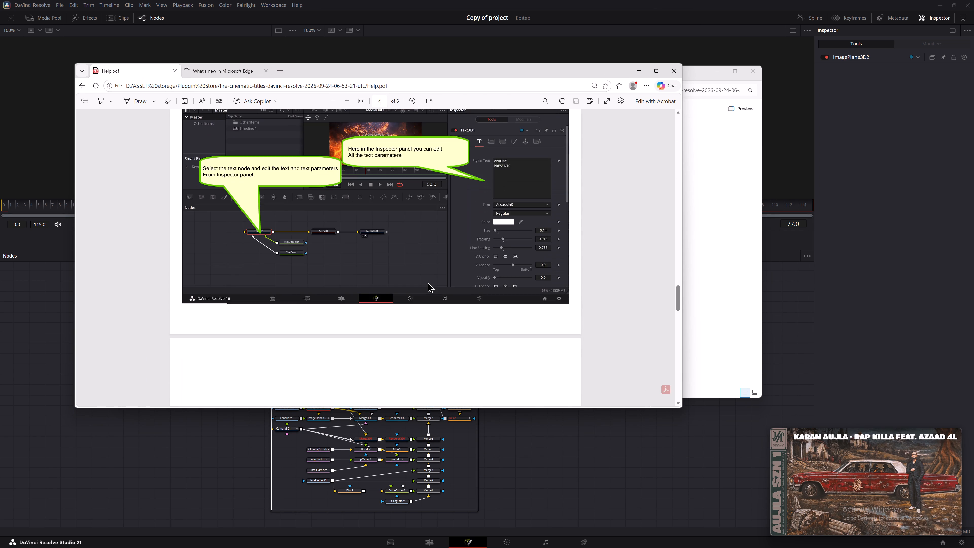
scroll(422, 282, "down", 14)
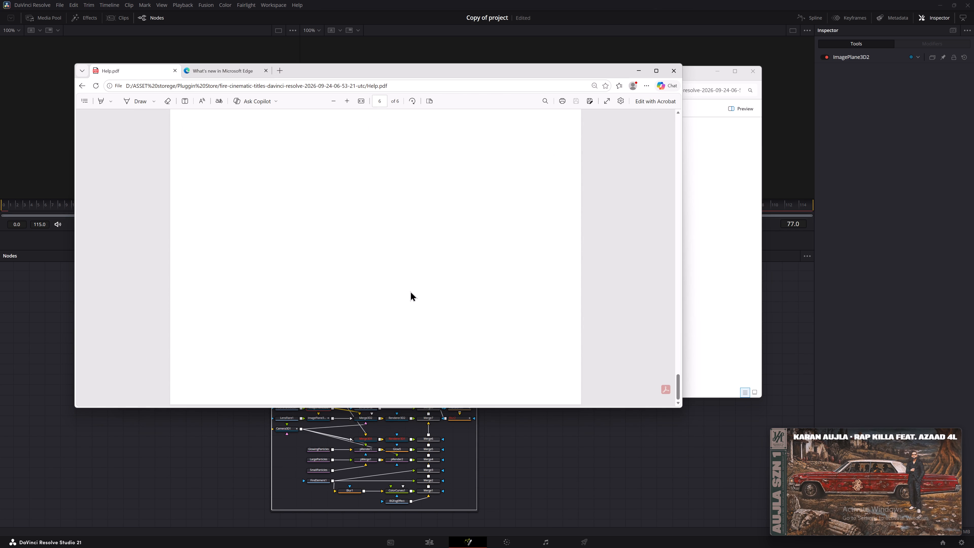
scroll(413, 310, "up", 6)
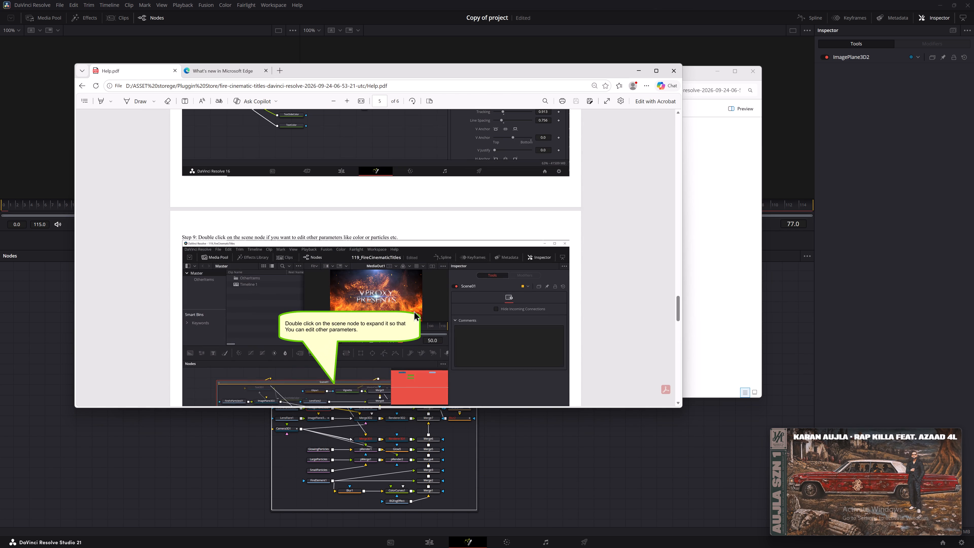
scroll(400, 335, "up", 6)
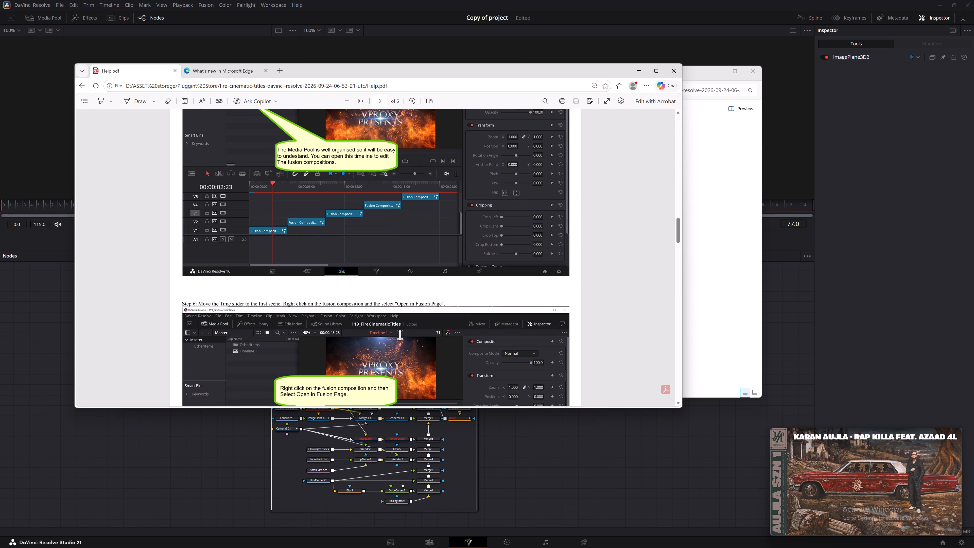
scroll(400, 335, "up", 9)
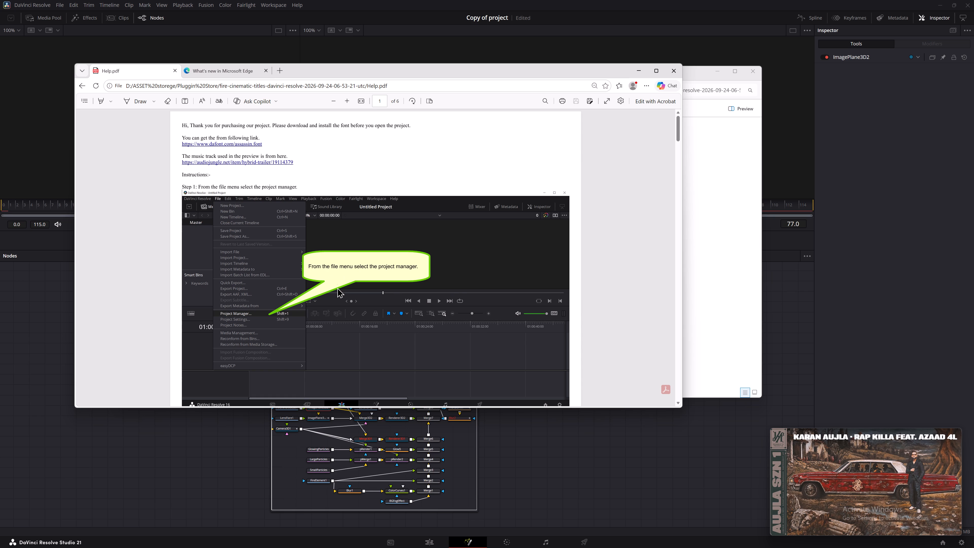
Read steps 1 and 2 of the Help PDF on opening the project manager and restoring a project archive.
scroll(407, 290, "down", 1)
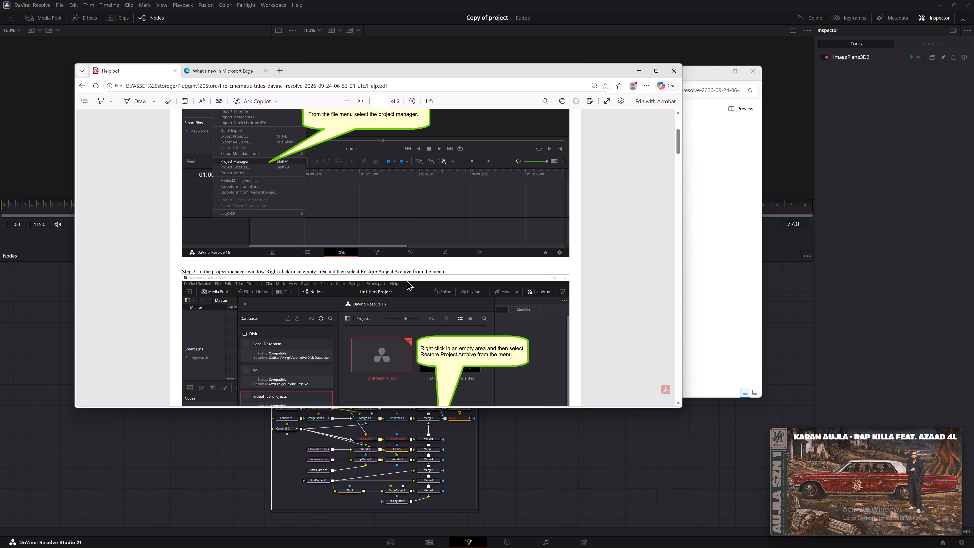
scroll(384, 307, "down", 1)
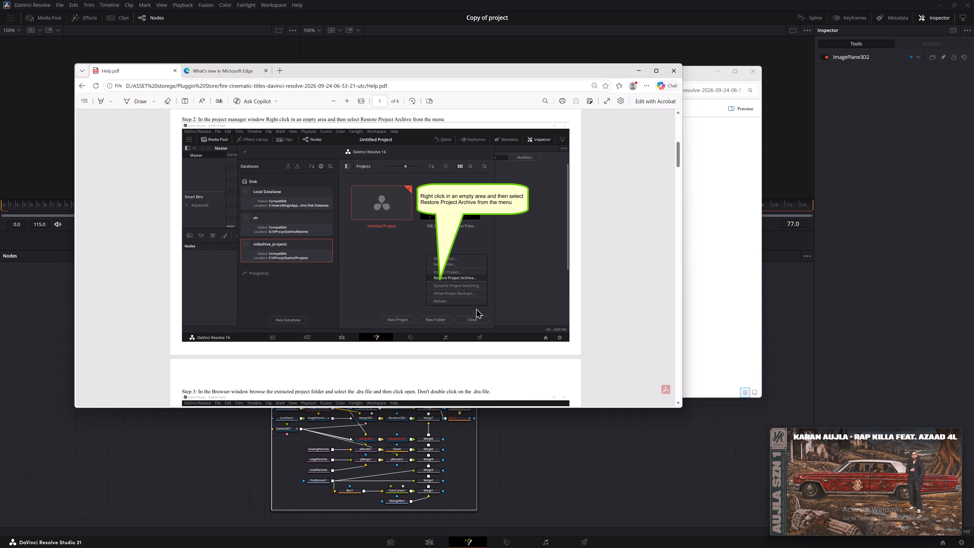
scroll(470, 301, "up", 2)
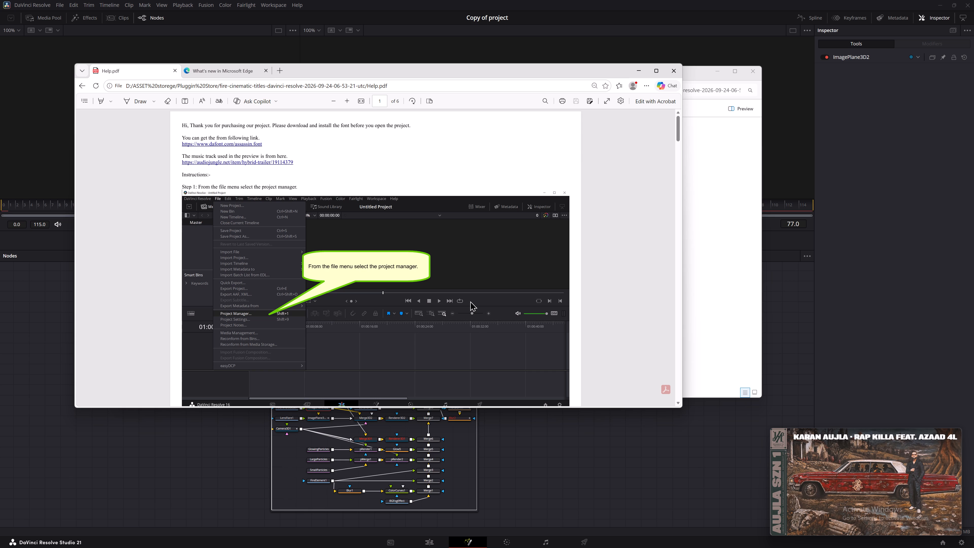
scroll(477, 297, "down", 2)
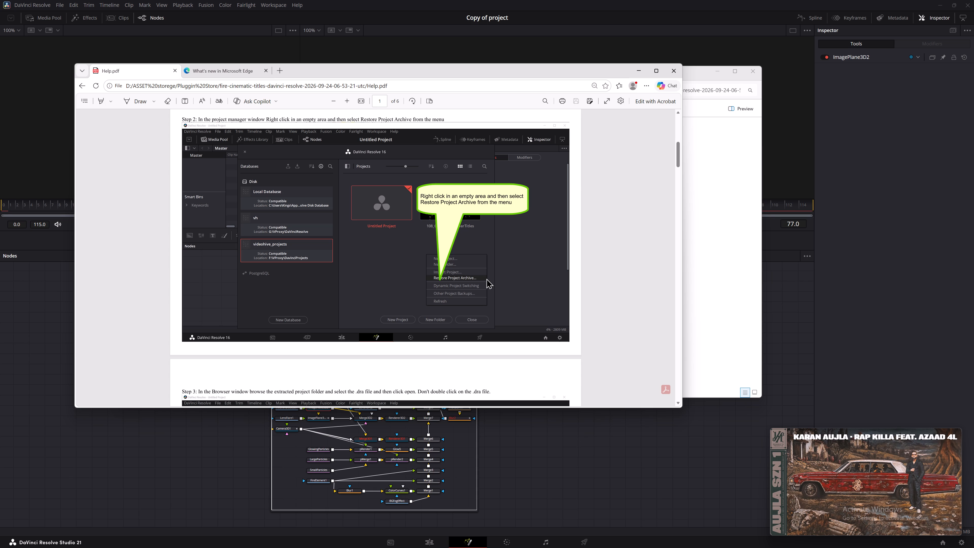
Jump to another point in the picture-in-picture music video.
left_click(880, 518)
Look through steps 3 to 10 of the Help PDF and return to its first page.
scroll(484, 285, "down", 3)
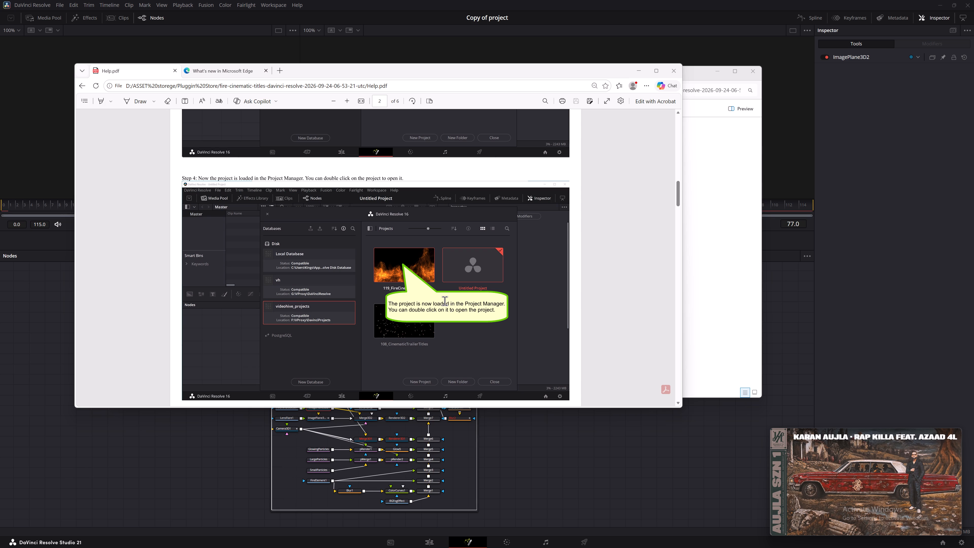
scroll(427, 300, "down", 1)
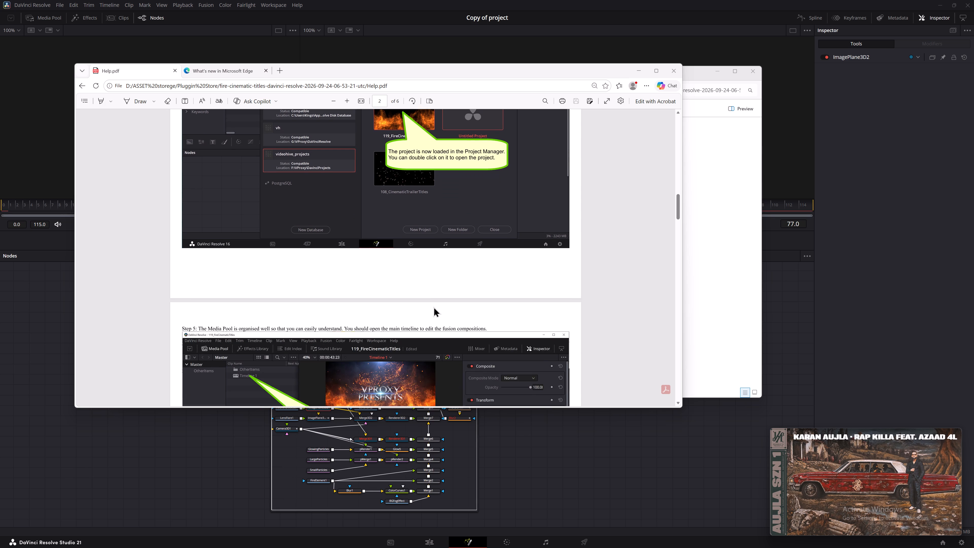
scroll(433, 307, "down", 1)
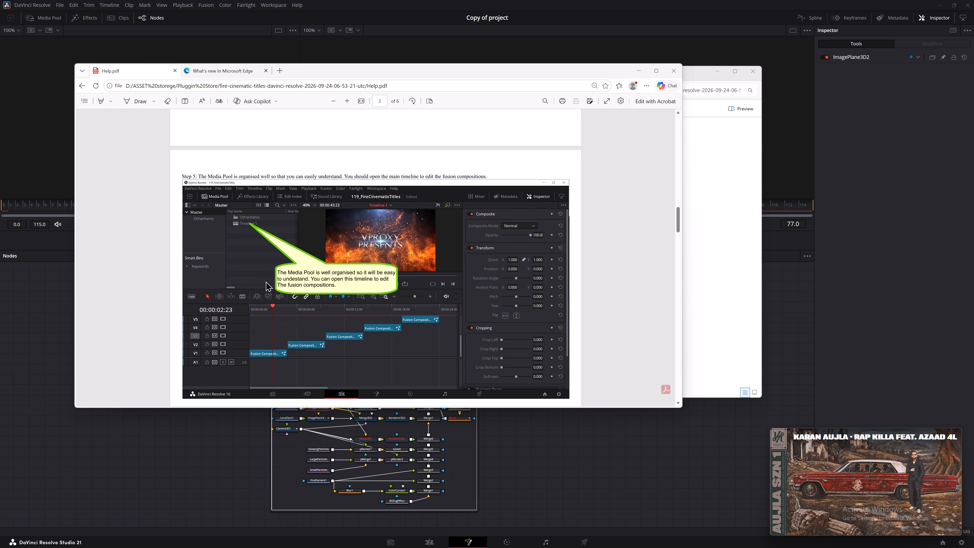
scroll(338, 279, "down", 4)
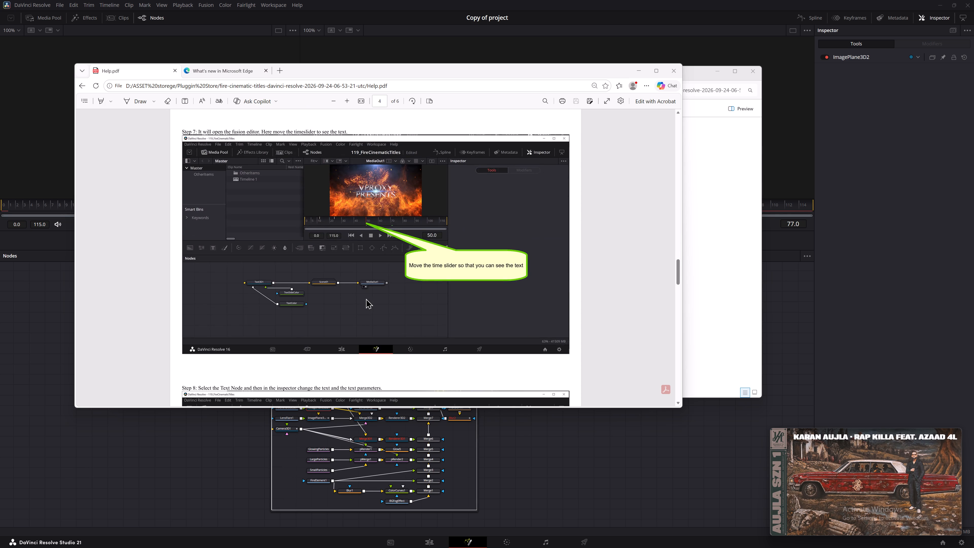
scroll(366, 298, "down", 4)
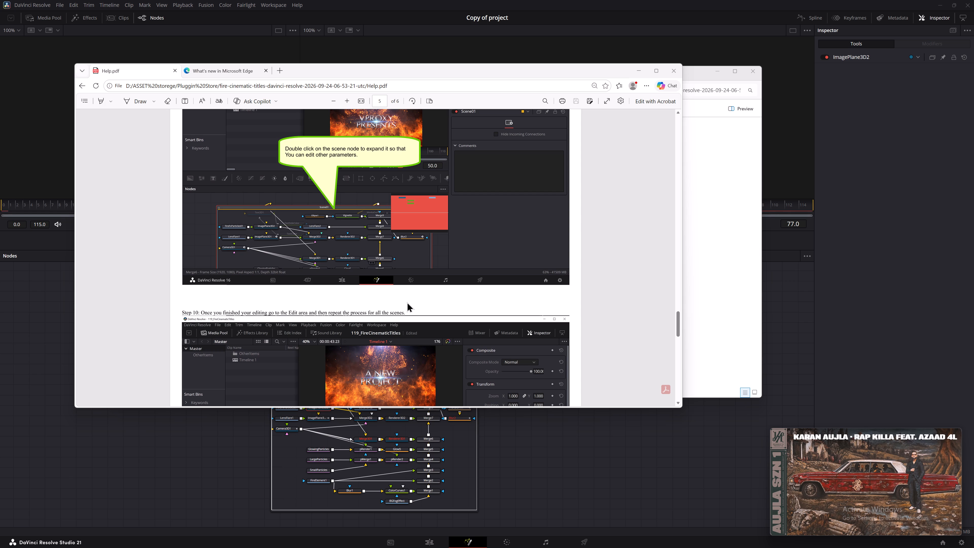
scroll(407, 302, "up", 1)
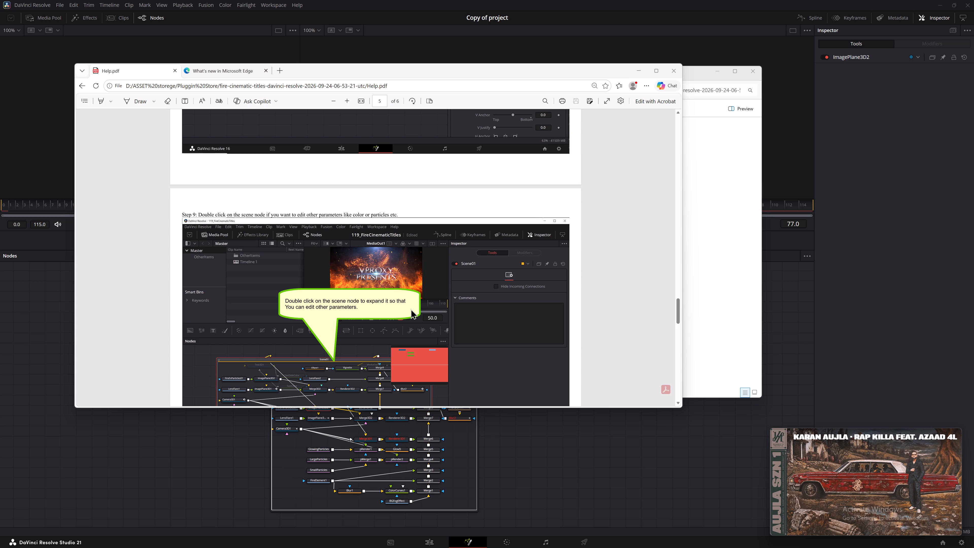
scroll(407, 310, "up", 2)
scroll(442, 302, "up", 1)
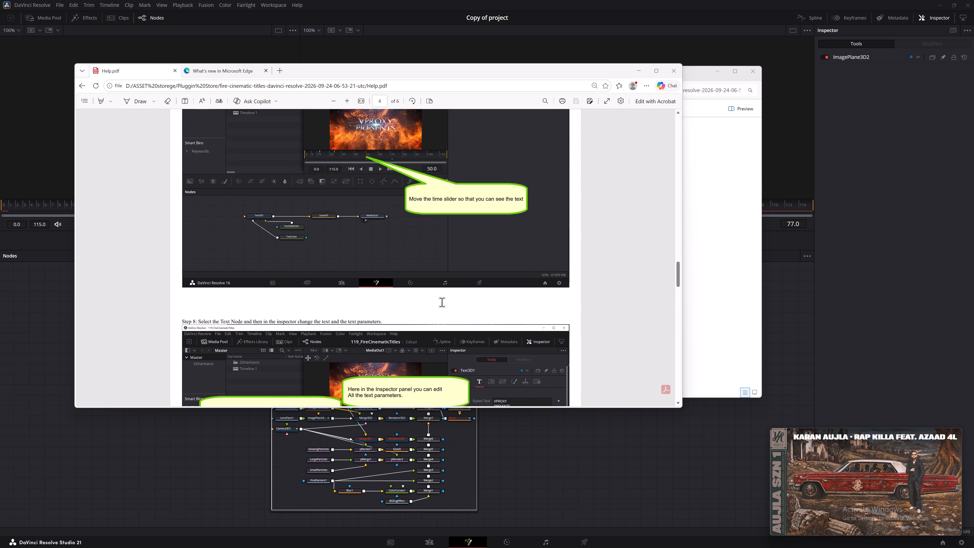
scroll(461, 301, "up", 5)
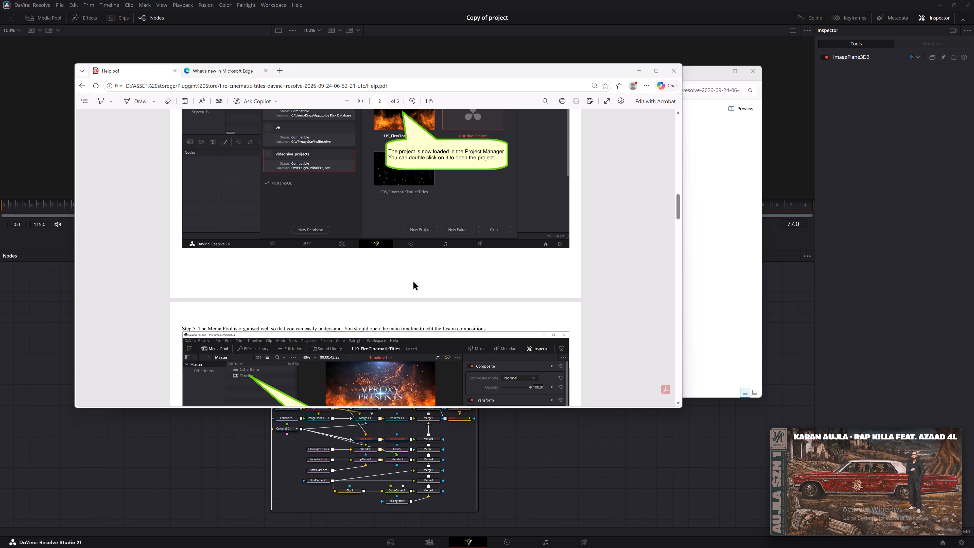
scroll(364, 289, "up", 3)
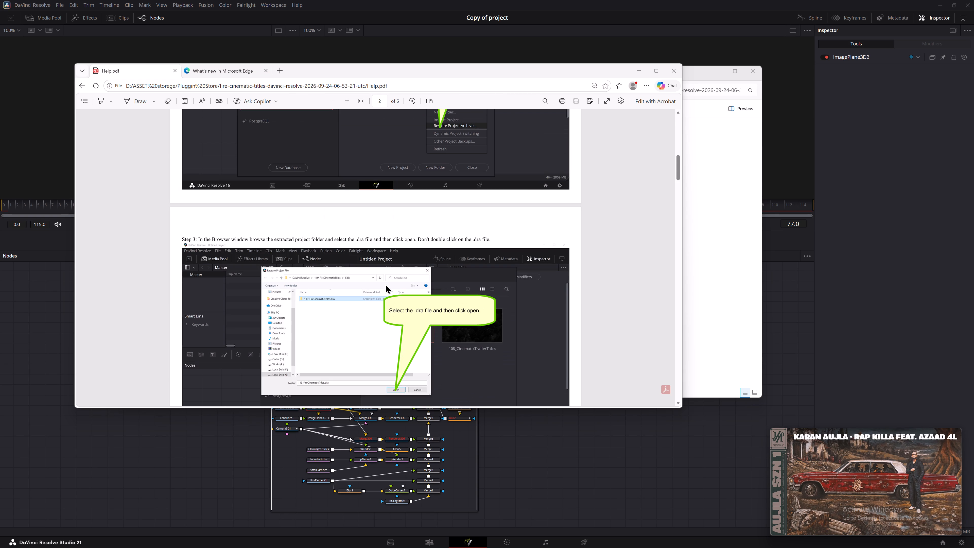
scroll(392, 284, "up", 2)
scroll(450, 302, "up", 2)
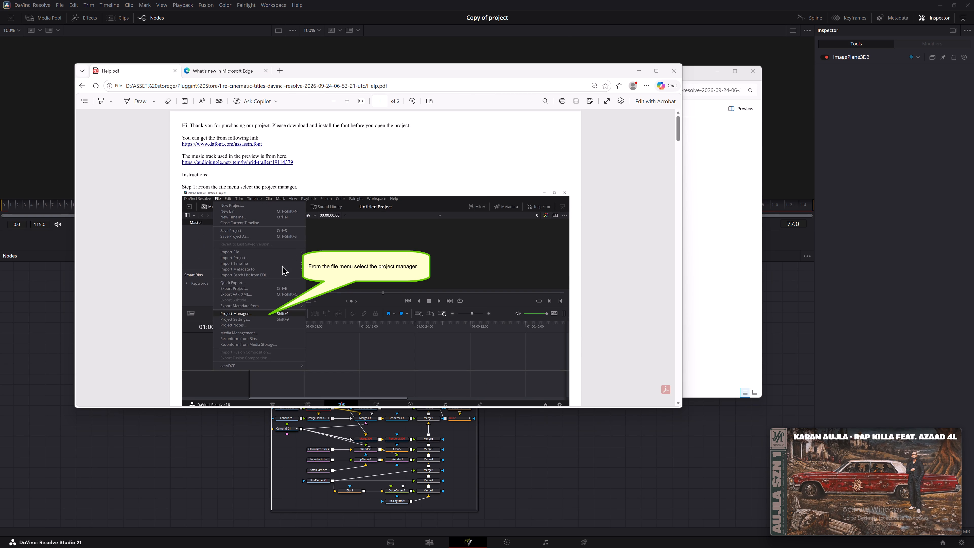
Reread the Help PDF from restoring the .dra archive through opening the Fusion composition and editing the text node in step 8.
scroll(327, 324, "down", 1)
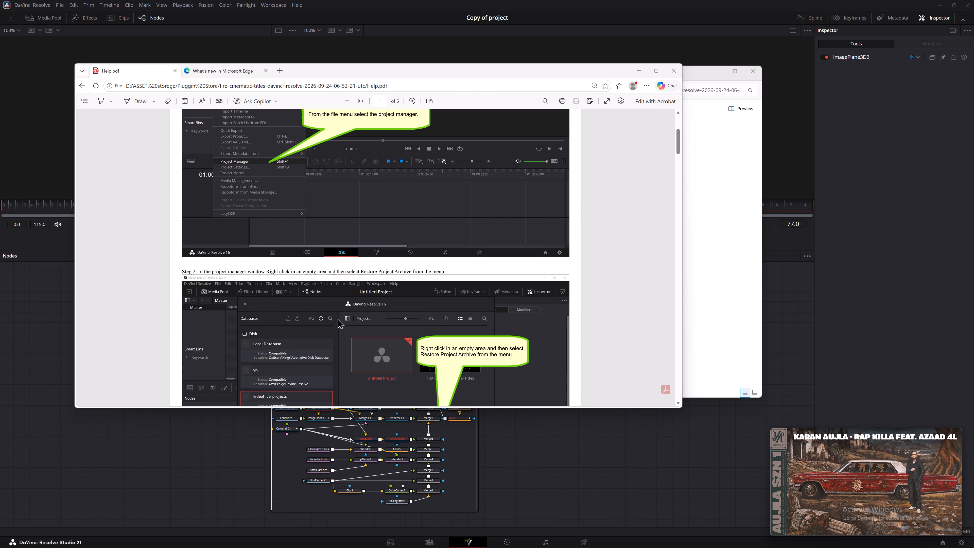
scroll(337, 320, "down", 1)
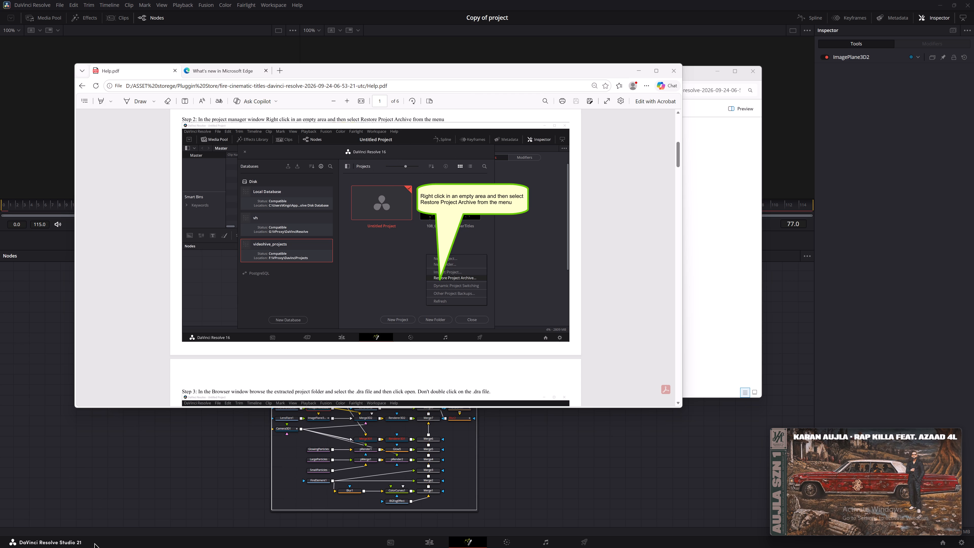
scroll(428, 246, "down", 1)
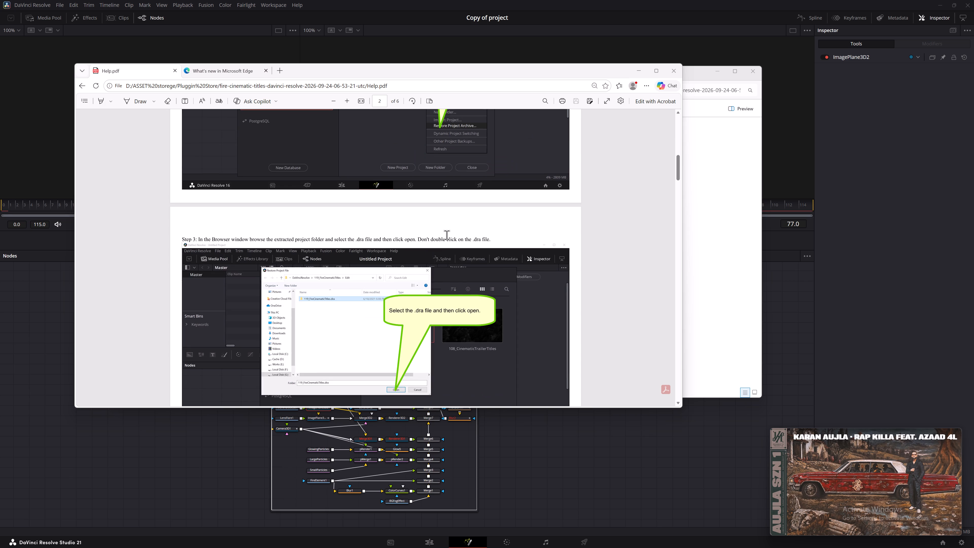
scroll(447, 235, "down", 2)
scroll(380, 237, "down", 3)
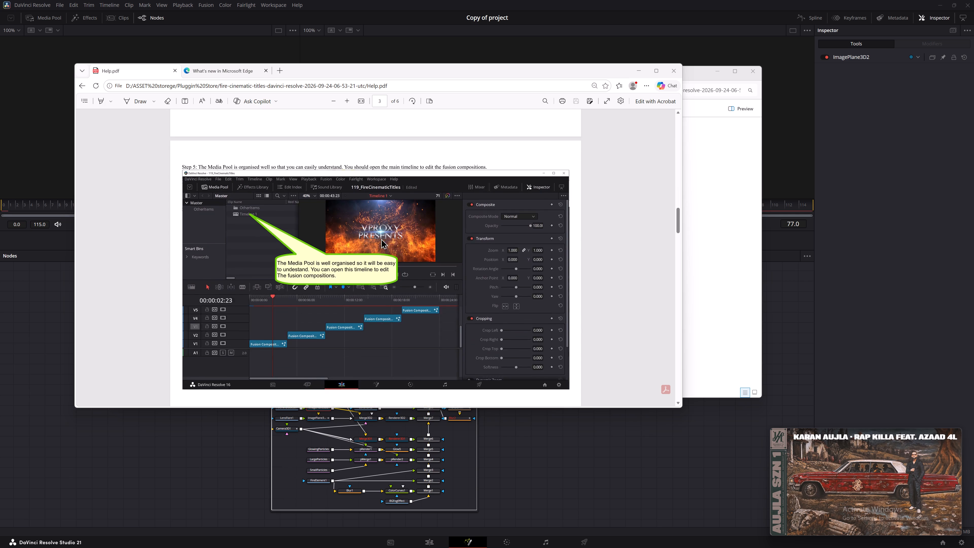
scroll(381, 238, "up", 1)
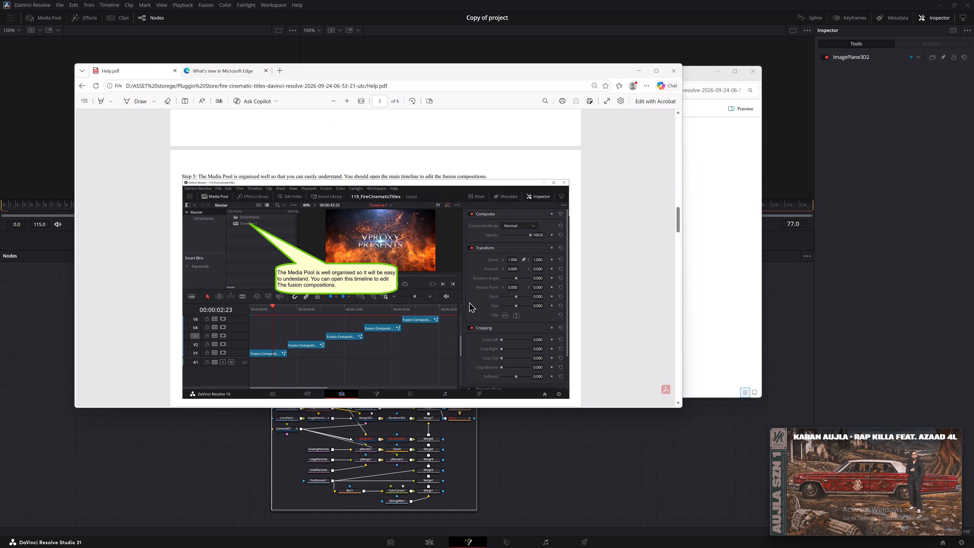
scroll(348, 309, "down", 1)
scroll(385, 295, "down", 1)
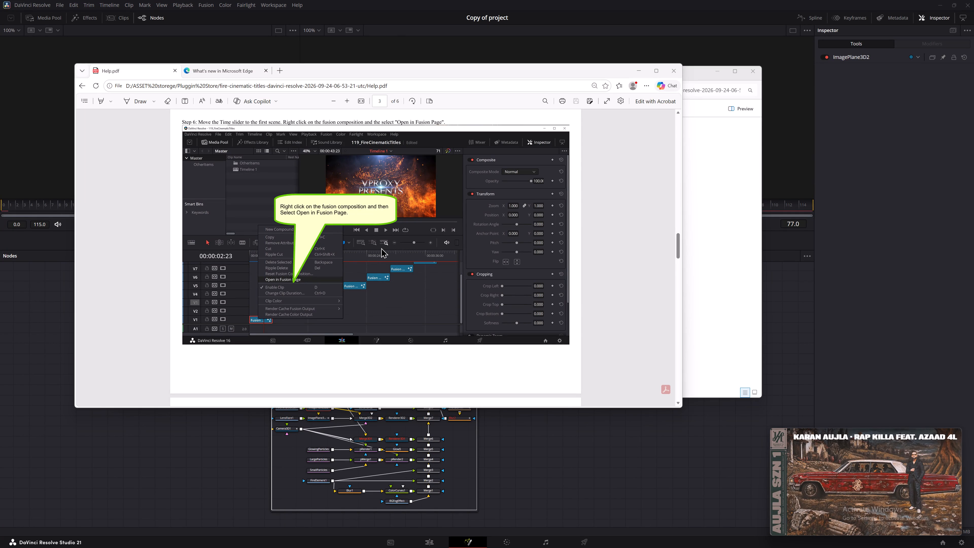
scroll(381, 248, "down", 2)
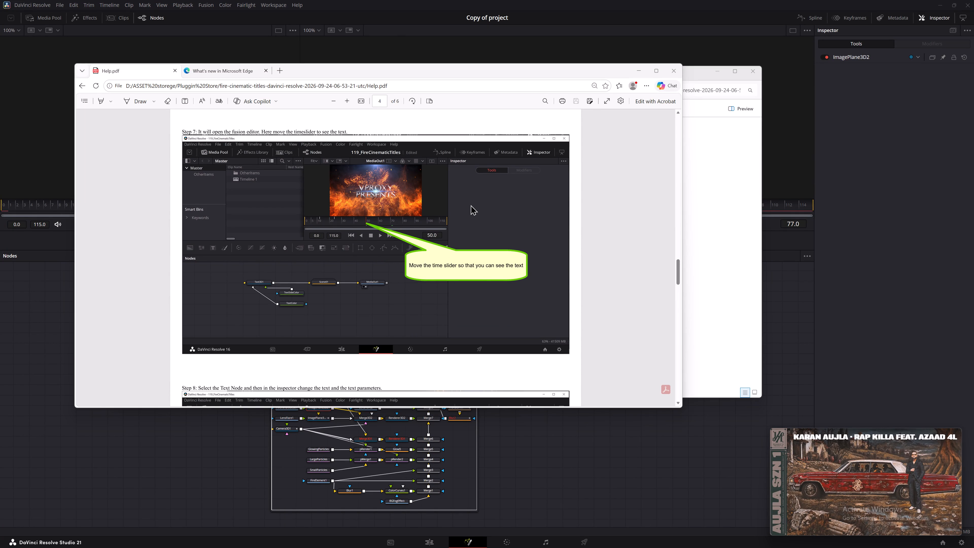
scroll(471, 207, "down", 1)
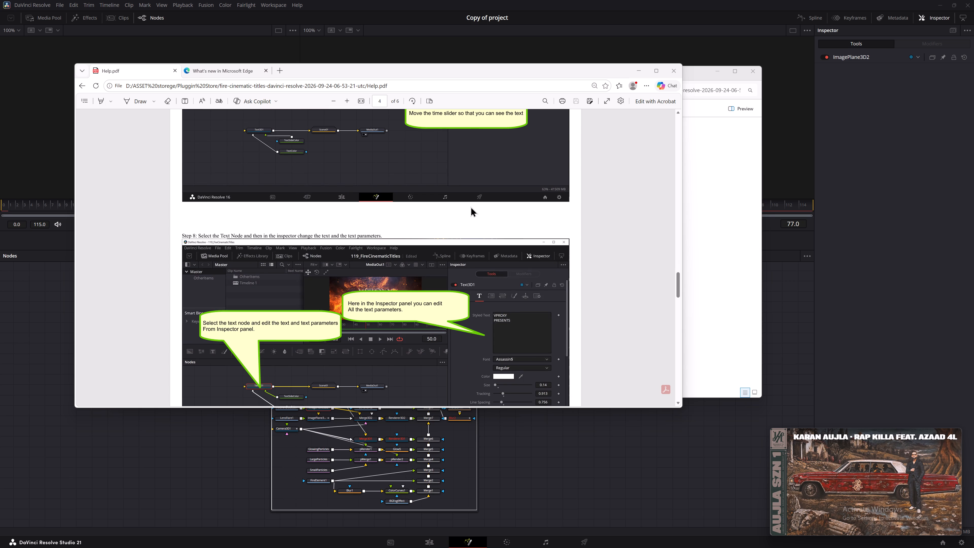
scroll(471, 207, "down", 1)
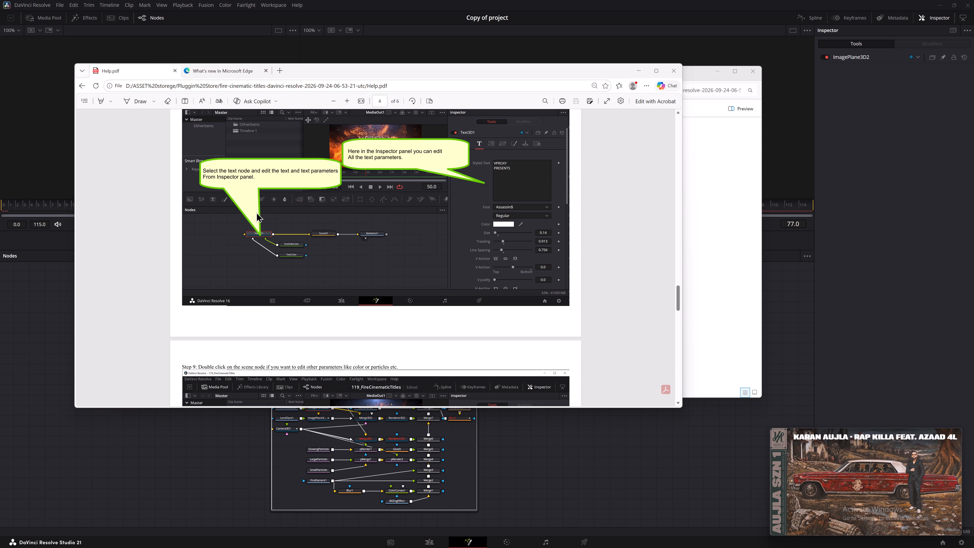
Skip forward past the end of the picture-in-picture music video.
left_click(887, 477)
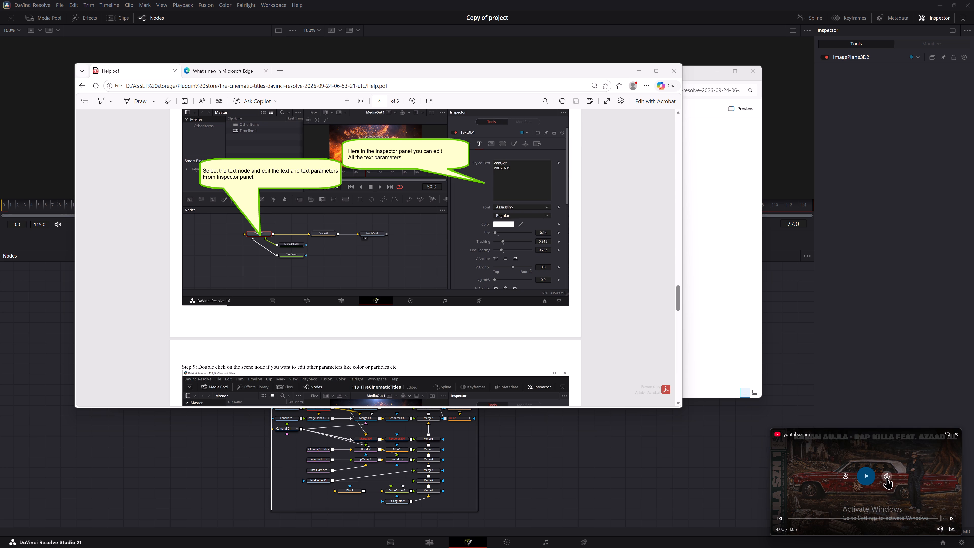
left_click(887, 477)
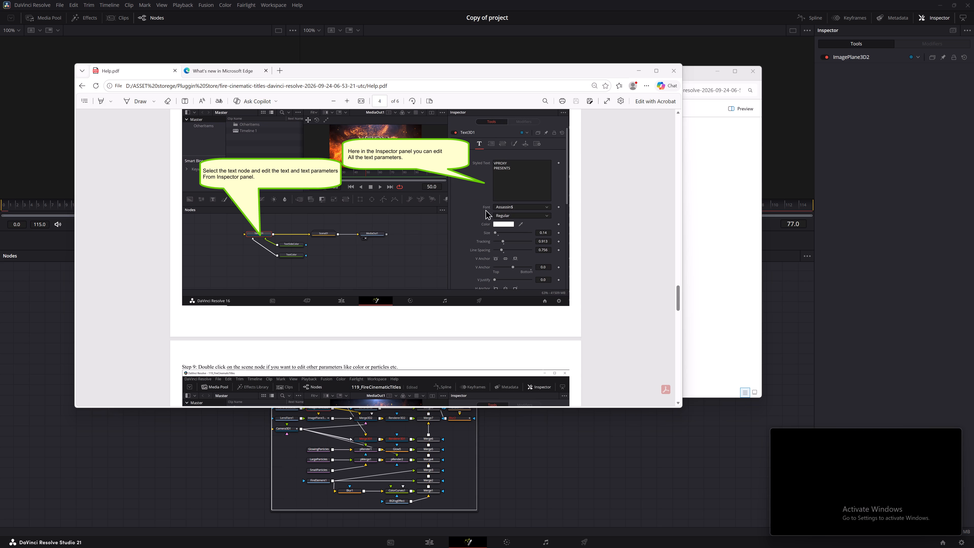
Read steps 9 to 11 of the Help PDF, through exporting from the Deliver area, and return to its first page.
scroll(458, 214, "down", 1)
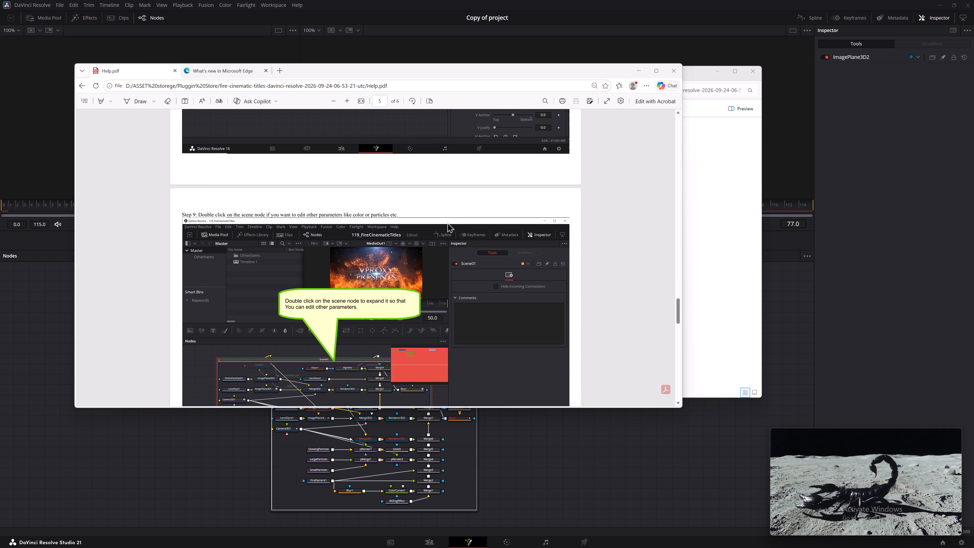
scroll(447, 222, "down", 1)
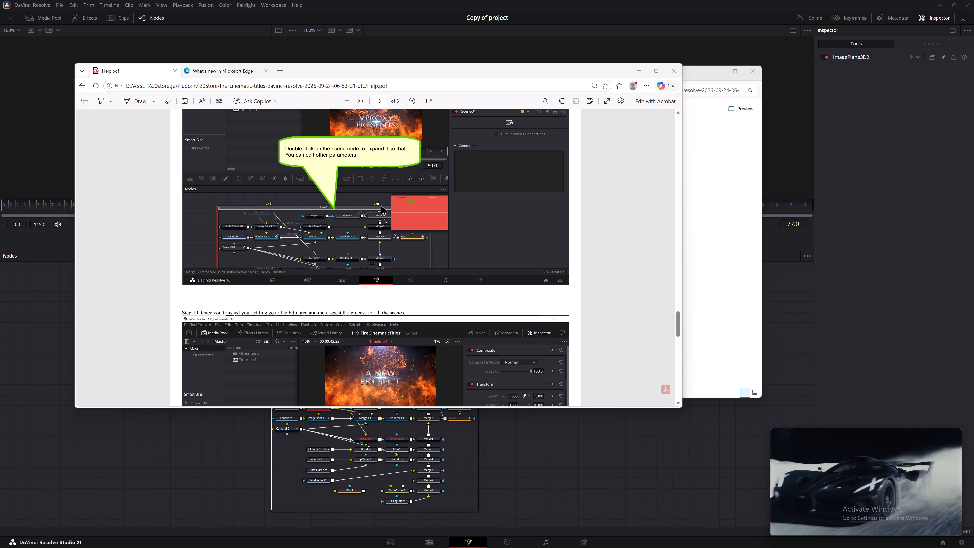
scroll(384, 205, "down", 1)
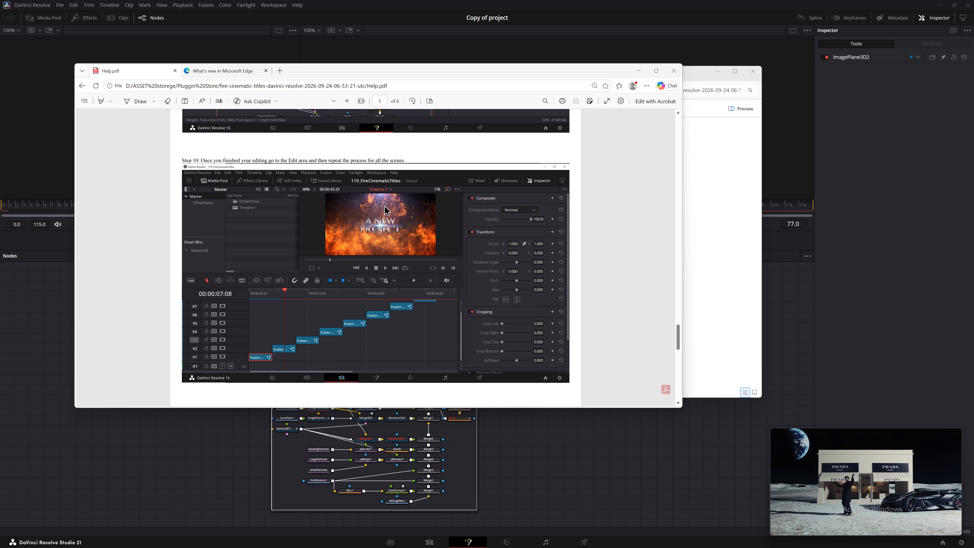
scroll(392, 212, "down", 4)
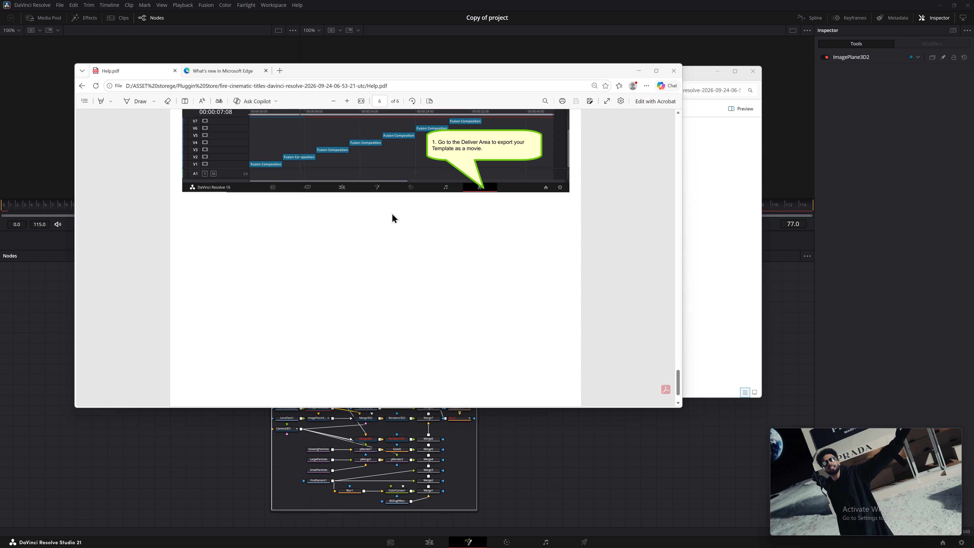
scroll(384, 249, "up", 2)
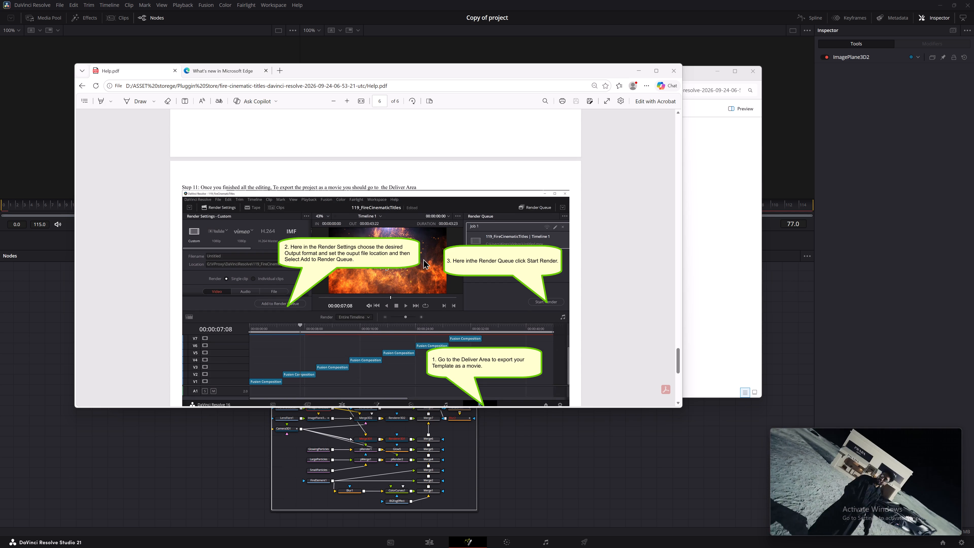
scroll(423, 259, "down", 1)
scroll(403, 268, "up", 1)
scroll(402, 269, "down", 1)
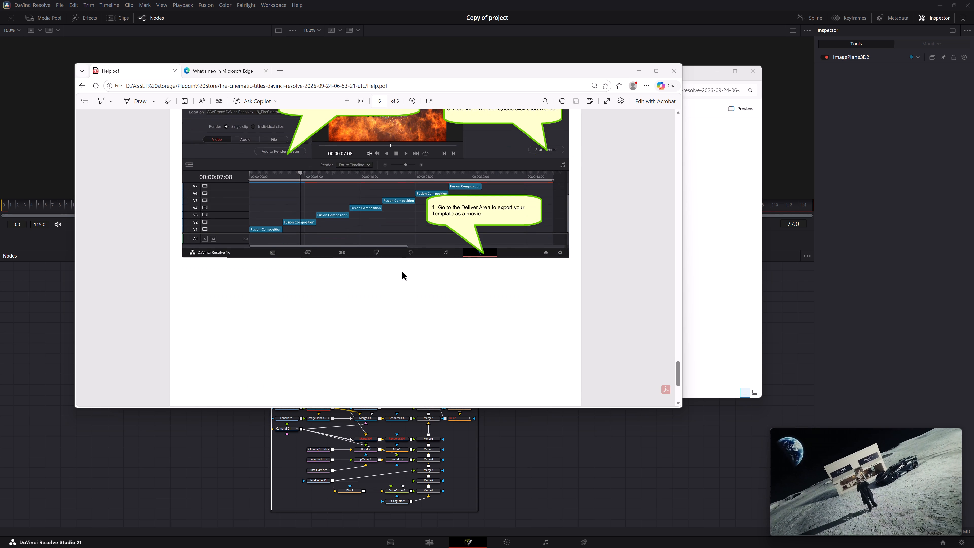
scroll(402, 270, "up", 1)
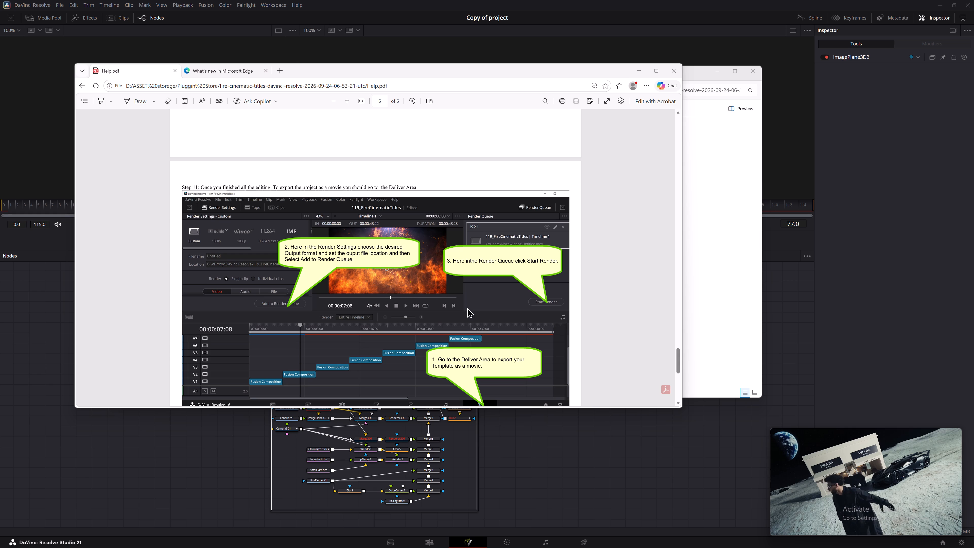
scroll(437, 288, "up", 4)
scroll(513, 274, "down", 7)
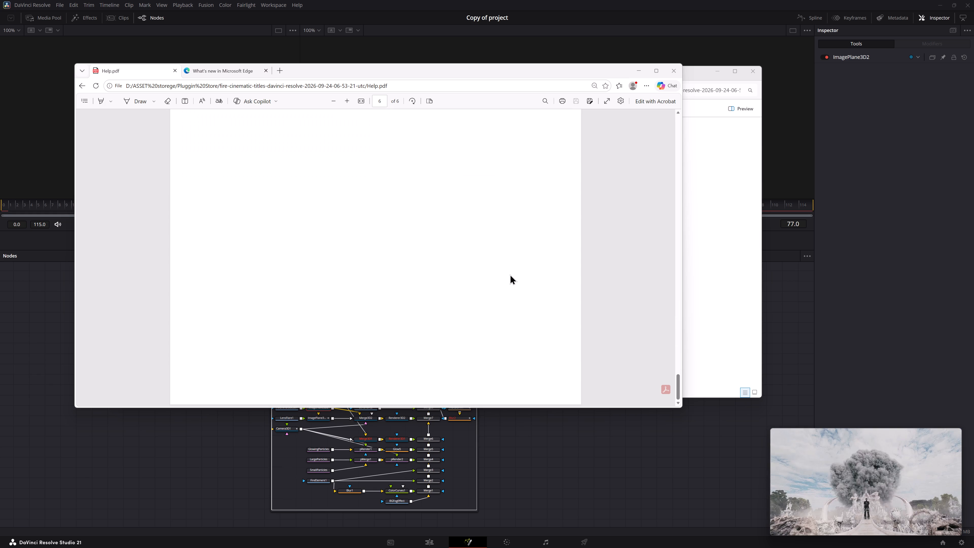
scroll(510, 276, "down", 8)
scroll(582, 262, "up", 20)
scroll(582, 262, "up", 5)
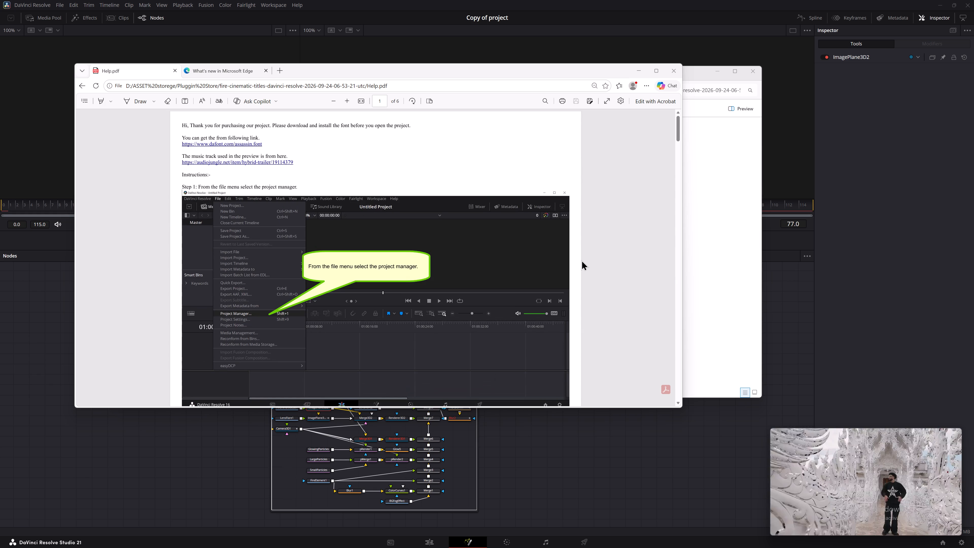
scroll(581, 260, "up", 3)
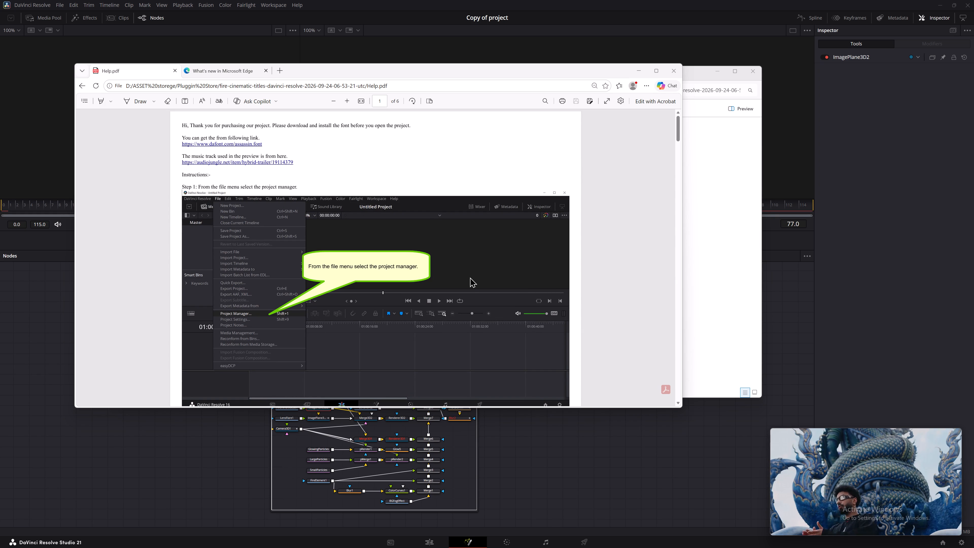
Reread the Help PDF from restoring the project archive in step 2 through repeating the edits for all scenes in step 10.
scroll(535, 279, "down", 2)
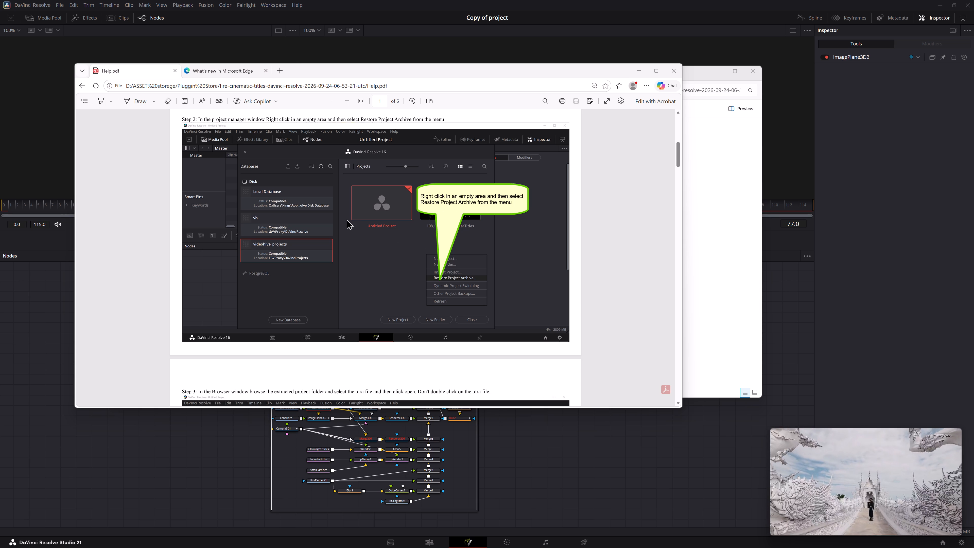
scroll(346, 219, "down", 2)
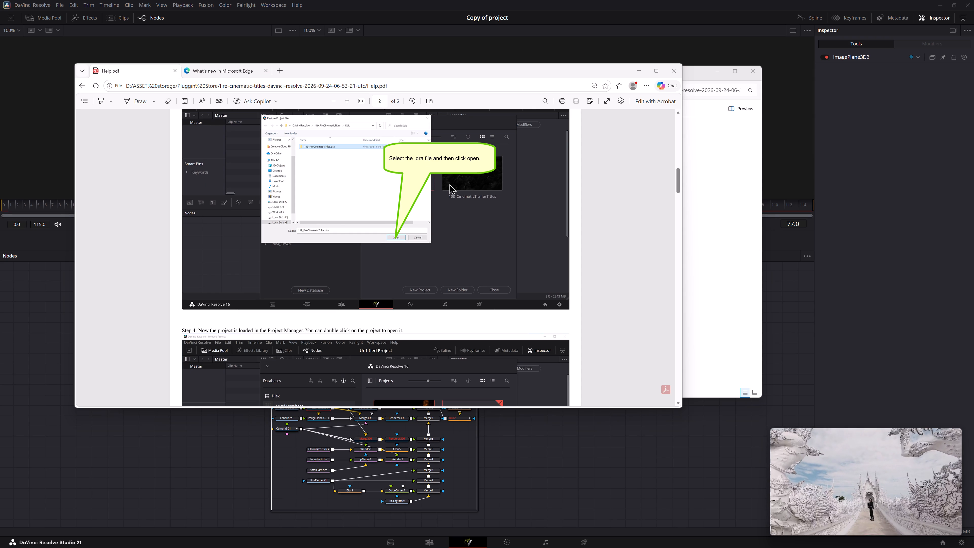
scroll(415, 238, "down", 1)
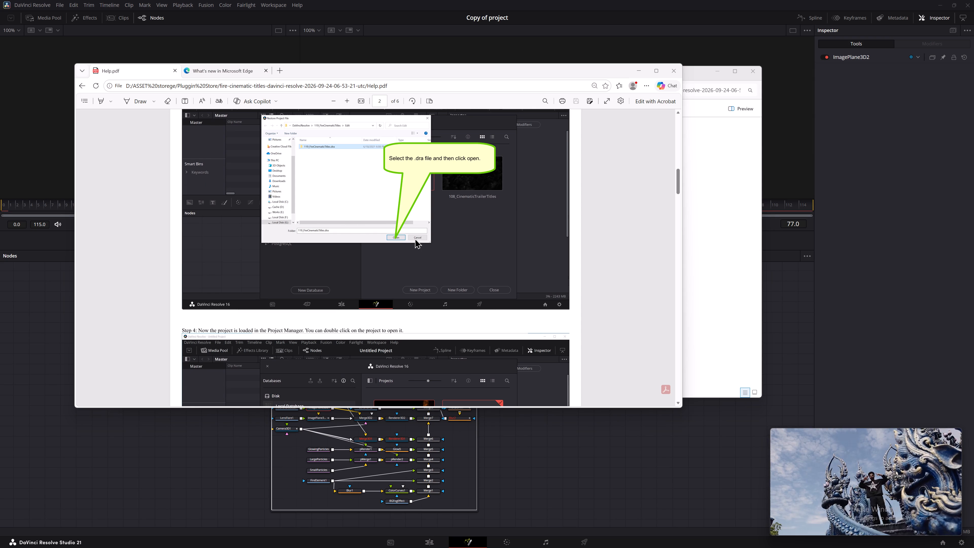
scroll(422, 264, "down", 1)
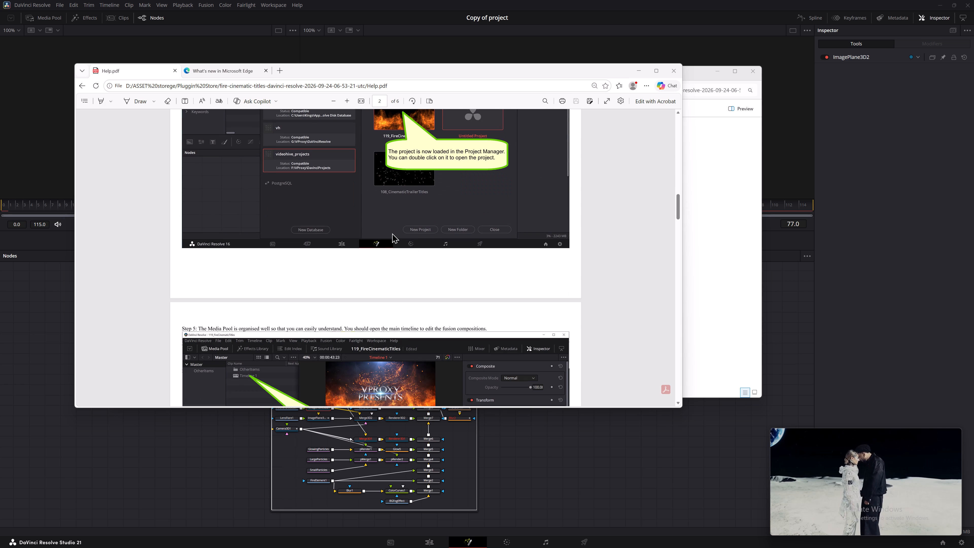
scroll(432, 225, "up", 1)
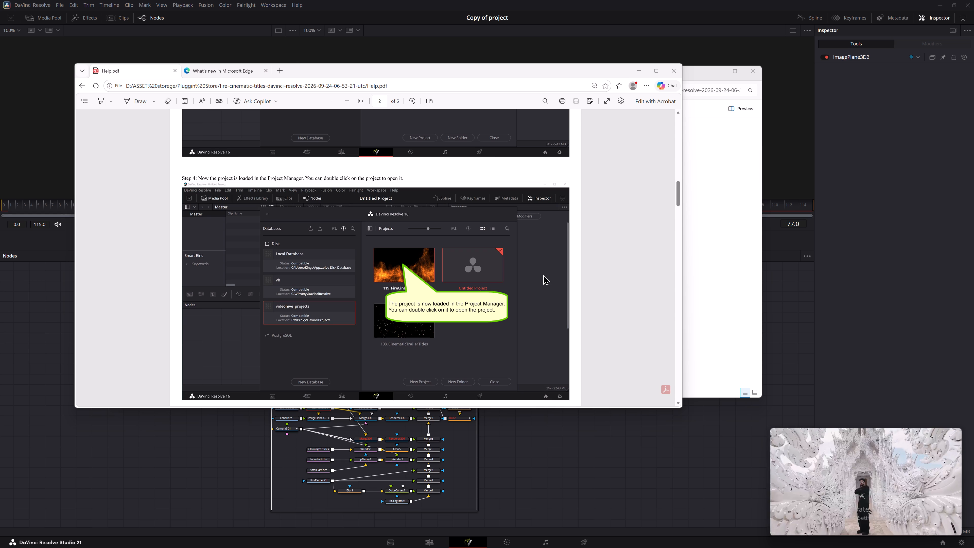
scroll(458, 277, "down", 1)
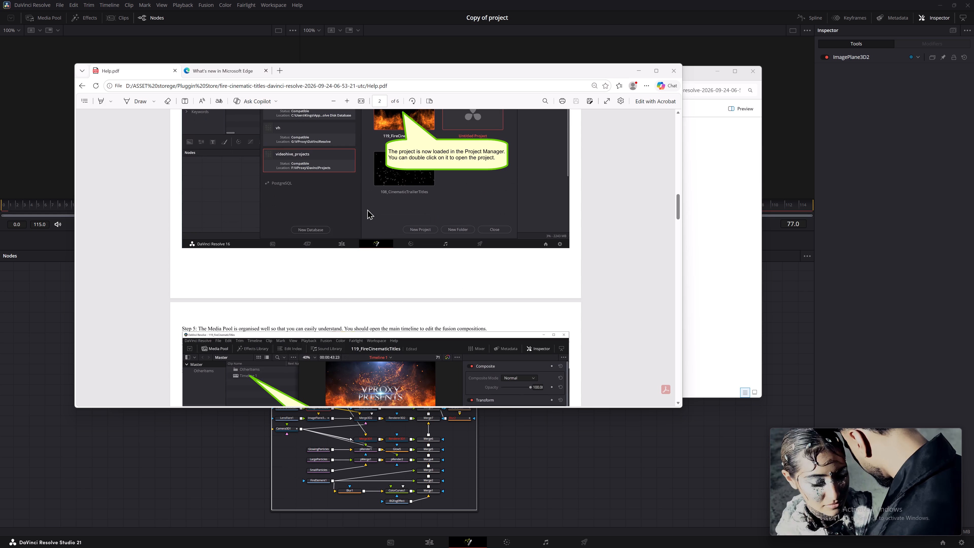
scroll(401, 187, "down", 1)
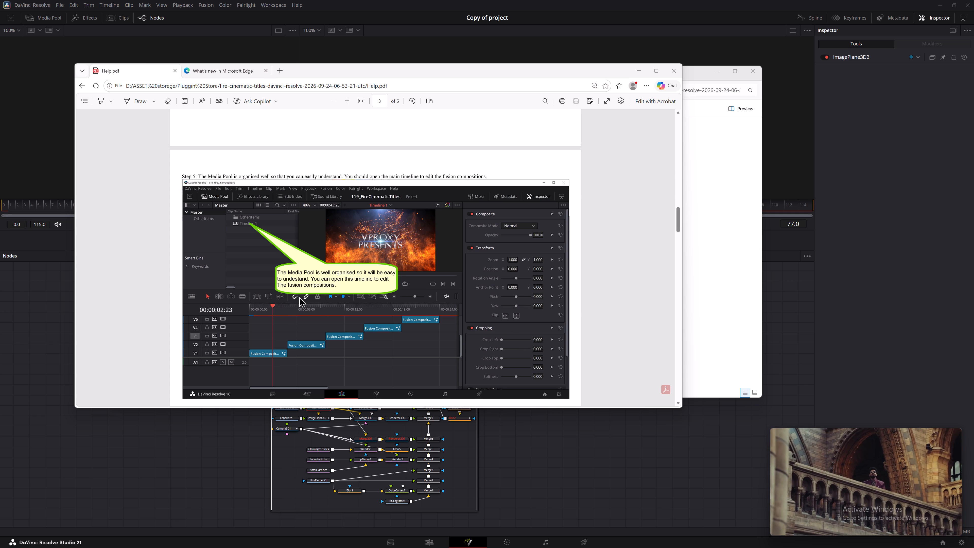
scroll(298, 282, "down", 2)
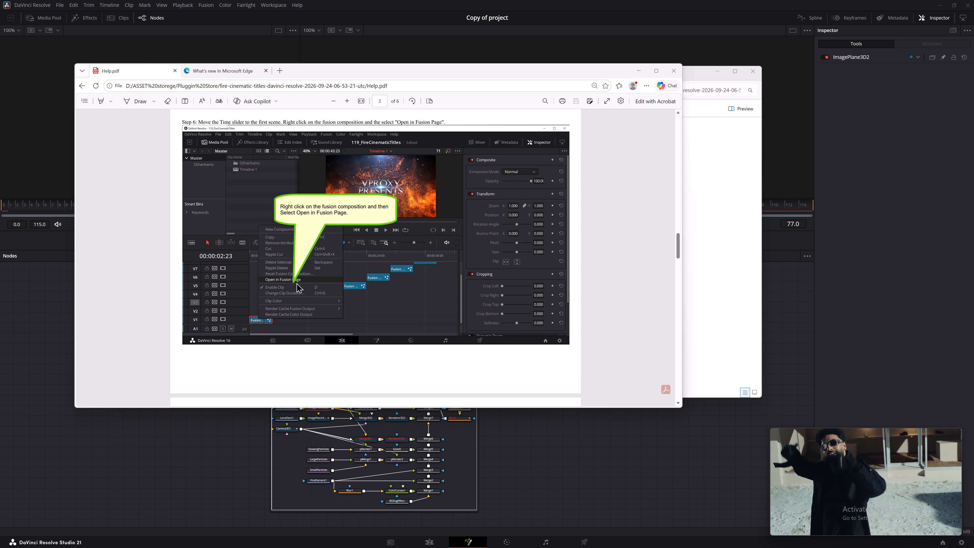
scroll(296, 283, "down", 2)
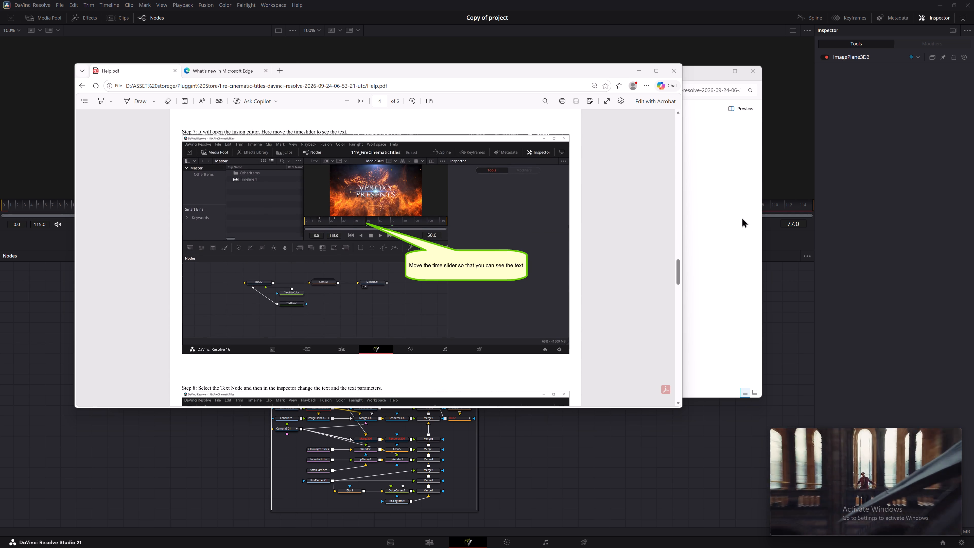
scroll(479, 297, "down", 5)
scroll(479, 299, "up", 3)
scroll(485, 304, "down", 2)
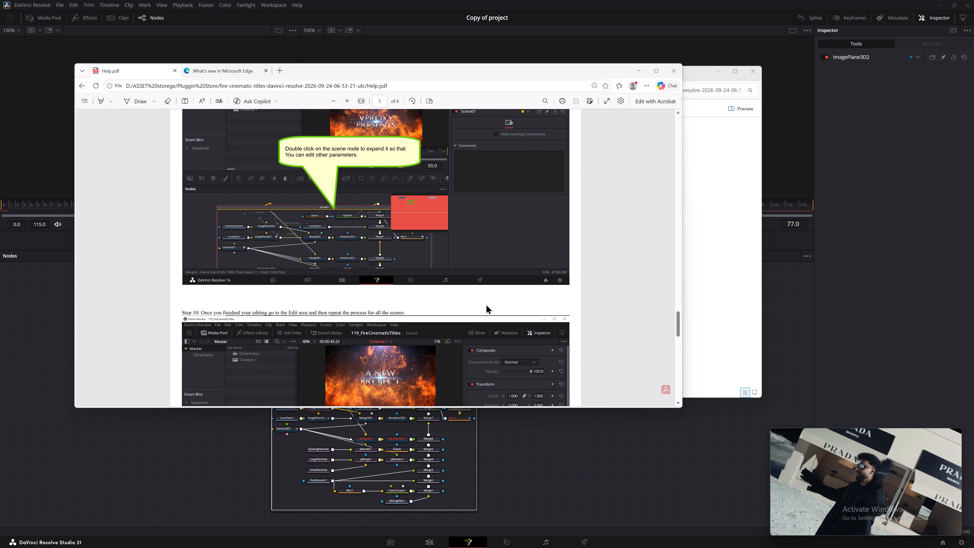
Close the template's folder window and the Help PDF, and switch DaVinci Resolve to the Edit page.
left_click(717, 128)
key("Escape")
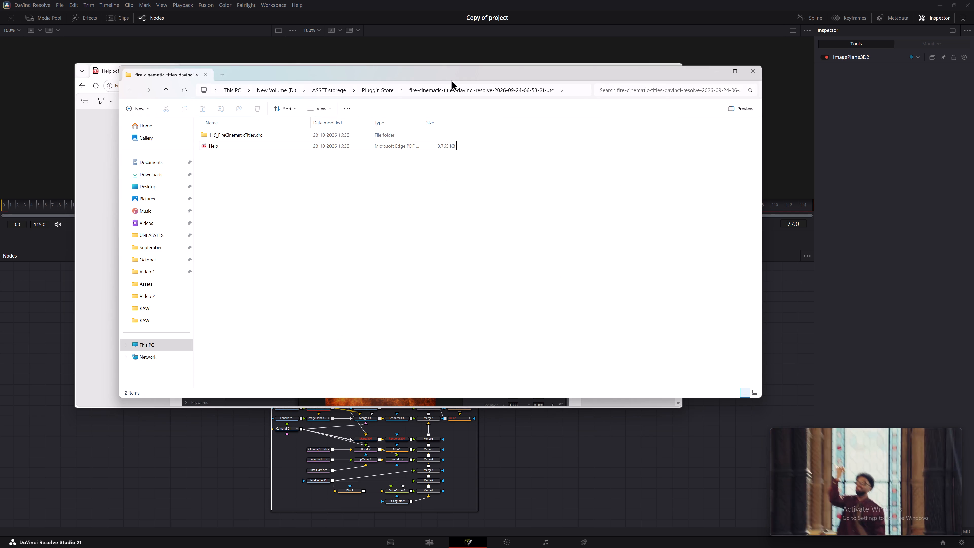
left_click(747, 71)
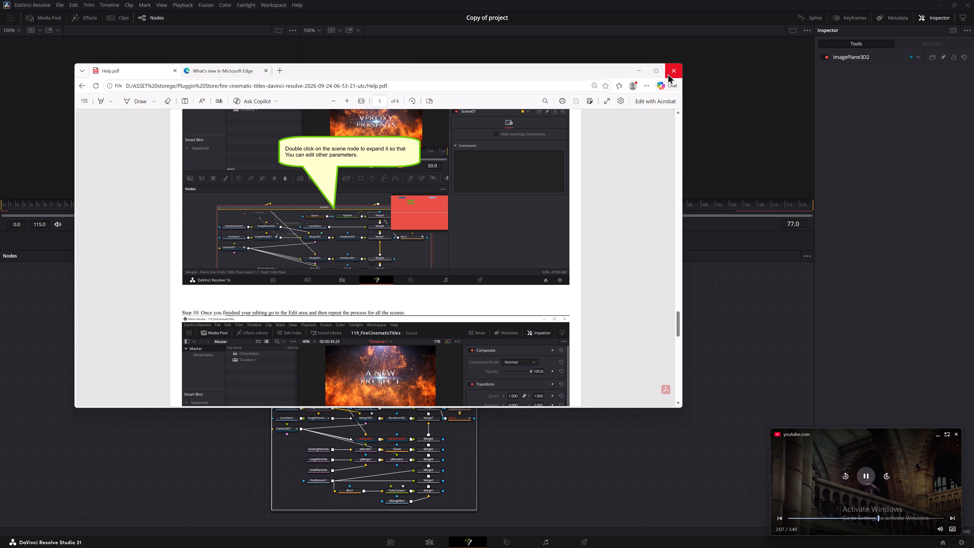
left_click(668, 74)
left_click(435, 541)
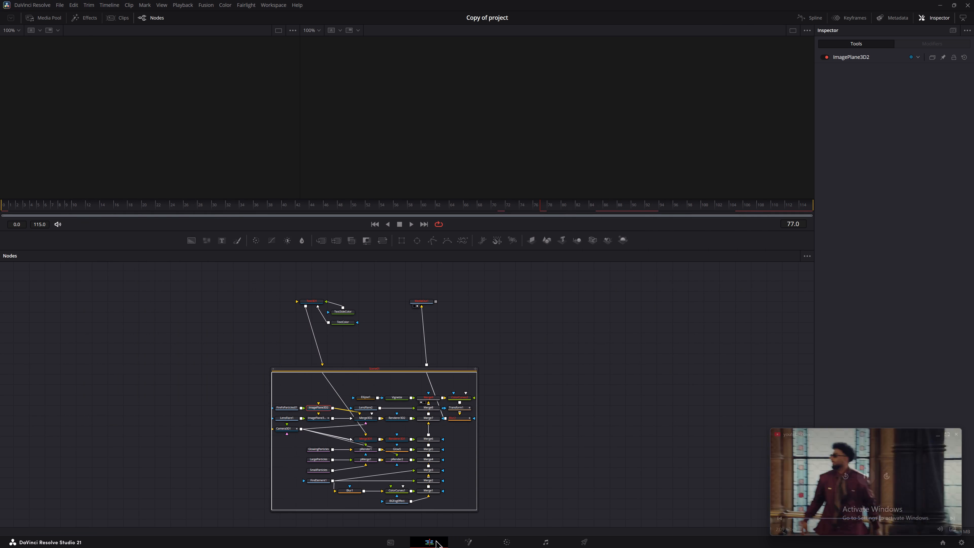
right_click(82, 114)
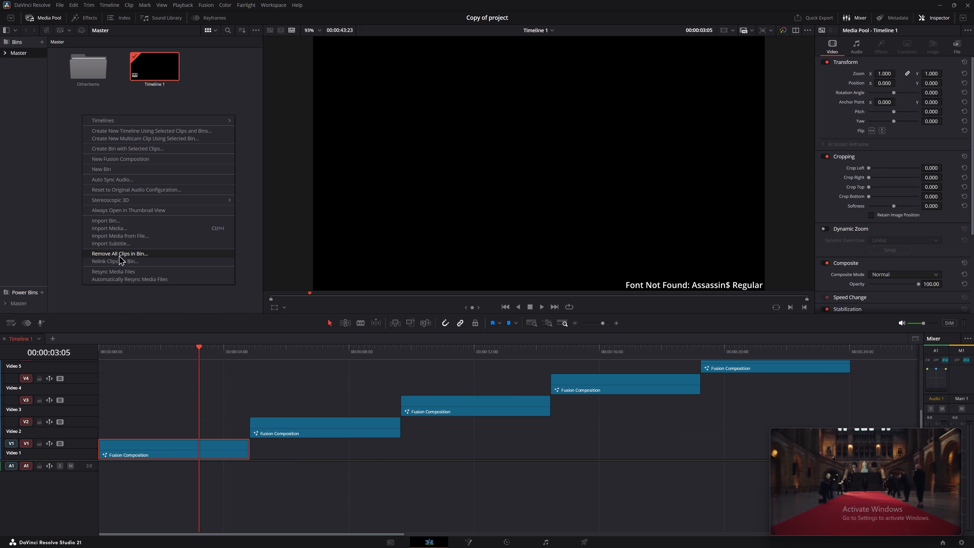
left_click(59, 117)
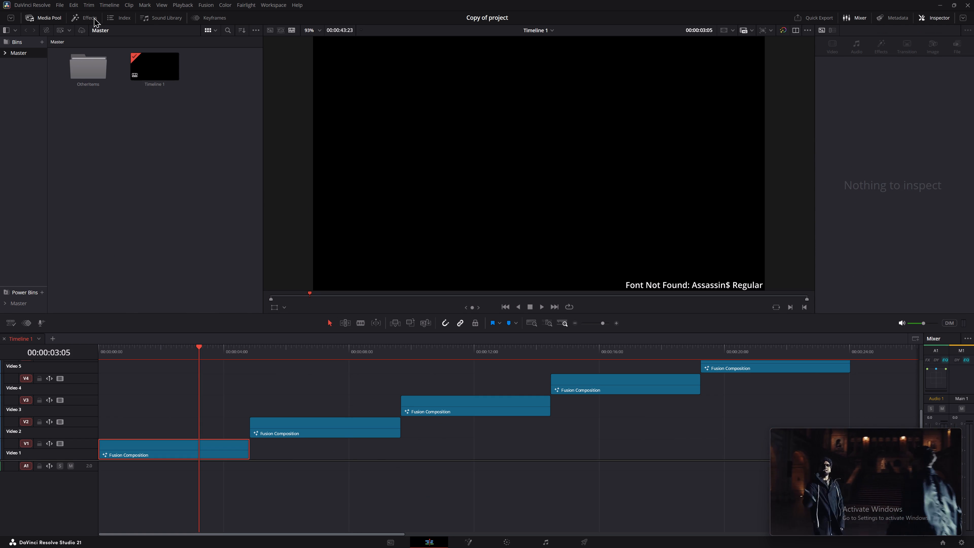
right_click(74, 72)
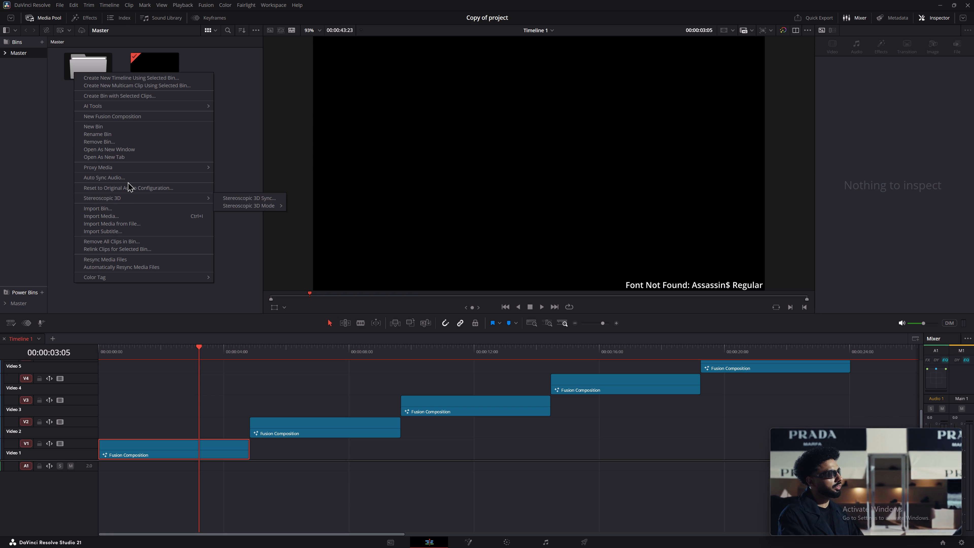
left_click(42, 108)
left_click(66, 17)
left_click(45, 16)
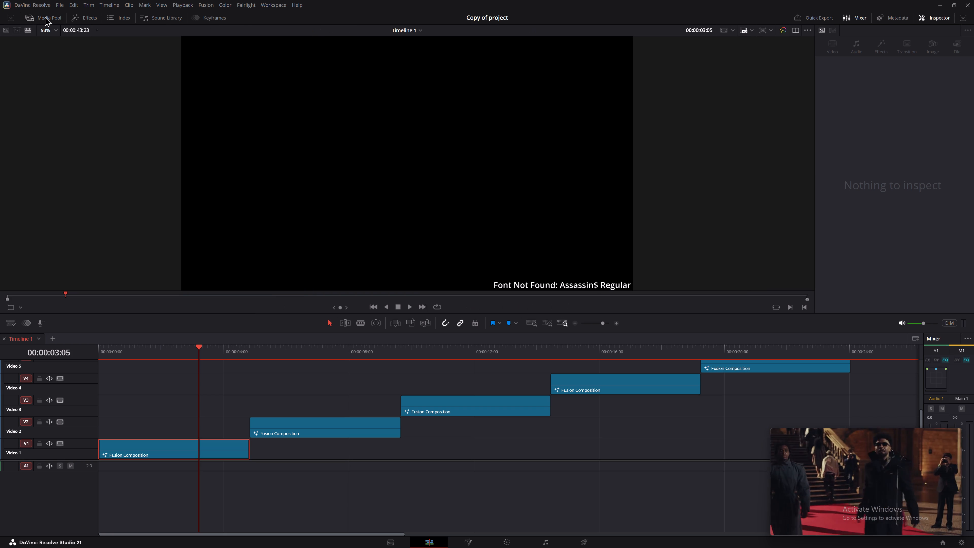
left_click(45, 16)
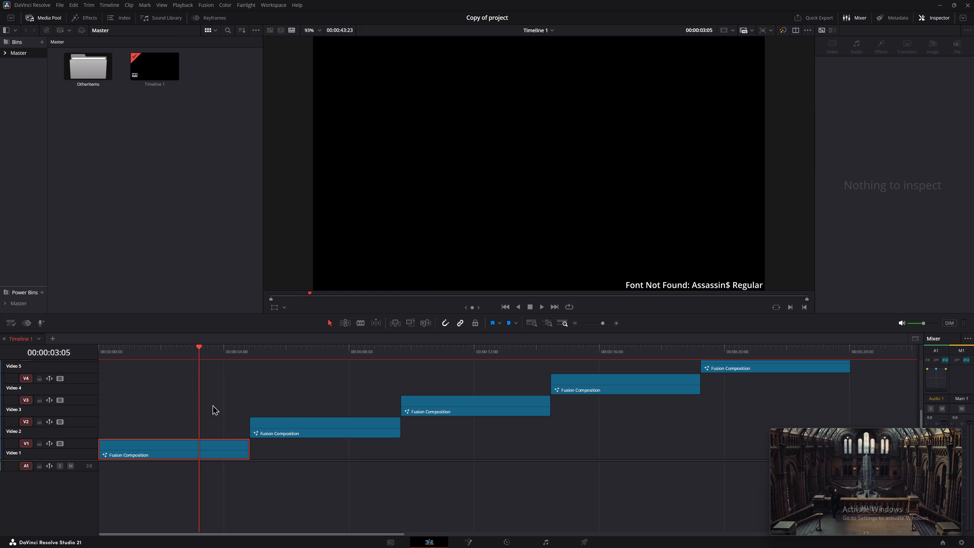
Start importing media into the Master bin and browse to the extracted fire-cinematic-titles-davinci-resolve folder in Pluggin Store.
key("alt+Tab")
left_click(165, 145, "alt")
right_click(165, 145)
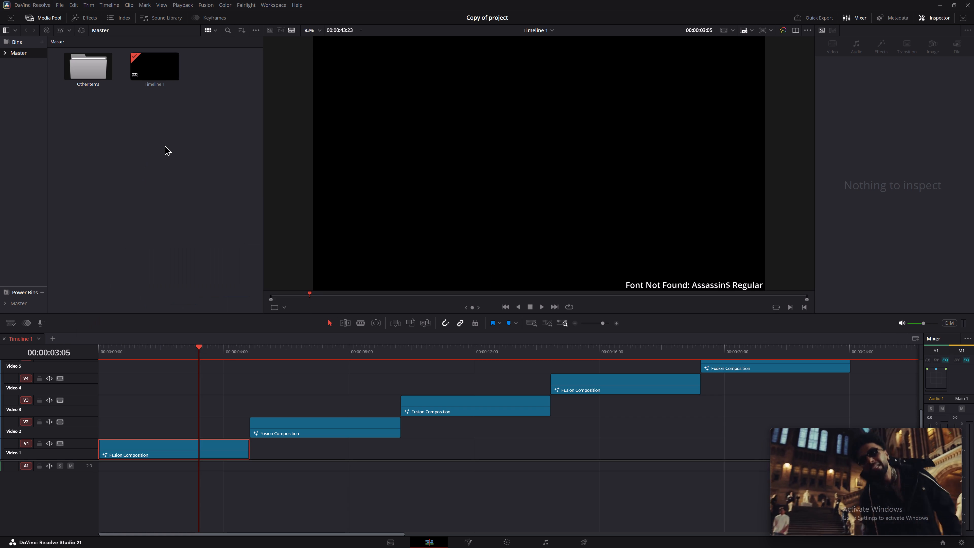
left_click(252, 260)
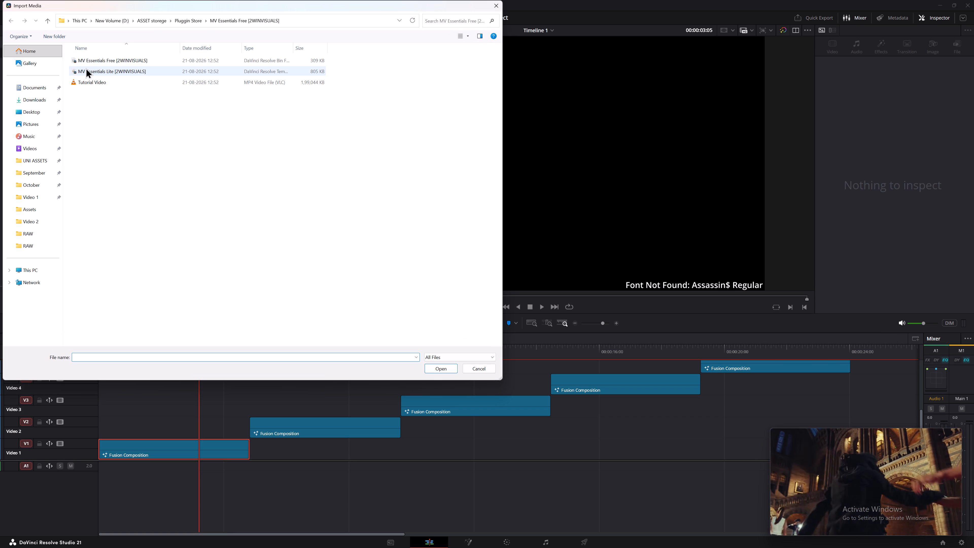
left_click(186, 23)
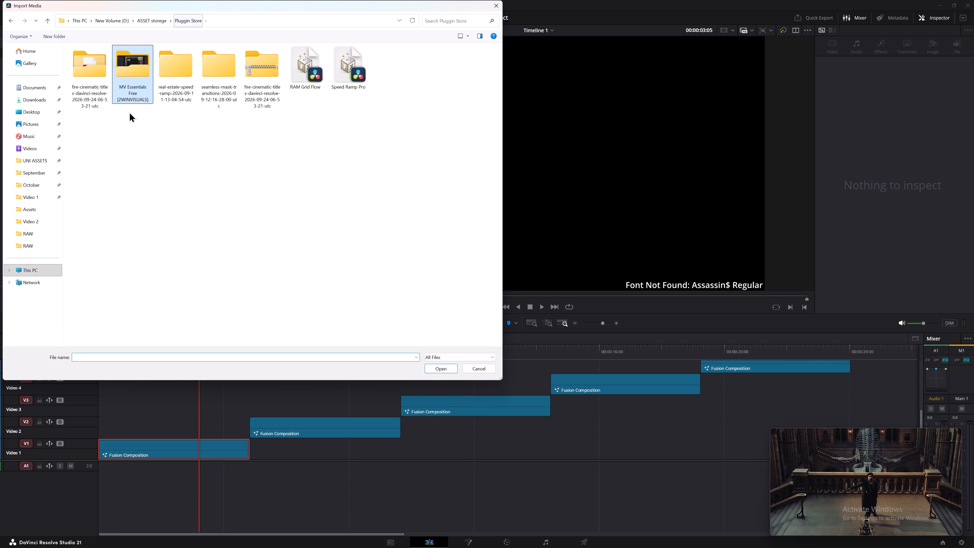
left_click(212, 183)
double_click(81, 56)
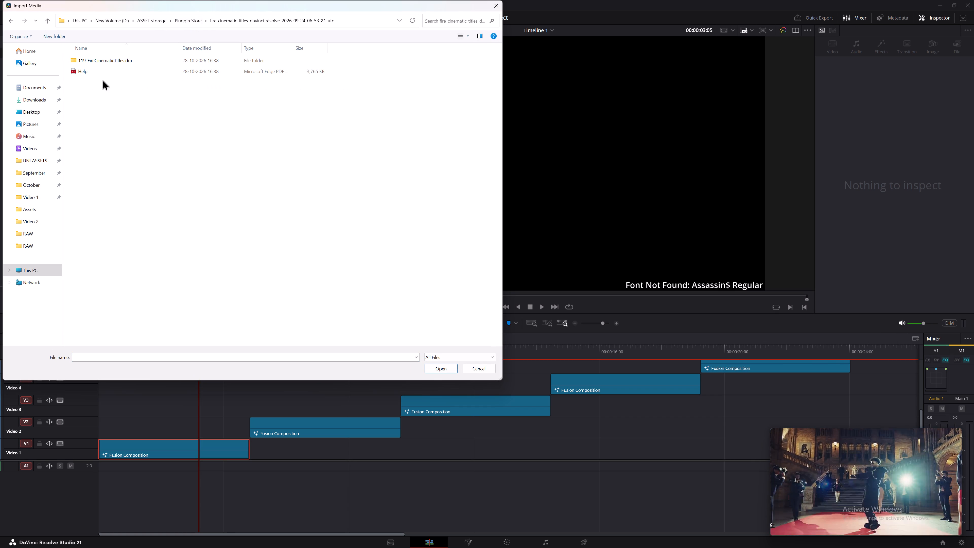
right_click(98, 73)
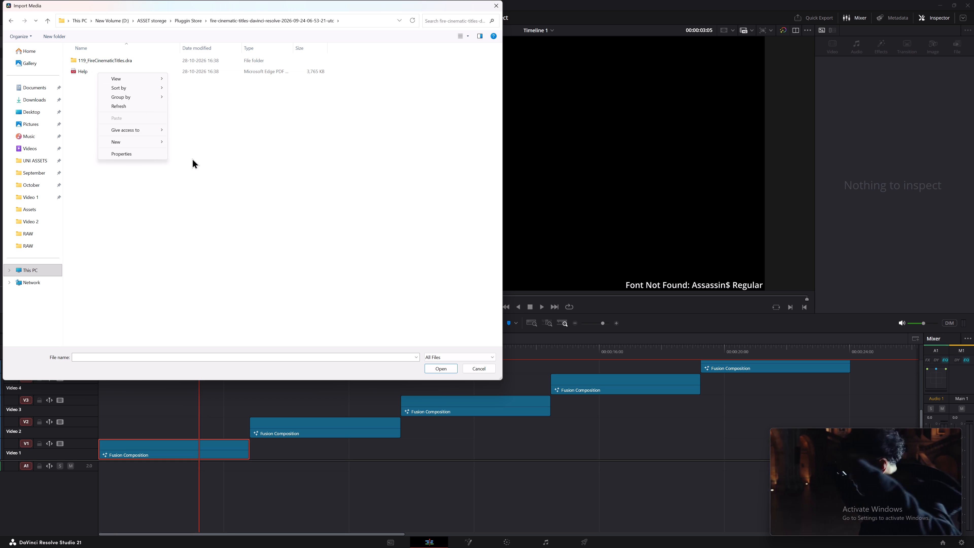
left_click(192, 158)
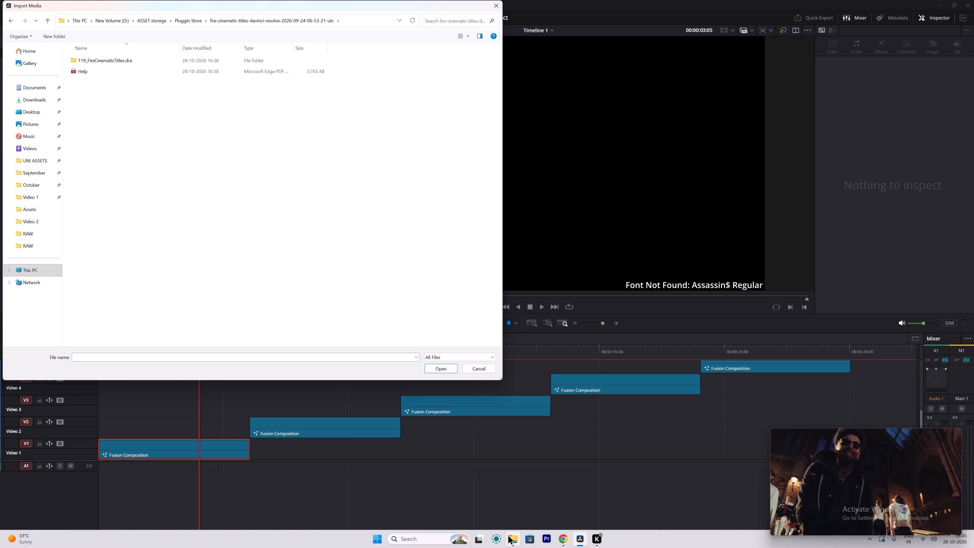
Open Help from the extracted fire-cinematic-titles folder, check step 1 on its first page, and close the PDF.
left_click(509, 509)
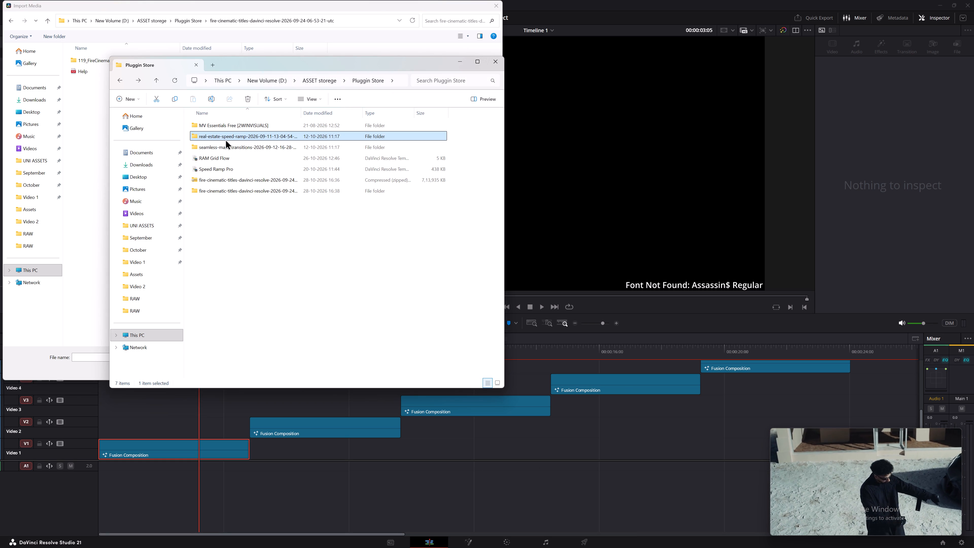
double_click(210, 190)
double_click(210, 135)
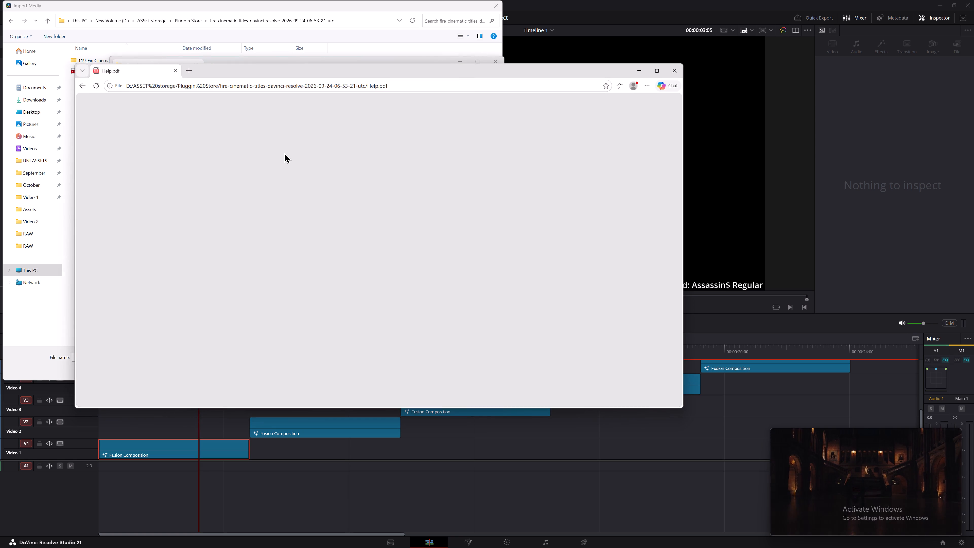
scroll(394, 190, "up", 17)
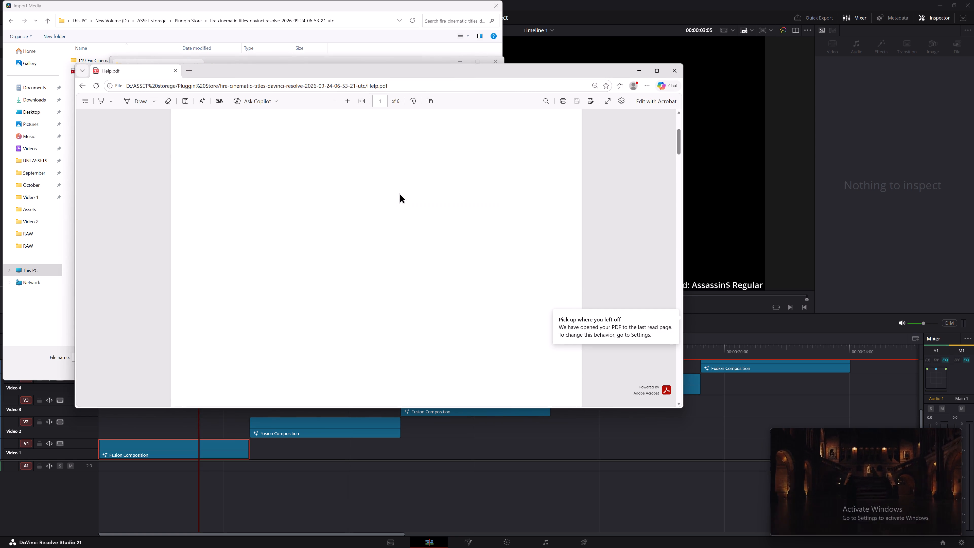
scroll(399, 193, "up", 9)
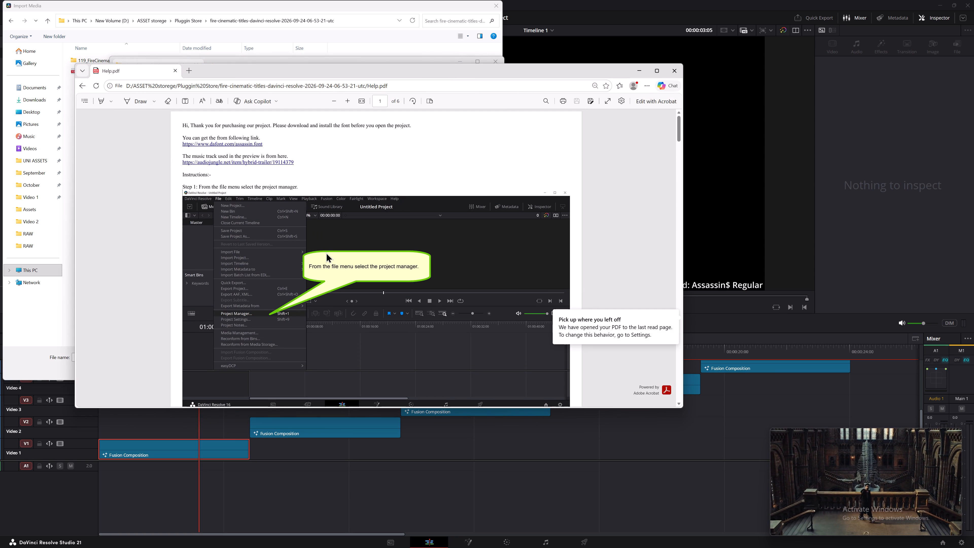
left_click(672, 69)
Cancel the media import and return to the Edit page.
left_click(760, 69)
left_click(497, 2)
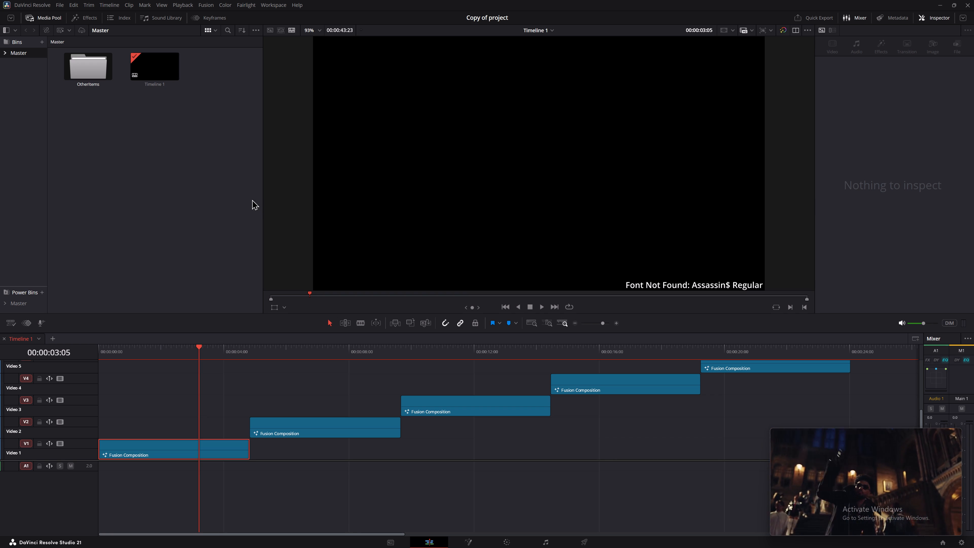
left_click(147, 211)
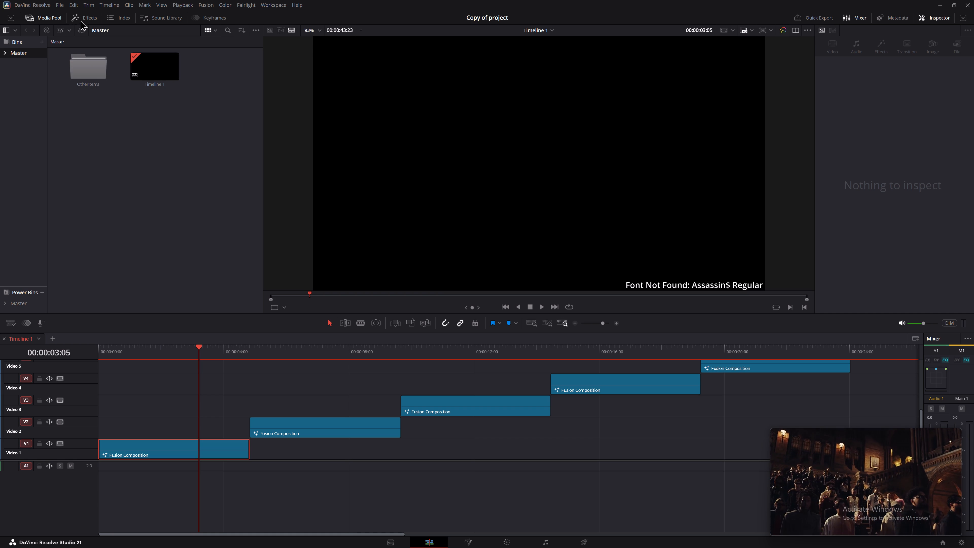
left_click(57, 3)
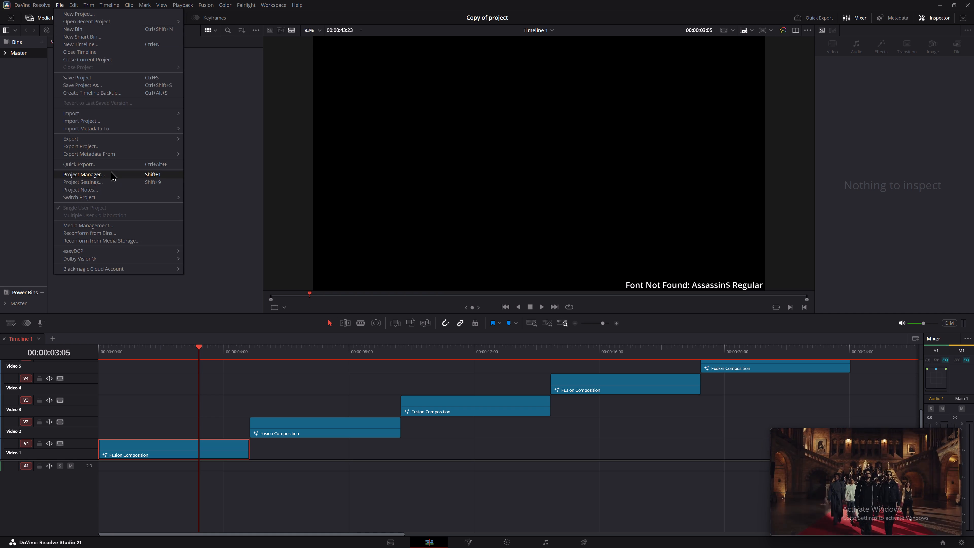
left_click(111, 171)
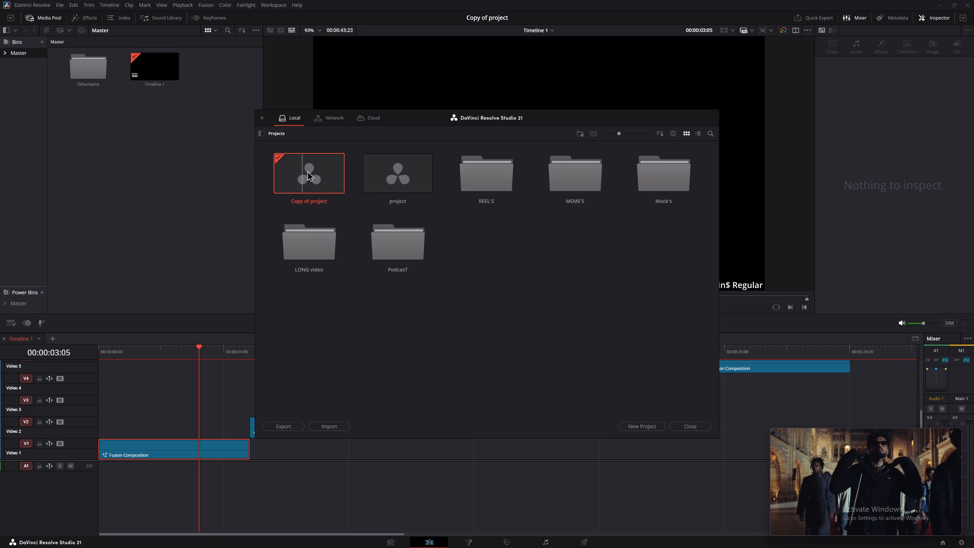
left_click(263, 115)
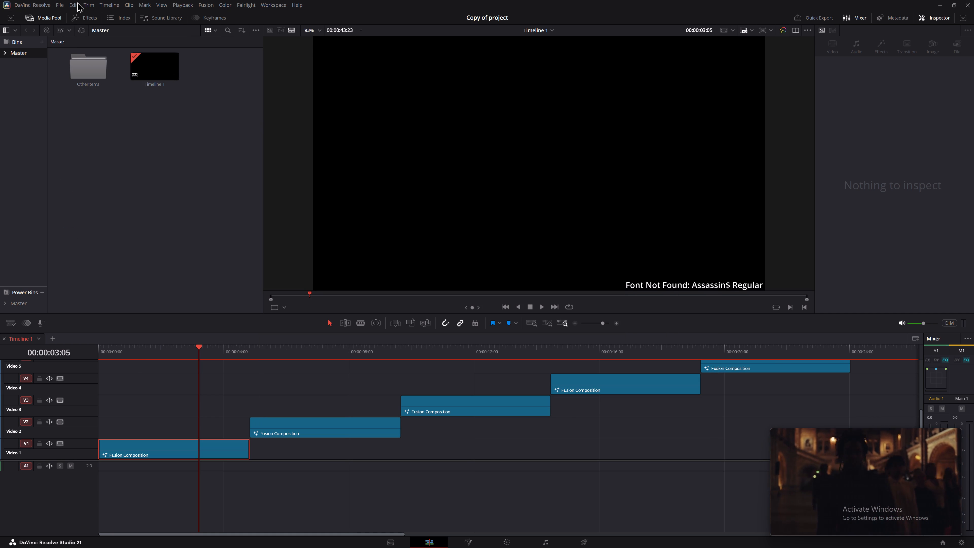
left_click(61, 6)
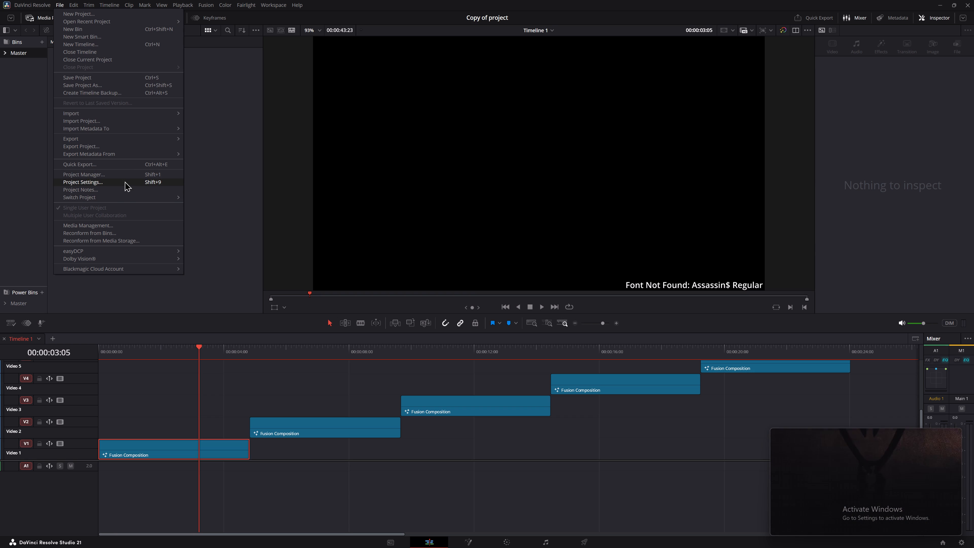
Reopen the Help PDF, read step 2 on restoring a project archive, and return to DaVinci Resolve.
key("alt+Tab")
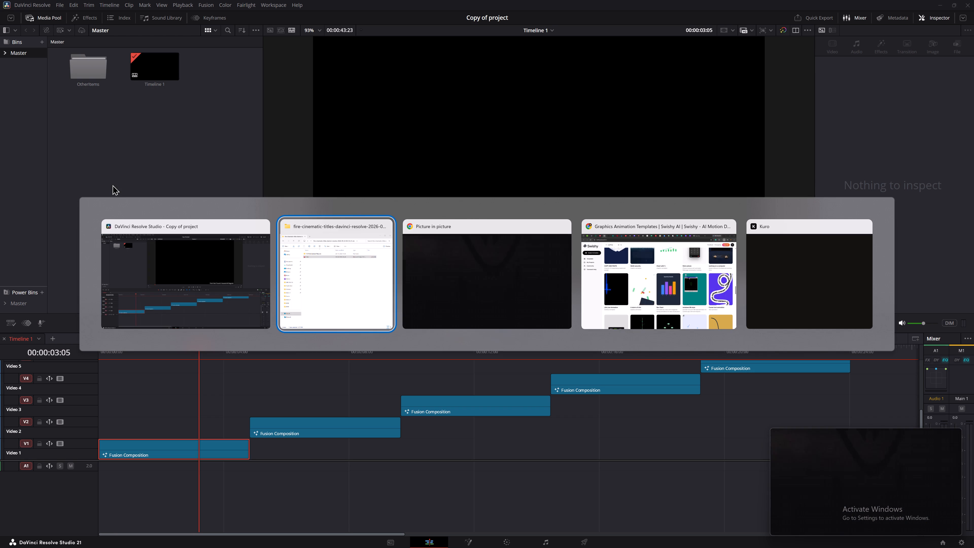
double_click(199, 137)
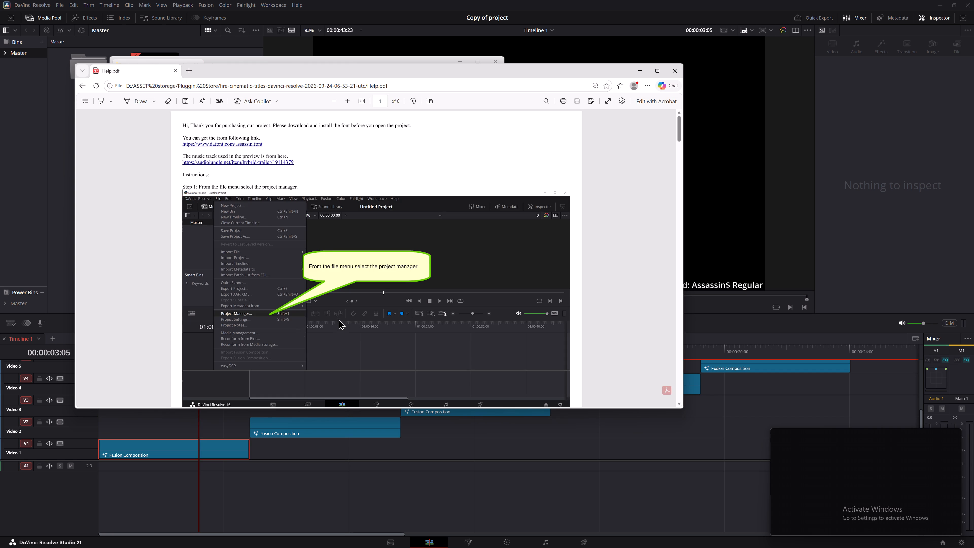
scroll(340, 318, "down", 2)
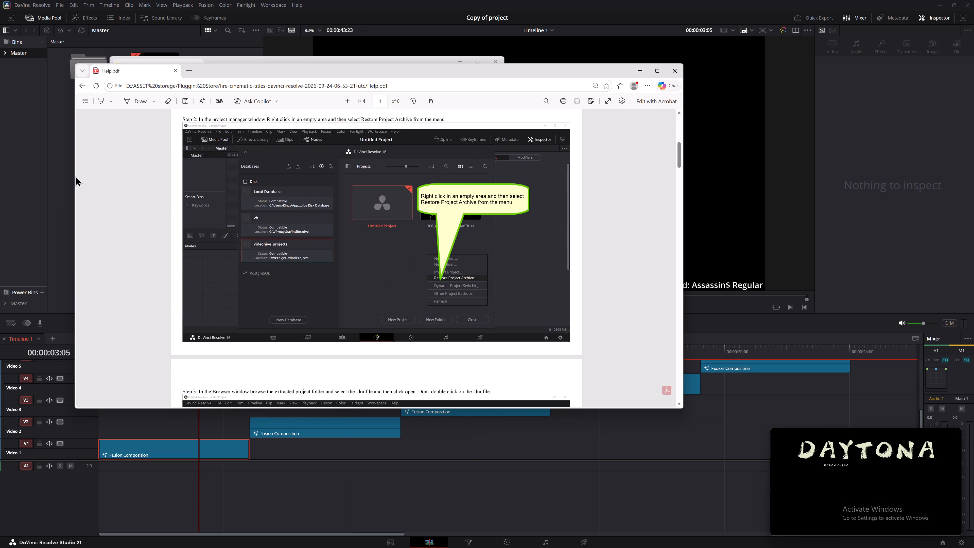
left_click(57, 138)
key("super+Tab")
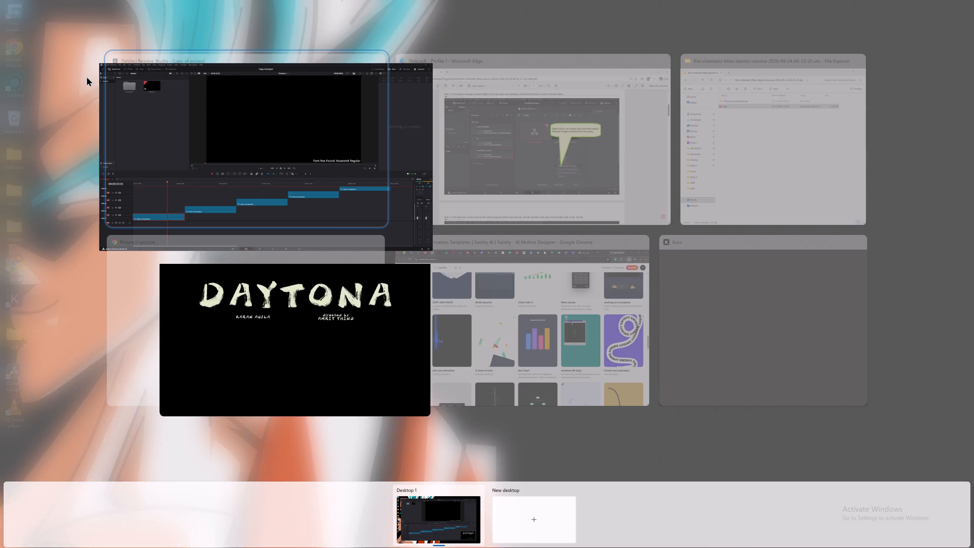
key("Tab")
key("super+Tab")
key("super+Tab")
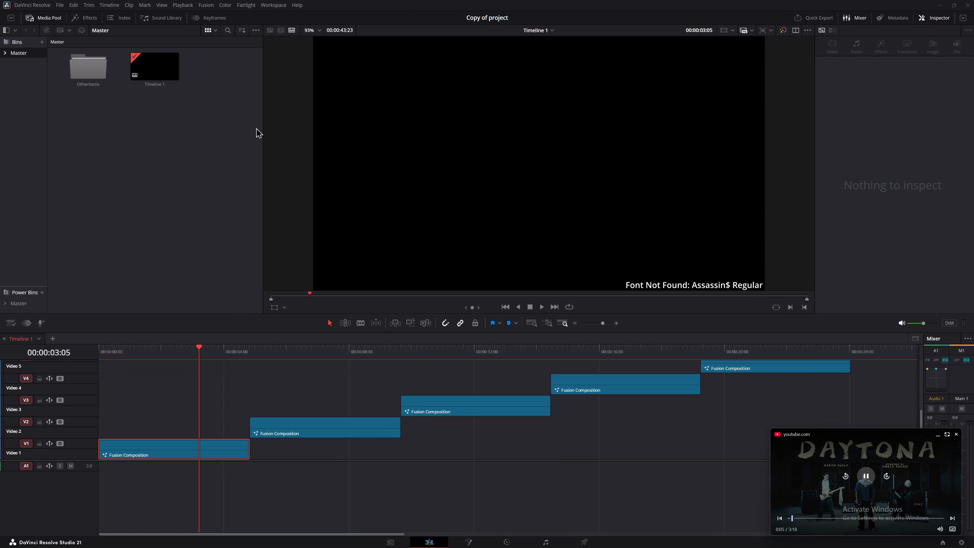
Open the Project Manager and permanently delete the local project named "project".
left_click(60, 8)
left_click(107, 174)
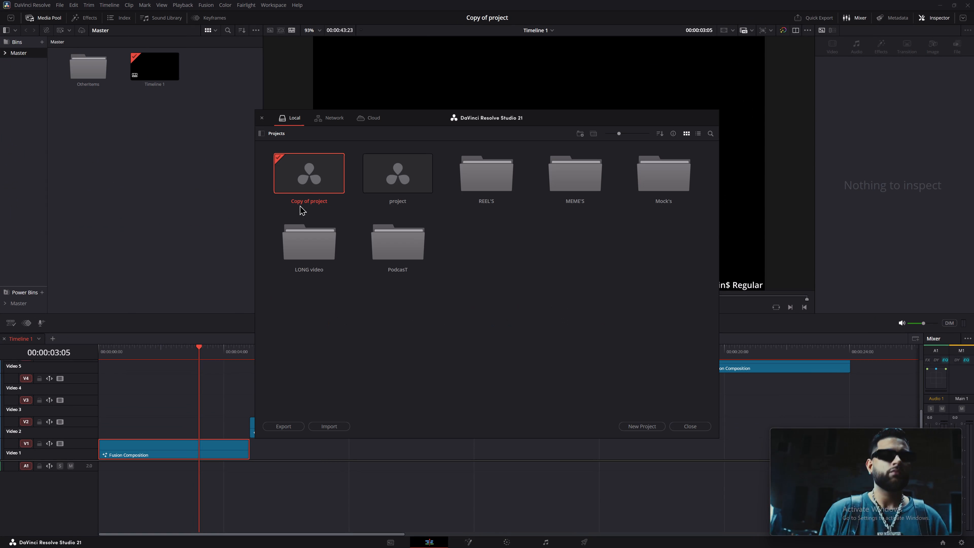
right_click(312, 173)
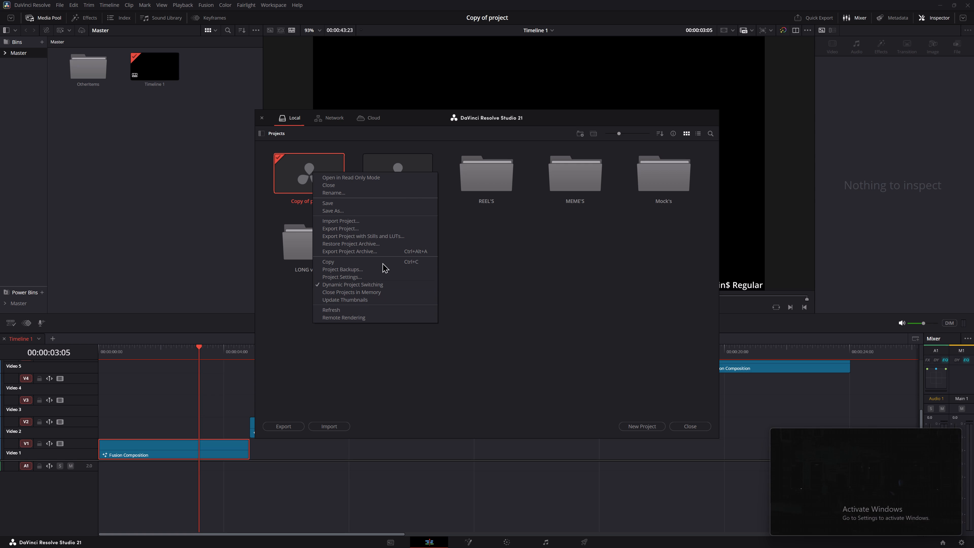
left_click(393, 154)
right_click(393, 155)
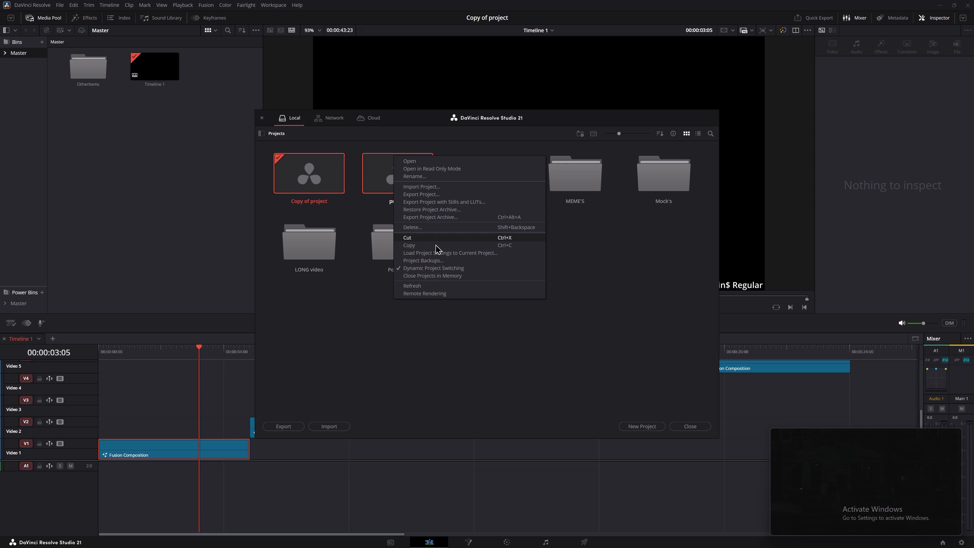
left_click(522, 341)
left_click(402, 167)
right_click(402, 167)
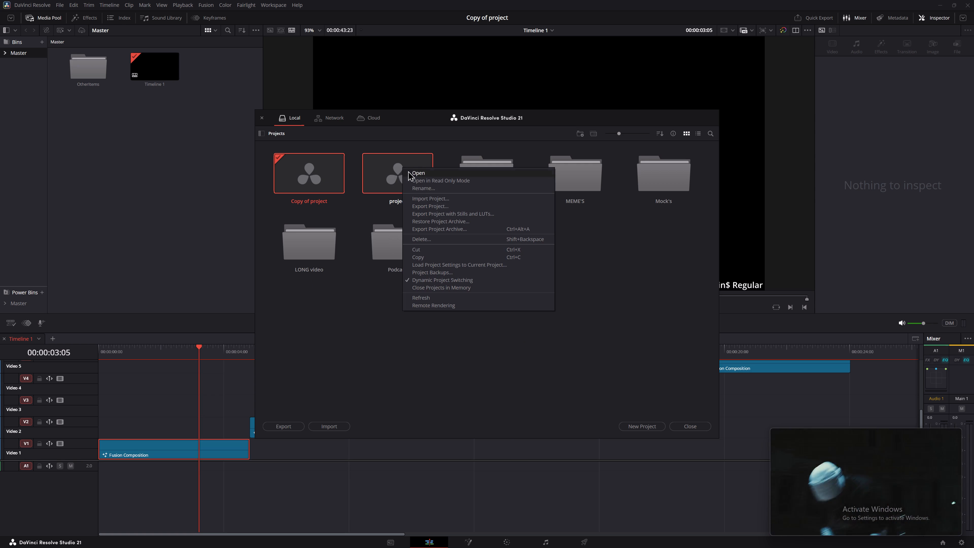
left_click(434, 241)
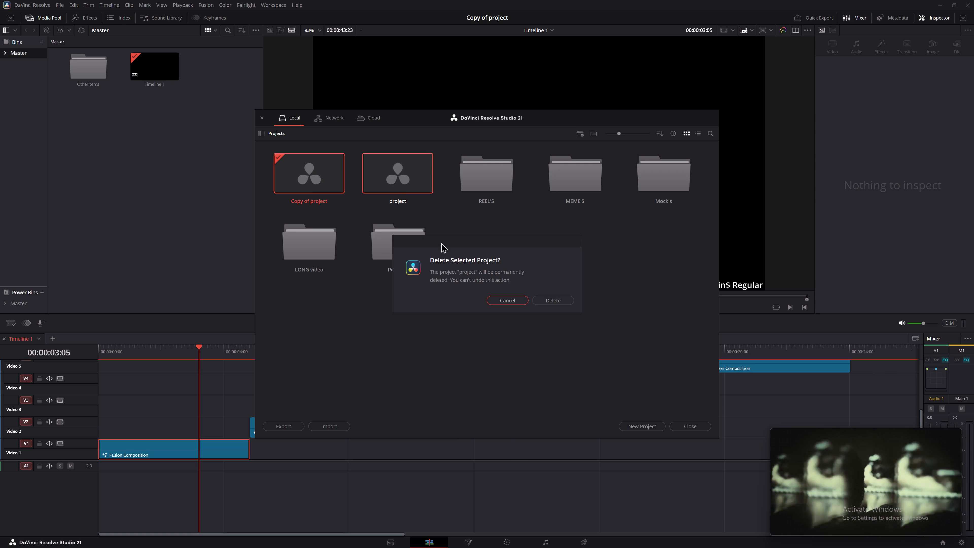
left_click(538, 303)
Close the open "Copy of project" and delete it from the local projects, then close the Project Manager.
right_click(307, 173)
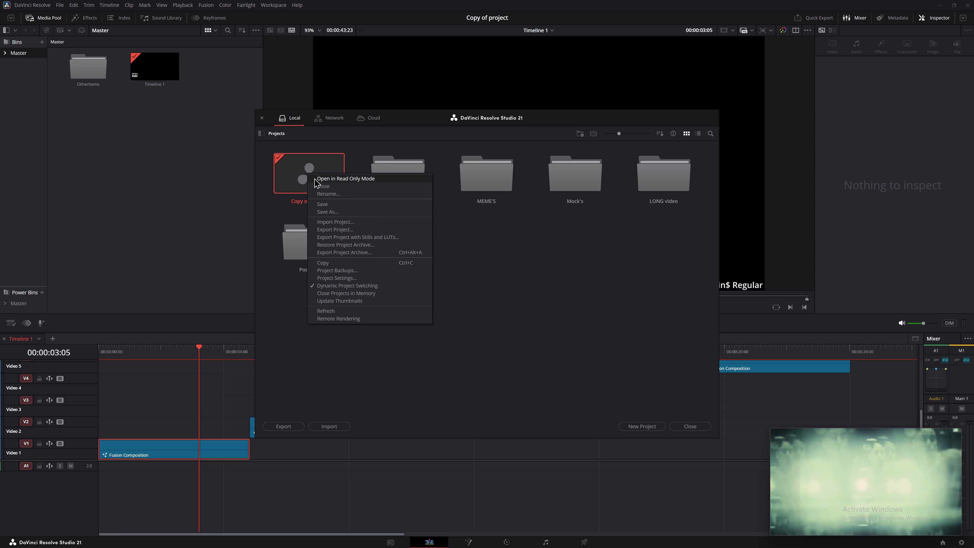
left_click(344, 186)
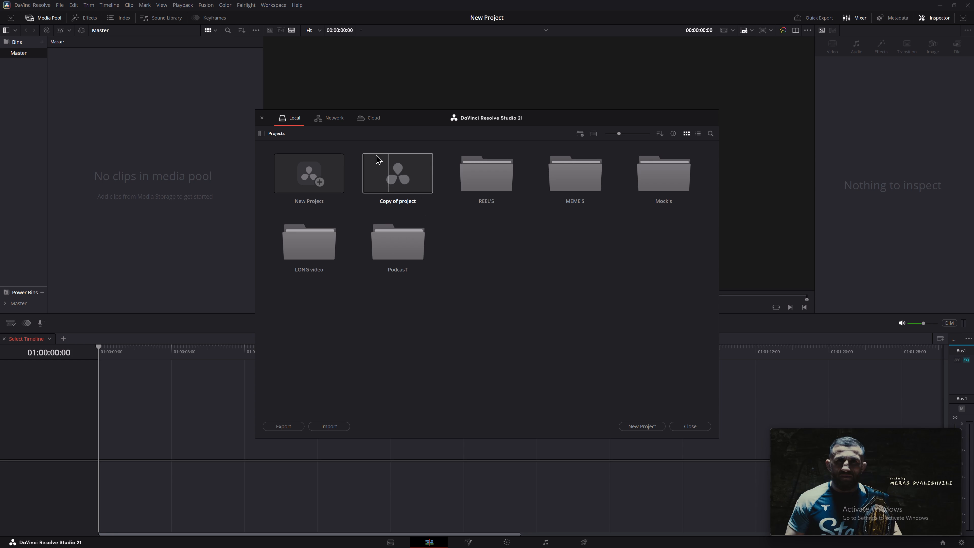
right_click(376, 154)
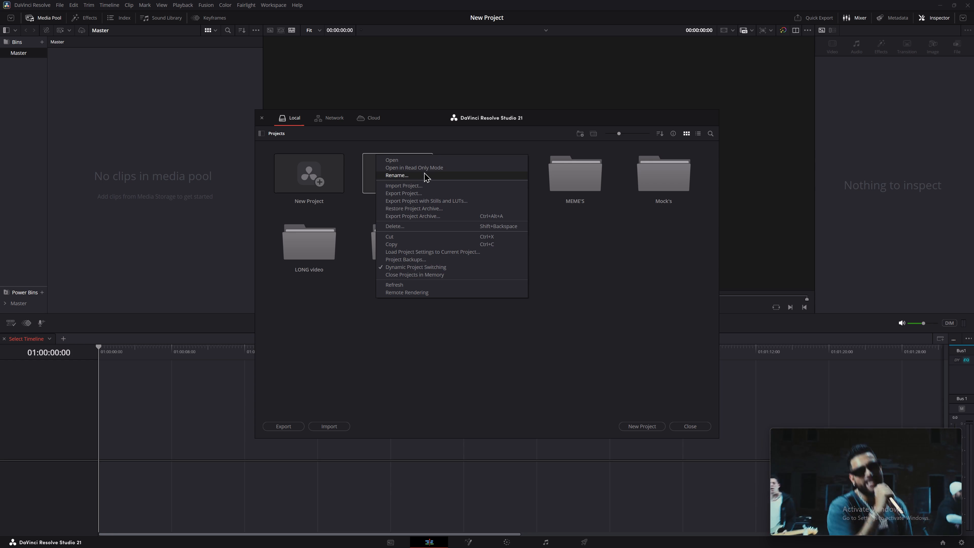
left_click(408, 228)
left_click(560, 297)
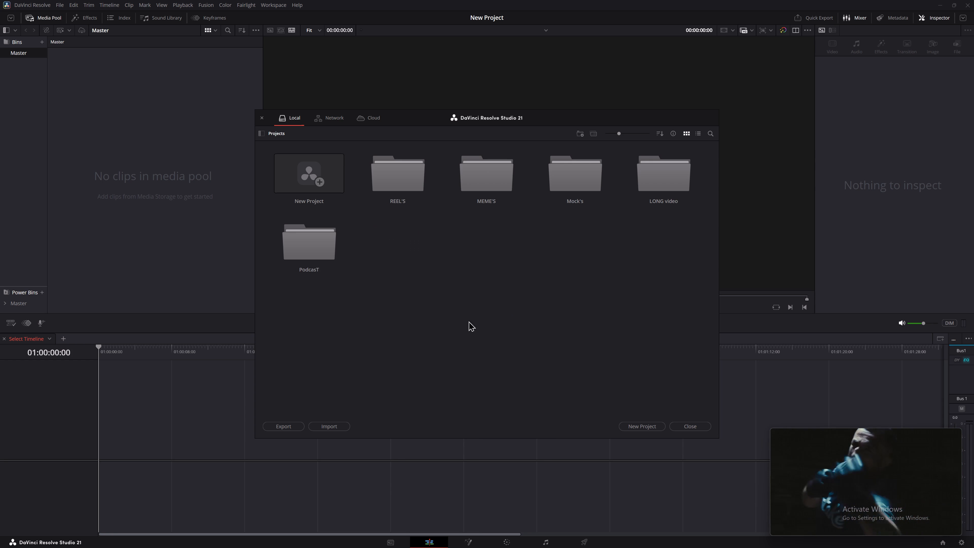
right_click(442, 276)
left_click(583, 315)
left_click(698, 426)
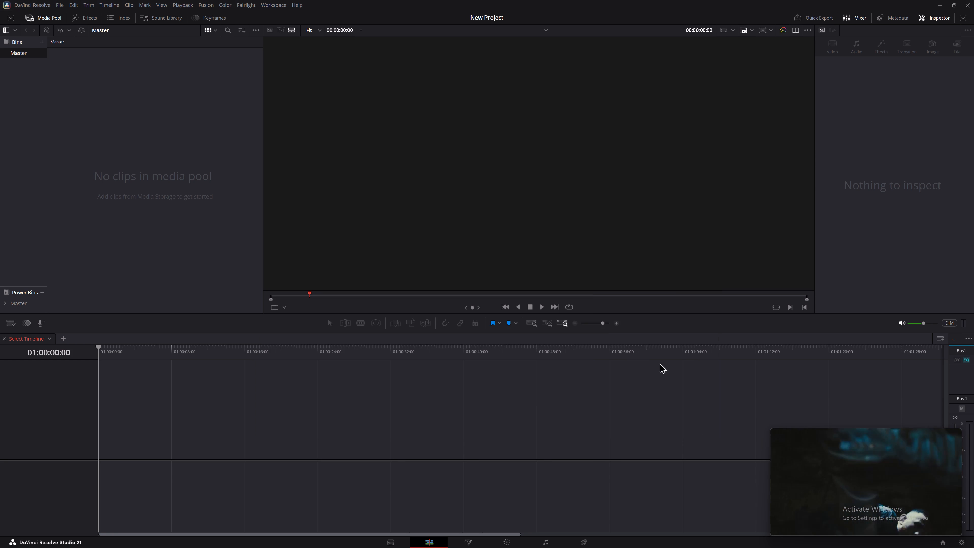
Recheck step 2 of the Help PDF on restoring a project archive and return to DaVinci Resolve.
key("super+Tab")
left_click(733, 147)
scroll(479, 312, "down", 1)
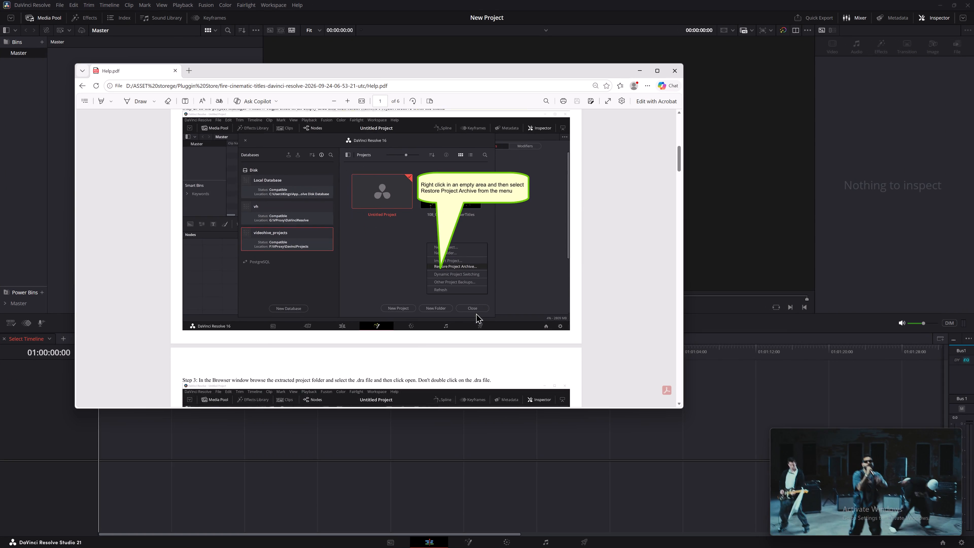
scroll(456, 314, "up", 4)
left_click(737, 79)
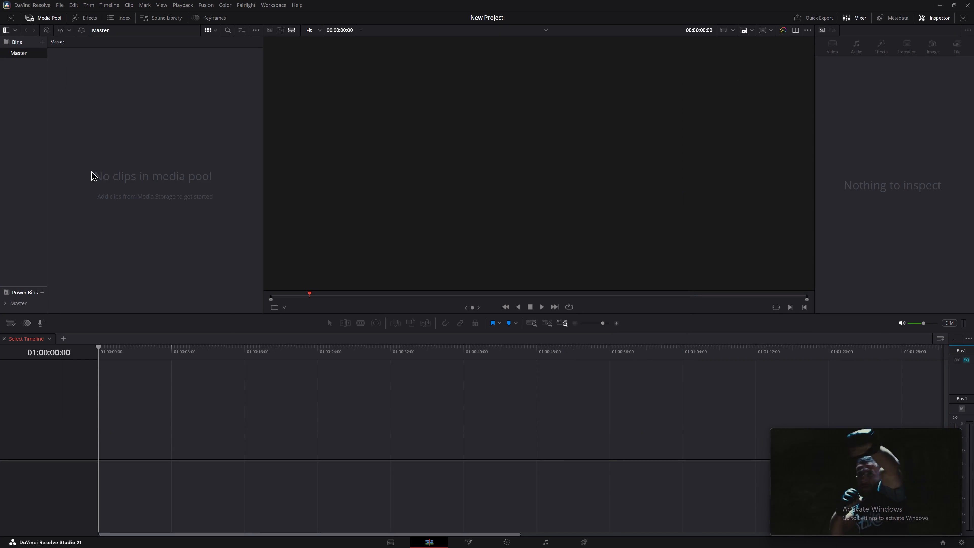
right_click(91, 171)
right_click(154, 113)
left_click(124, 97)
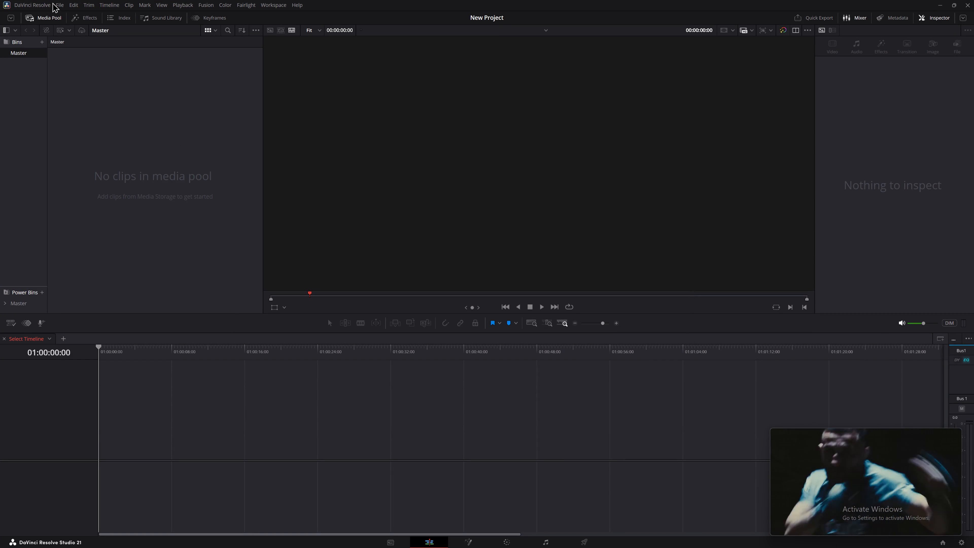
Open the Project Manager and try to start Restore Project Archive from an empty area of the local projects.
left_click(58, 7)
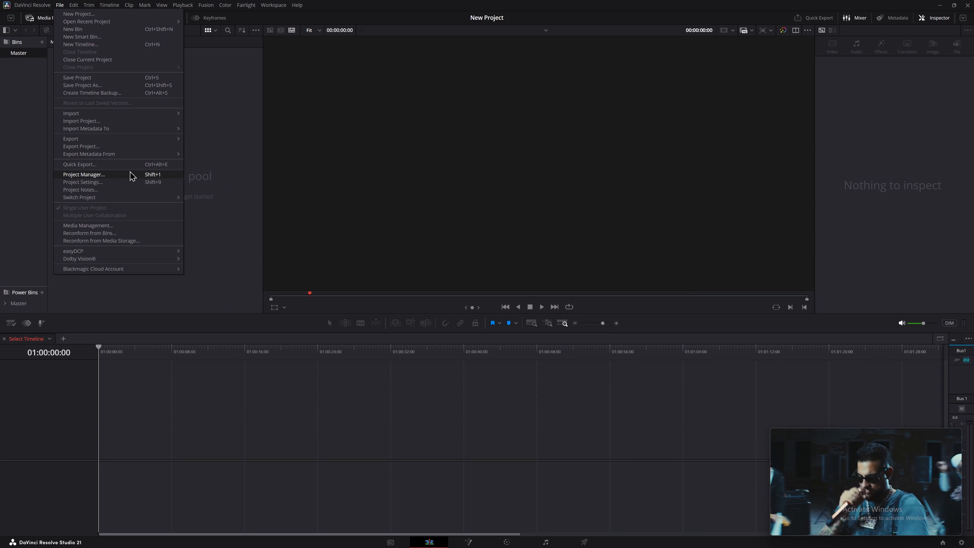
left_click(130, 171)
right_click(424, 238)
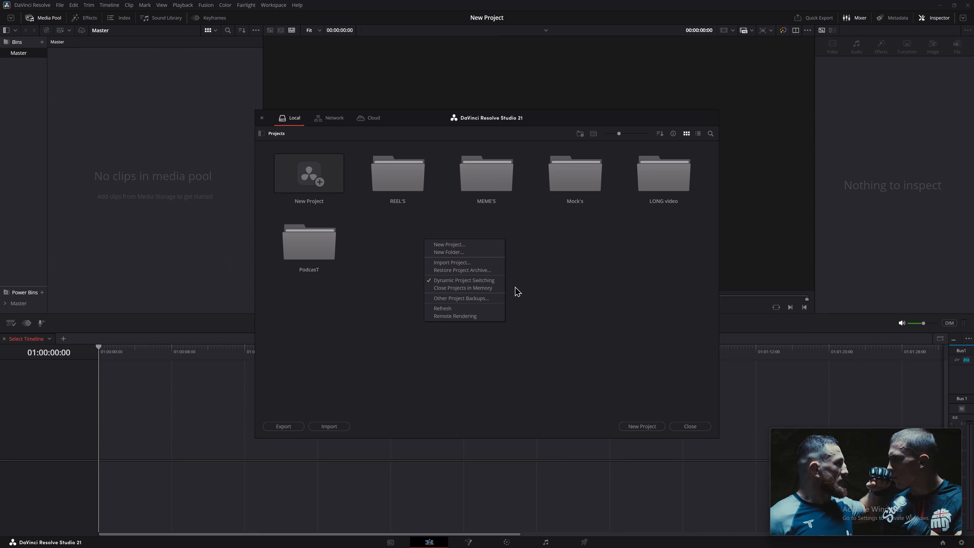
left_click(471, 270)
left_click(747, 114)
Read steps 2 to 4 of the Help PDF on restoring the archive, selecting the .dra file and opening the project.
key("alt+Tab")
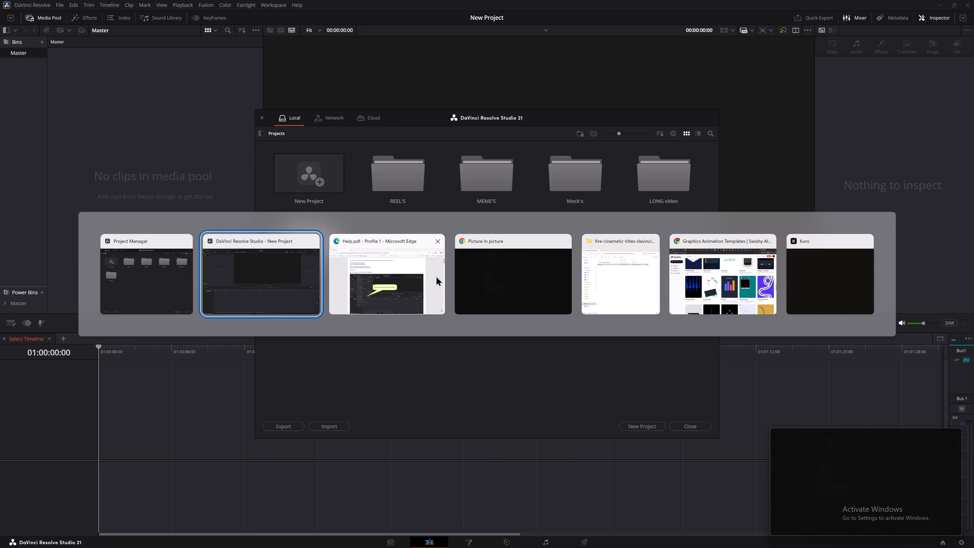
key("alt+Tab")
left_click(380, 288, "alt")
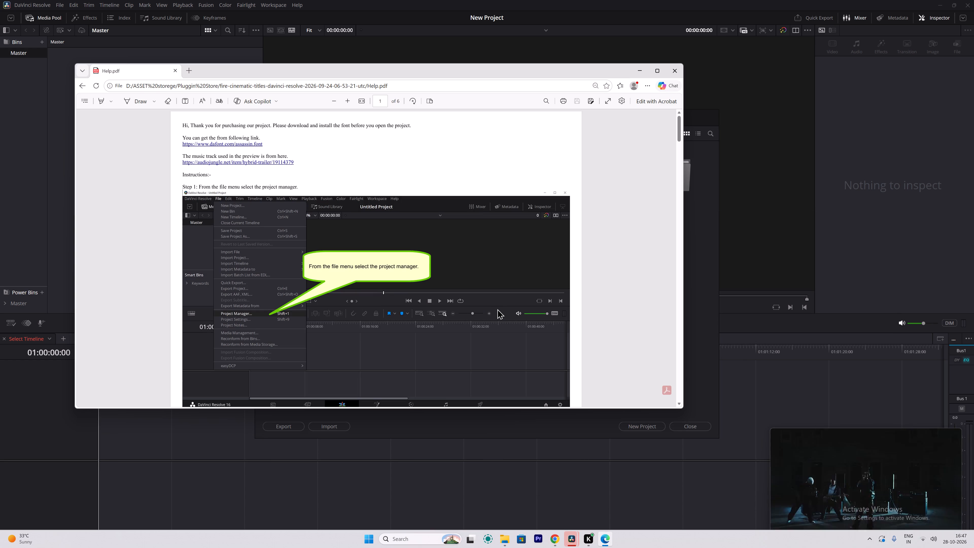
scroll(362, 326, "down", 3)
scroll(362, 326, "up", 1)
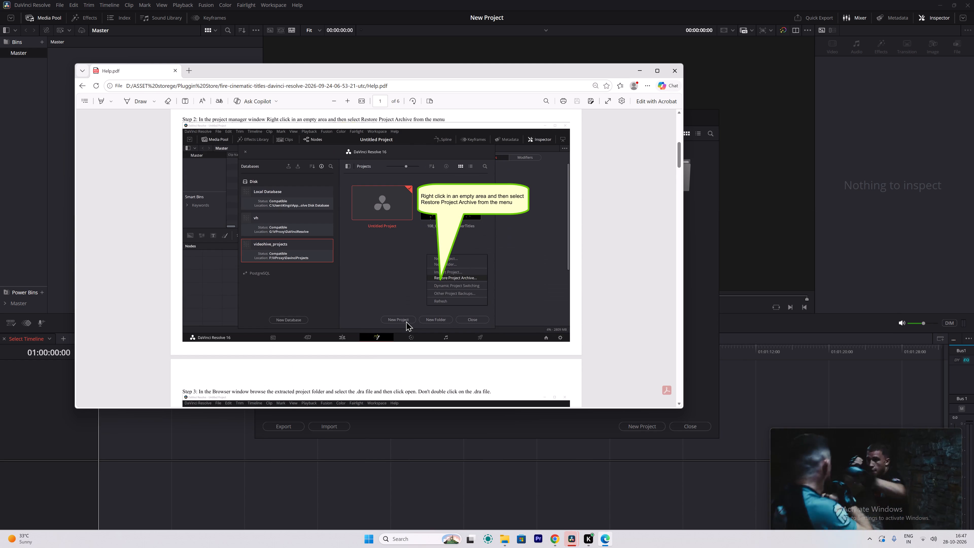
scroll(441, 300, "down", 3)
scroll(441, 300, "up", 2)
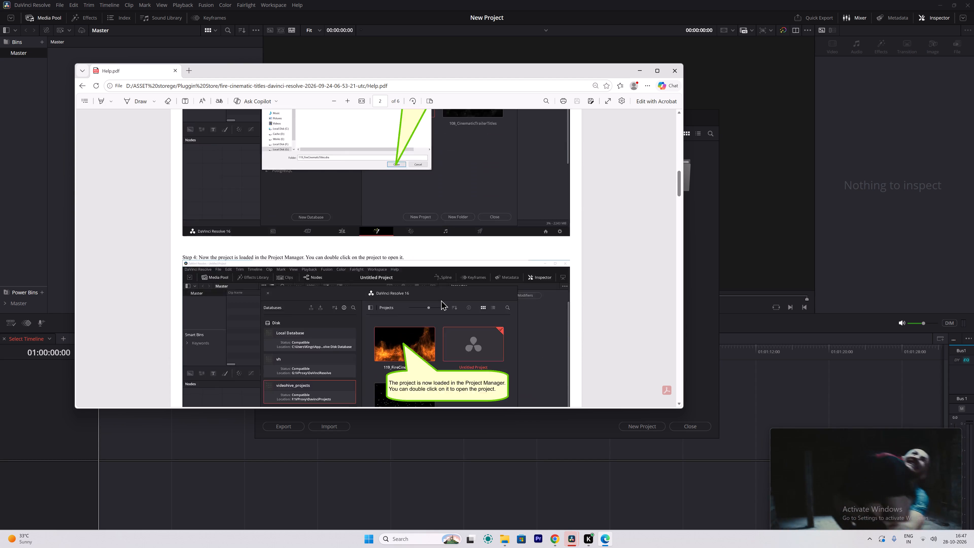
left_click(766, 232)
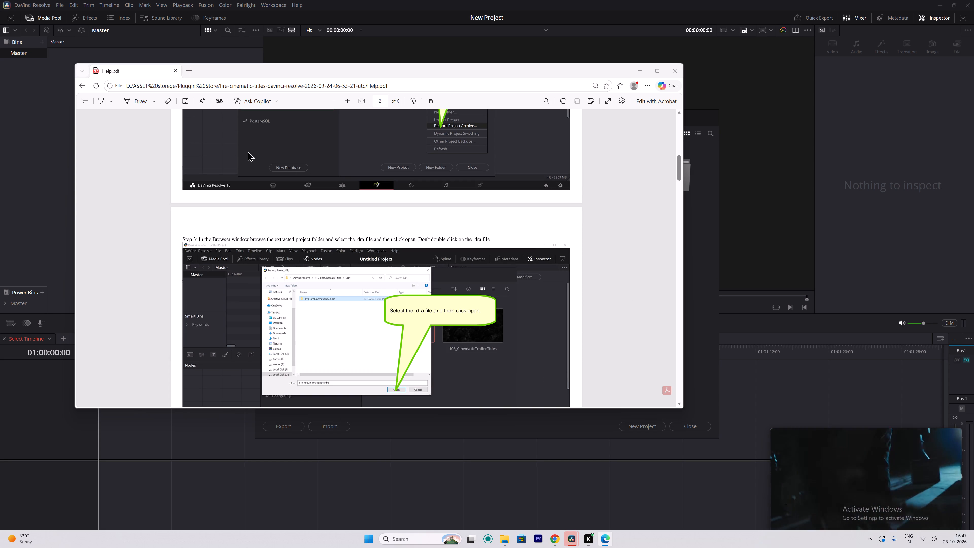
Put the Help PDF away and restore the 119_FireCinematicTitles.dra archive from the fire-cinematic-titles folder in D: ASSET storege, Pluggin Store.
left_click(58, 98)
left_click(644, 69)
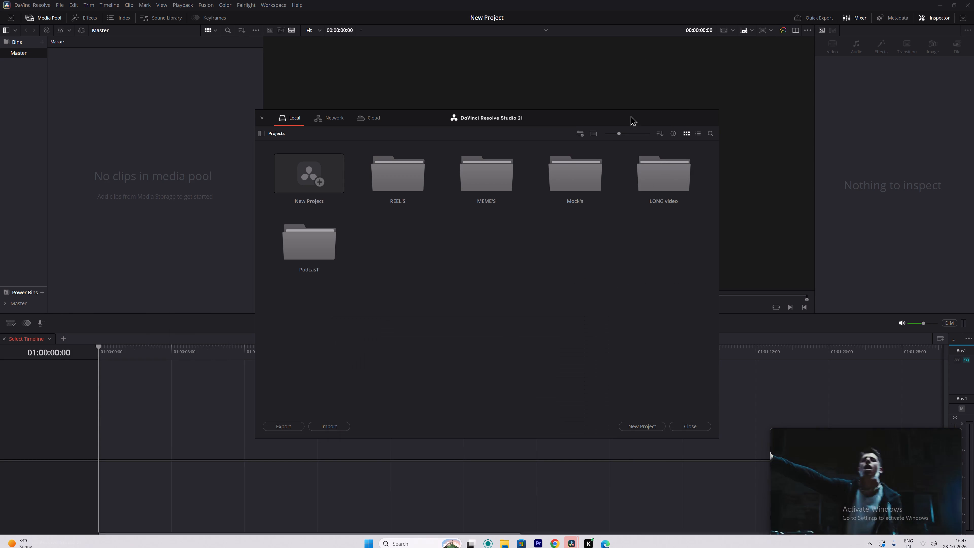
right_click(428, 260)
left_click(461, 292)
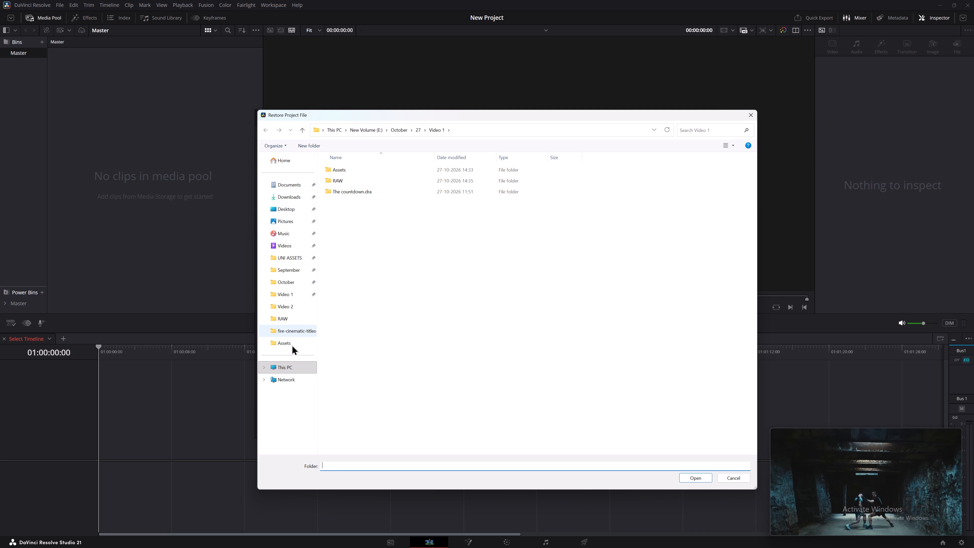
left_click_drag(283, 369, 285, 365)
left_click(369, 124)
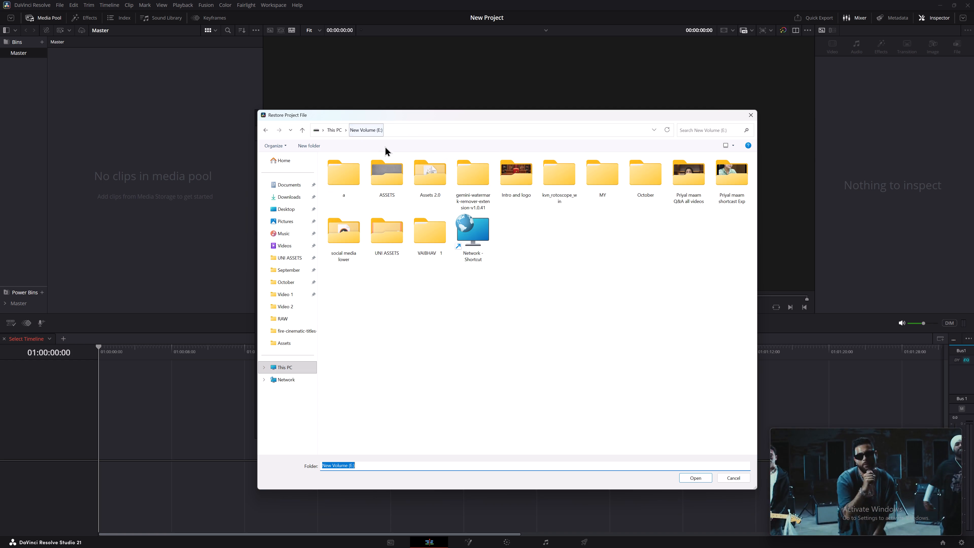
left_click(289, 366)
double_click(465, 166)
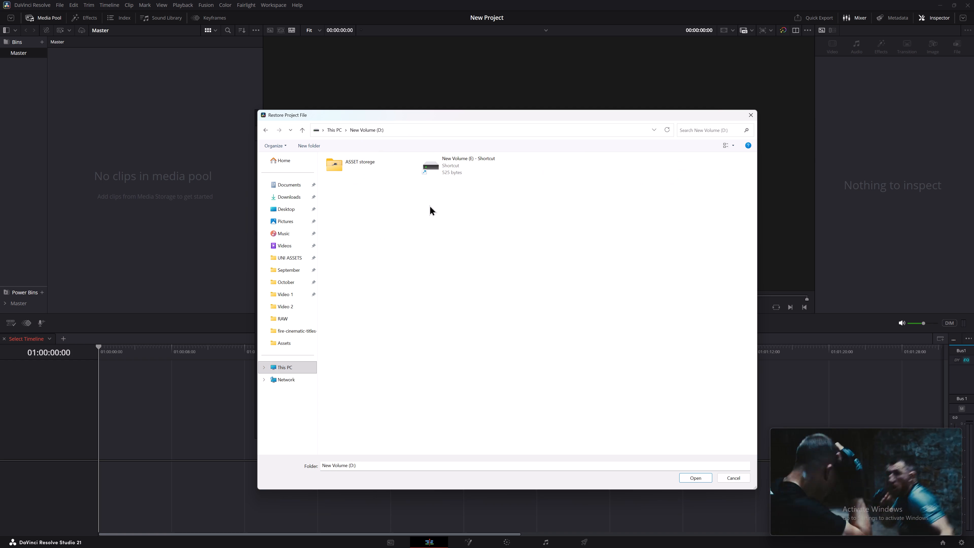
double_click(343, 171)
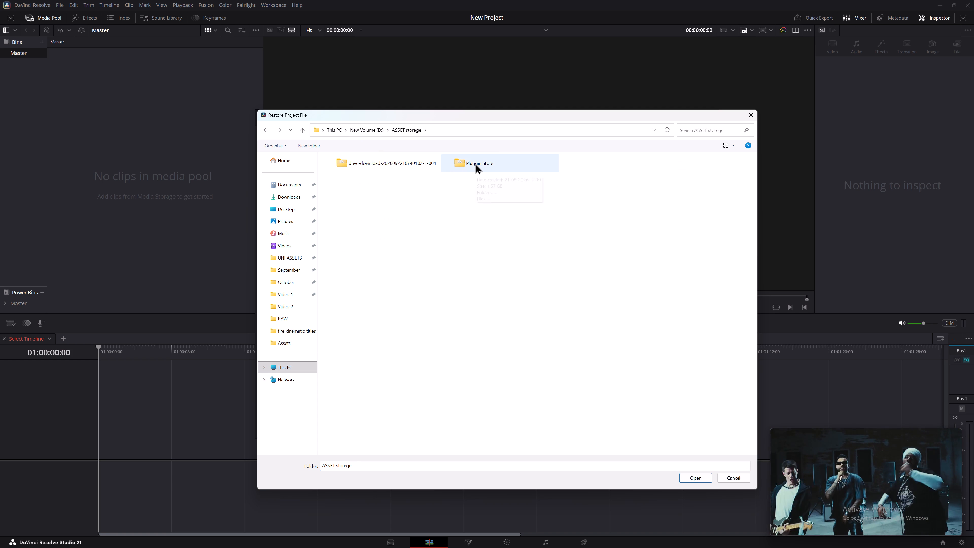
double_click(476, 164)
left_click(366, 180)
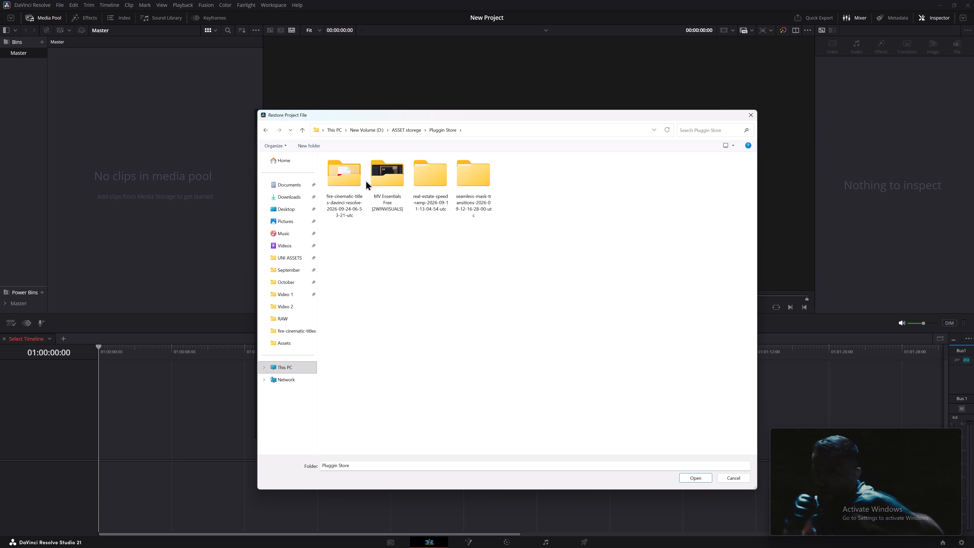
double_click(345, 177)
left_click(345, 165)
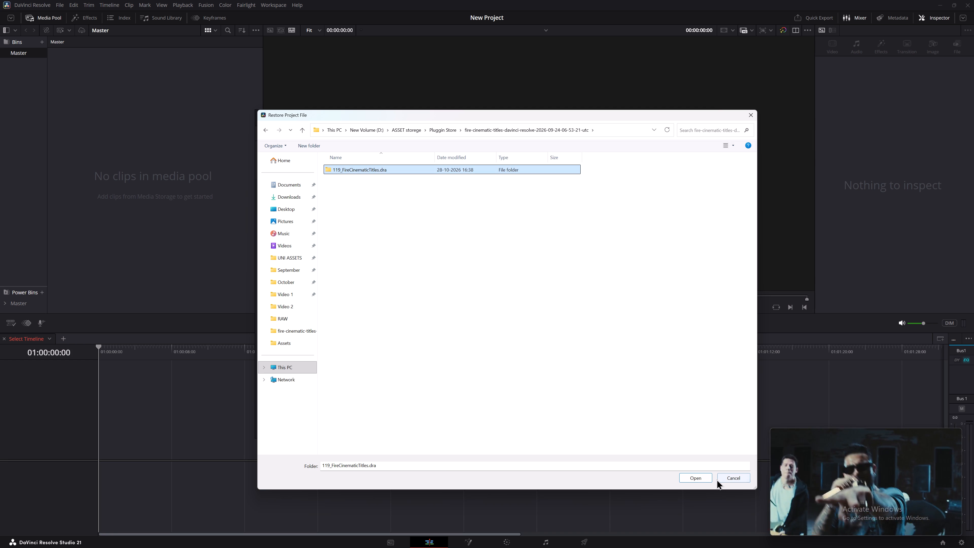
left_click(699, 476)
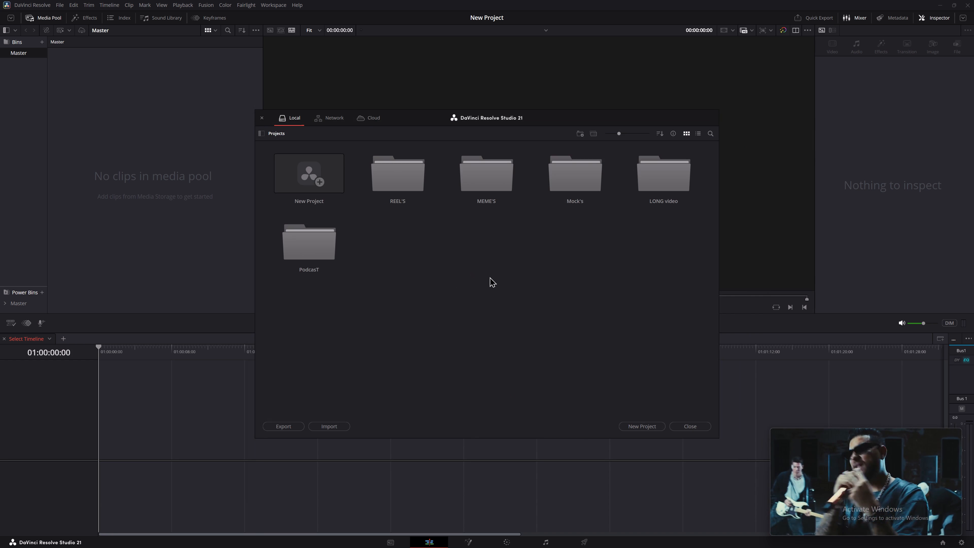
Open the restored 119_FireCinematicTitles project from the local projects.
double_click(289, 175)
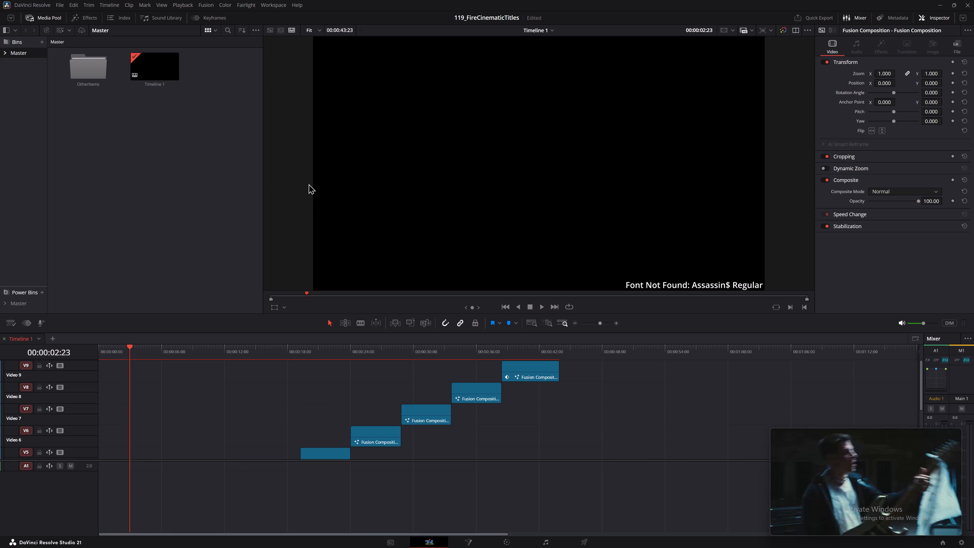
Look over the lower tracks of Timeline 1 and open the Fusion composition on Video 1 in the Fusion page.
scroll(141, 207, "down", 2)
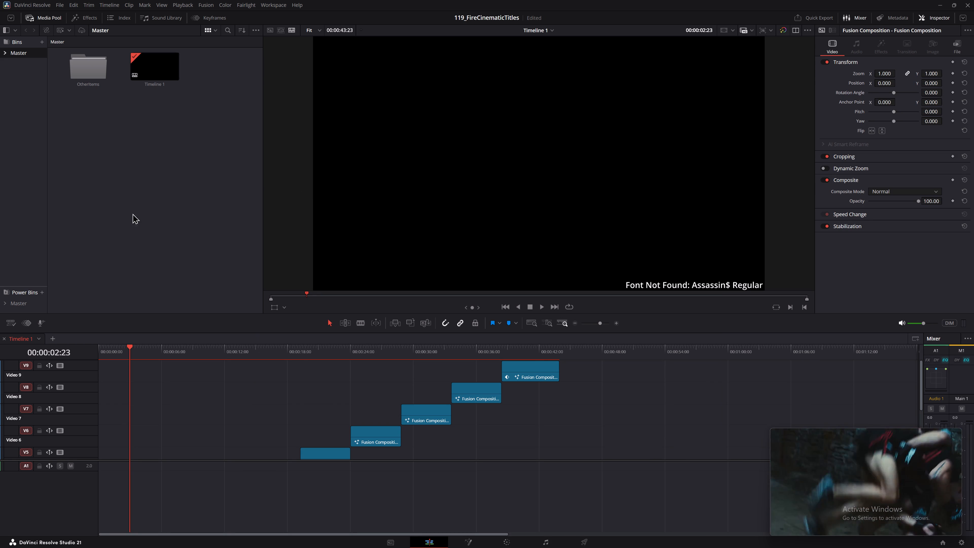
scroll(132, 213, "down", 2)
scroll(130, 419, "down", 4)
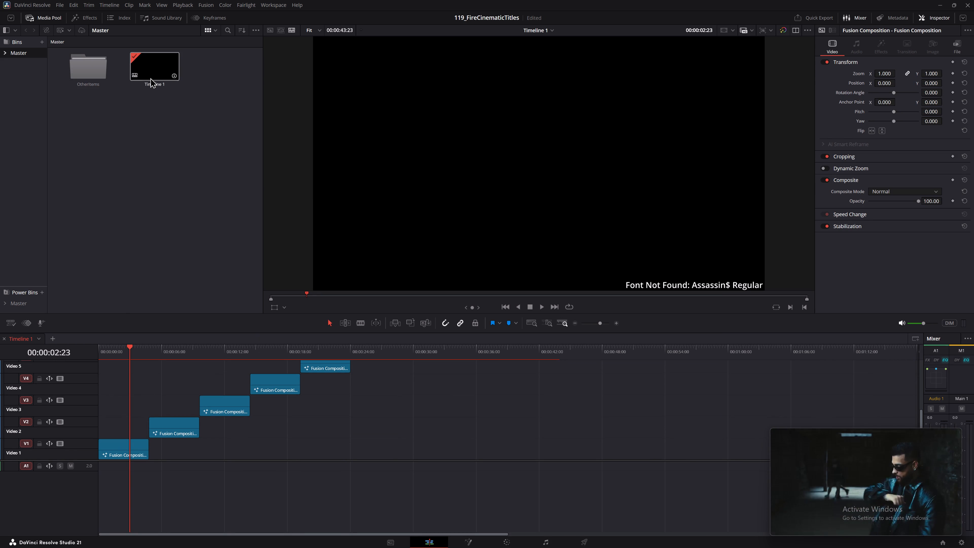
right_click(149, 67)
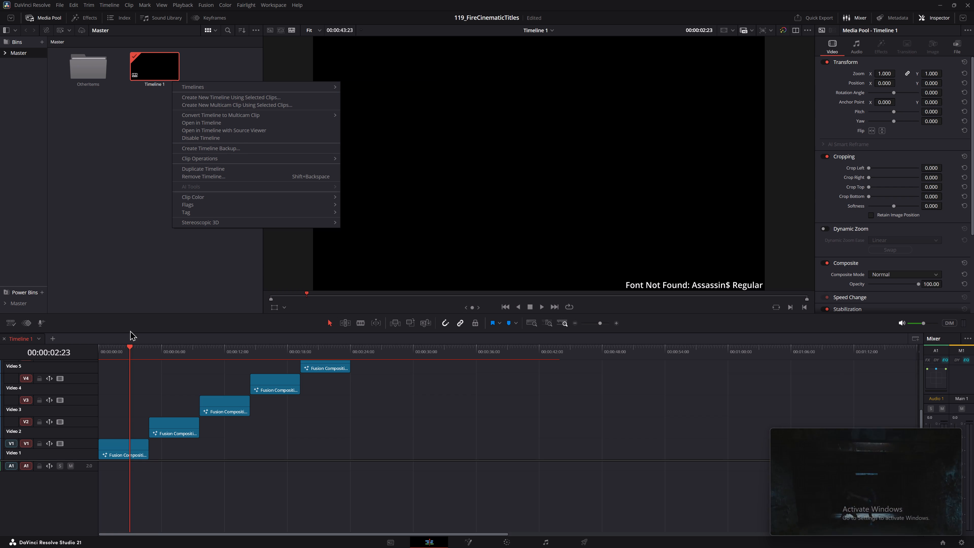
left_click(111, 442)
right_click(111, 442)
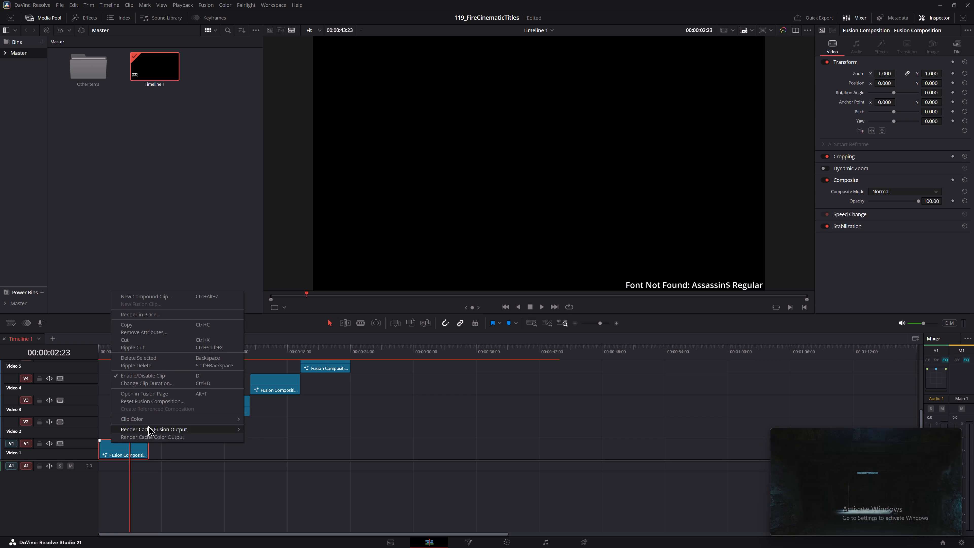
left_click(149, 394)
Try playing the composition in Fusion and scrub back to about frame 7 to check its output.
middle_click_drag(279, 375, 572, 490)
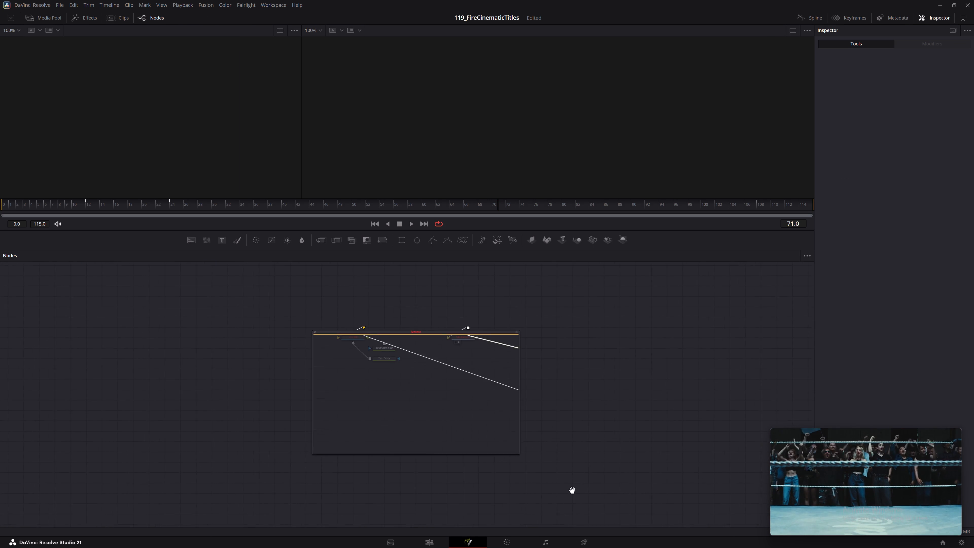
middle_click_drag(572, 490, 542, 500)
key("space")
key("space")
left_click_drag(177, 207, 170, 207)
left_click_drag(168, 207, 35, 218)
key("space")
key("space")
middle_click_drag(366, 396, 367, 396)
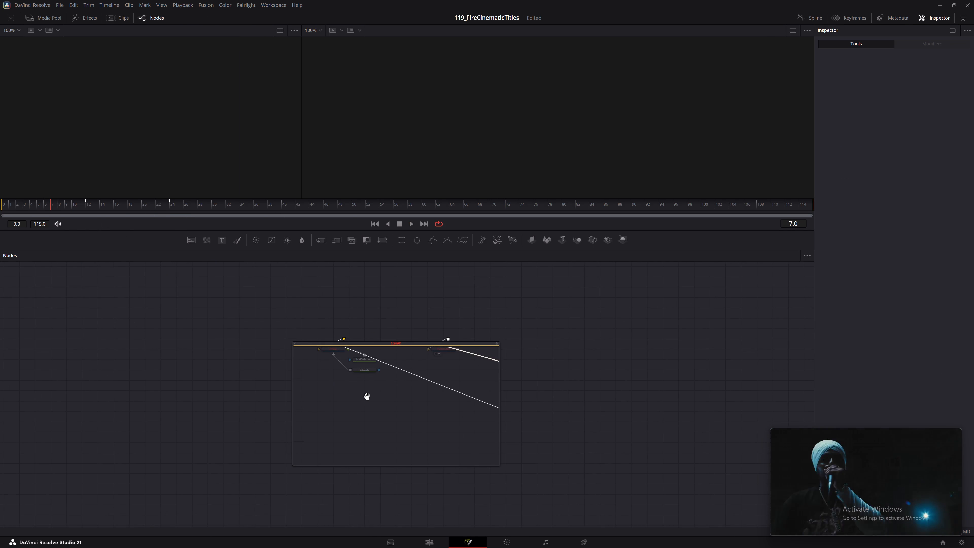
Reposition the Scene01 group in the node graph so it sits below the Text3D1 and MediaOut1 nodes.
middle_click_drag(367, 396, 362, 413)
left_click_drag(348, 364, 355, 407)
left_click(399, 378)
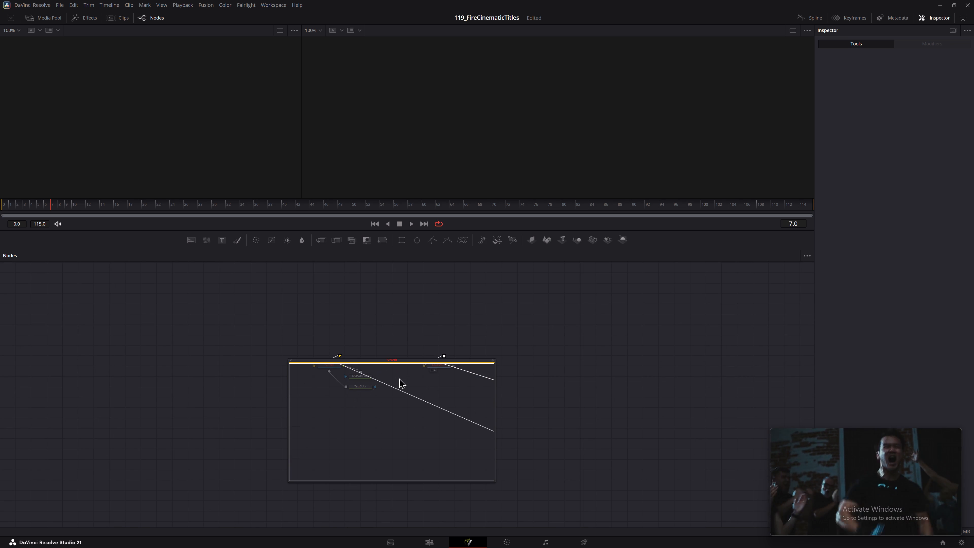
left_click_drag(398, 360, 401, 315)
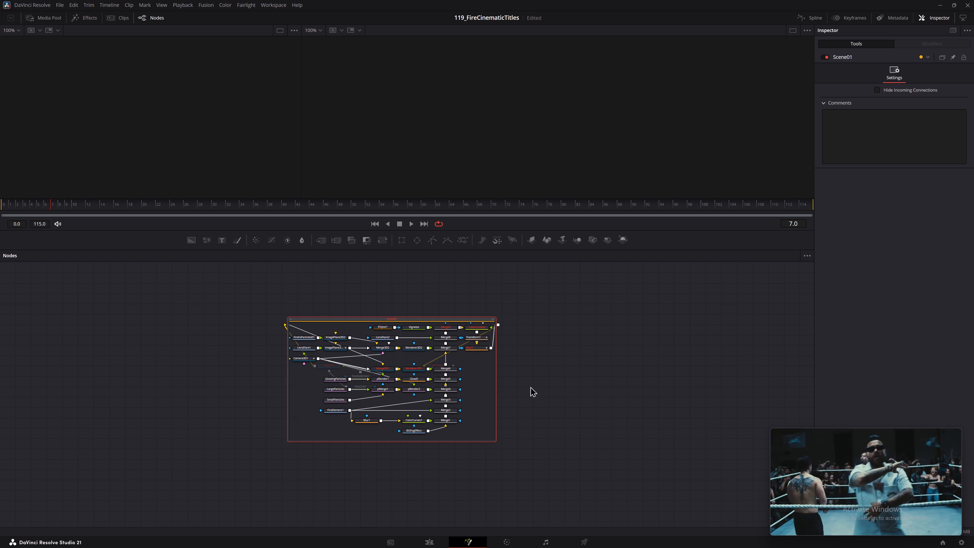
scroll(455, 412, "down", 2, "ctrl")
scroll(456, 412, "up", 5, "ctrl")
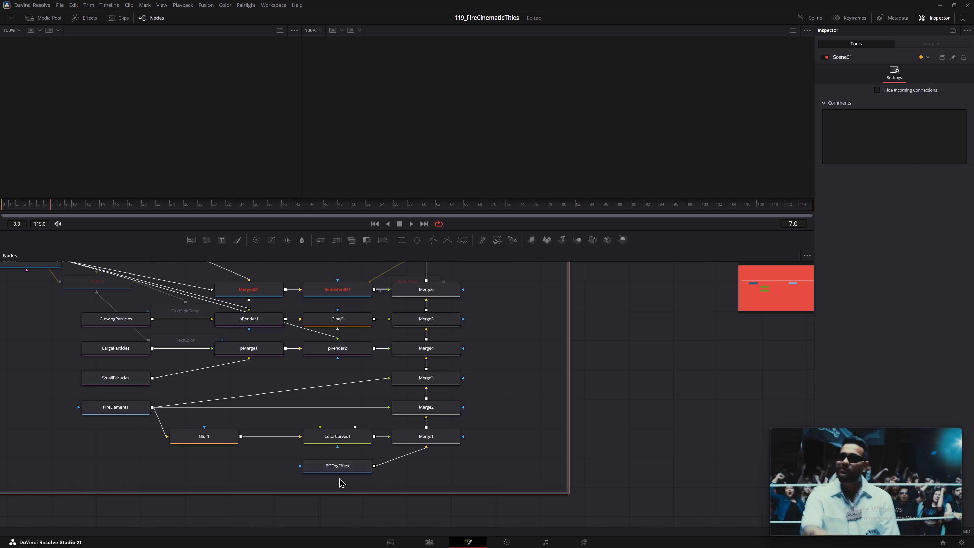
scroll(340, 476, "down", 1, "ctrl")
middle_click_drag(443, 447, 474, 517)
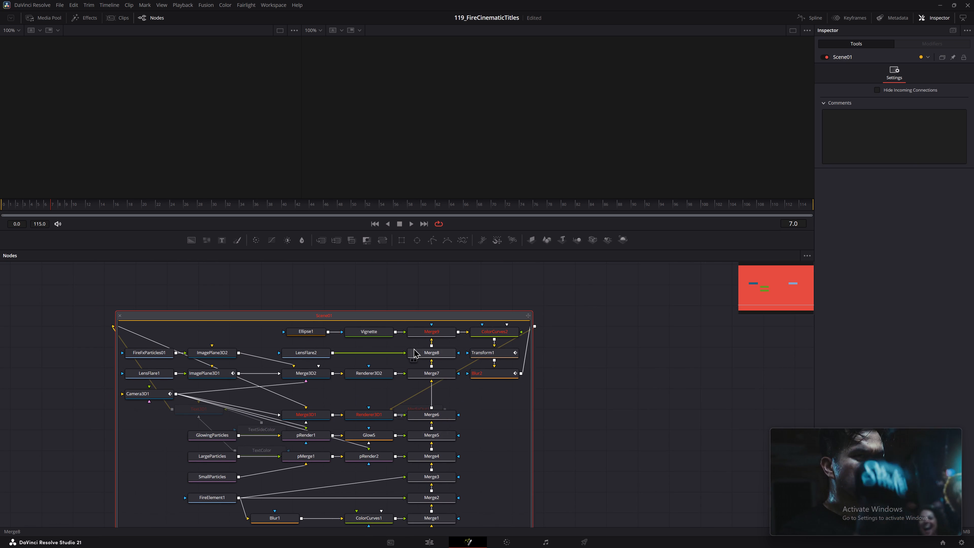
left_click_drag(400, 316, 362, 486)
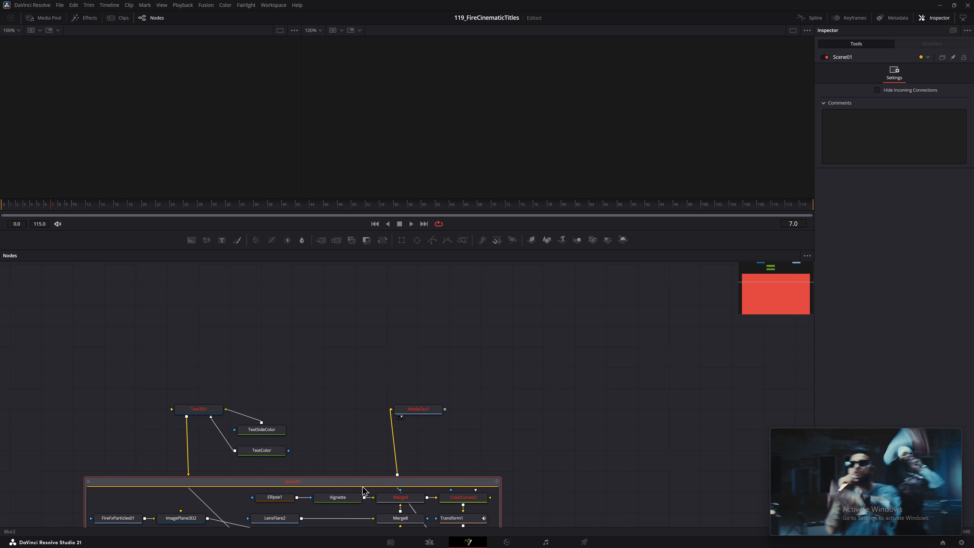
left_click_drag(362, 486, 362, 486)
middle_click_drag(269, 377, 358, 318)
Select the MediaOut1 node and send it to the second viewer to check the composition's output.
left_click(502, 352)
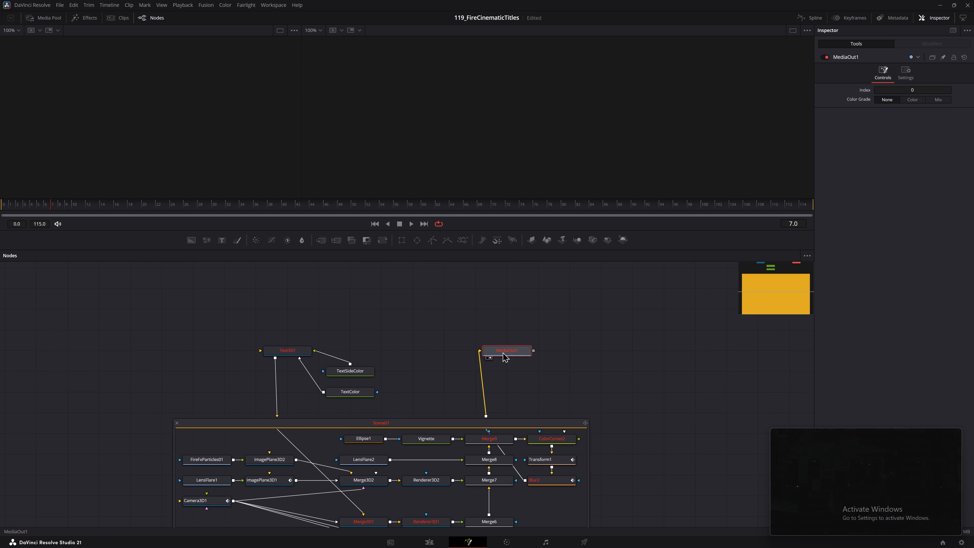
key("2")
key("2")
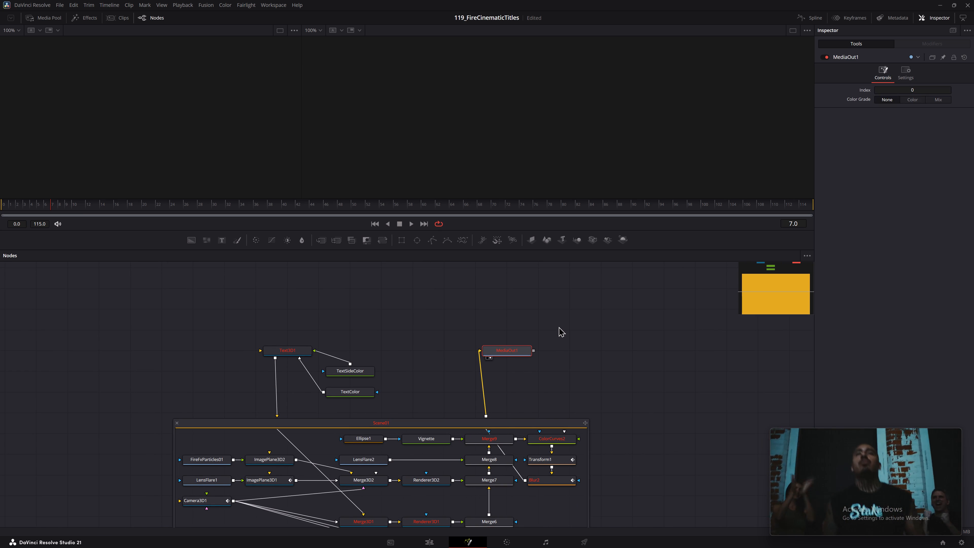
middle_click_drag(569, 340, 569, 418)
scroll(505, 172, "down", 5)
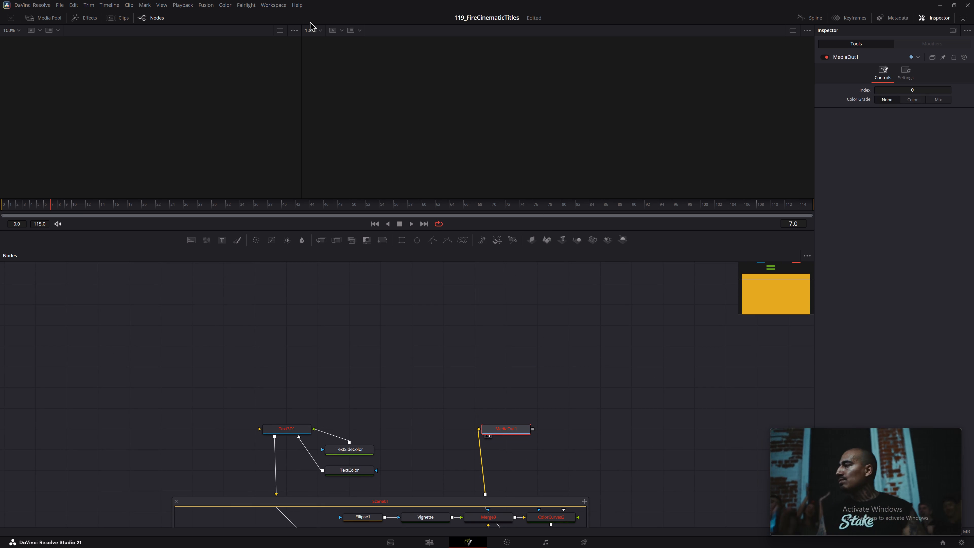
Switch the Fusion page to the single-viewer layout.
left_click_drag(316, 30, 318, 31)
left_click(320, 30)
left_click(794, 29)
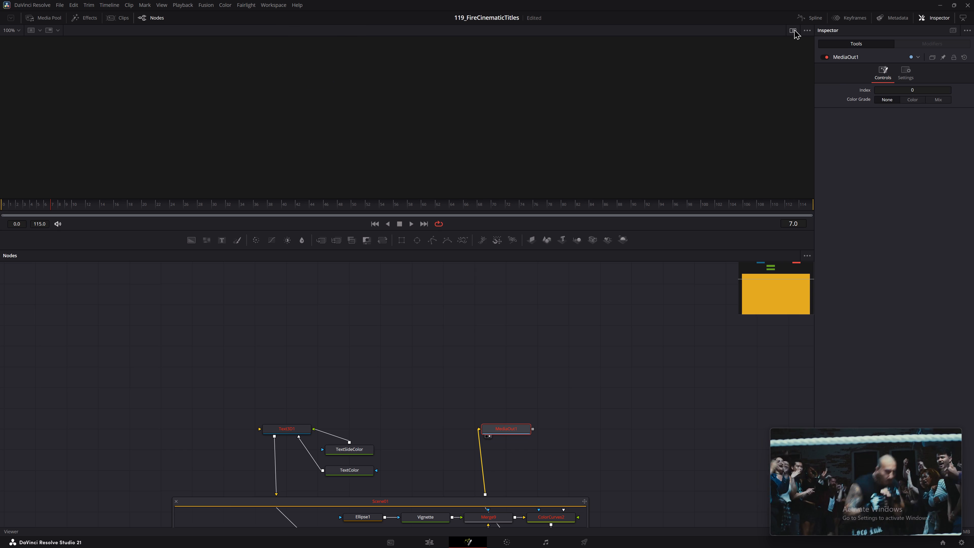
Send the text node, Ellipse1 and Vignette to the viewer one after another to check each node's output.
left_click(288, 431)
type("`1111`")
type("1221")
middle_click_drag(420, 344, 419, 338)
middle_click_drag(419, 338, 380, 182)
left_click(324, 359)
type("11")
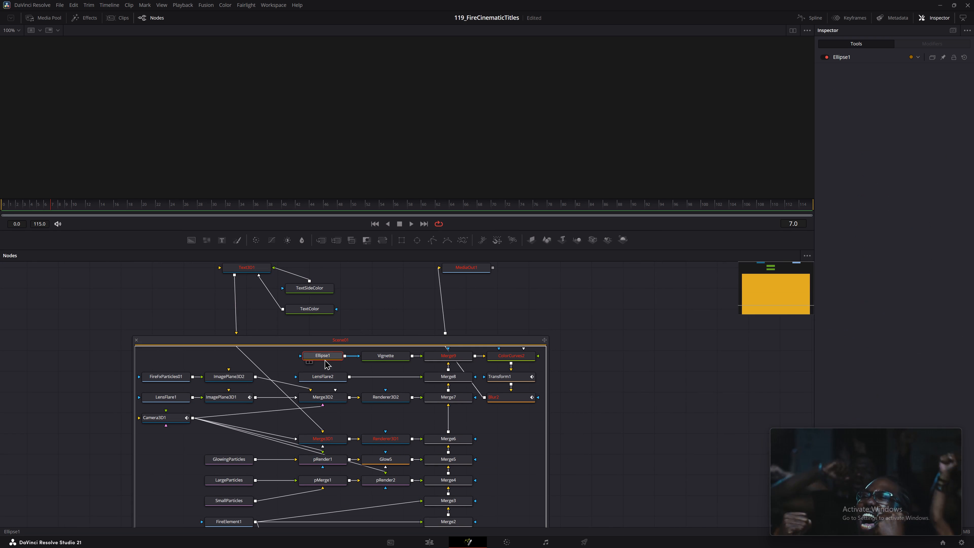
left_click(375, 357)
type("11")
left_click(449, 351)
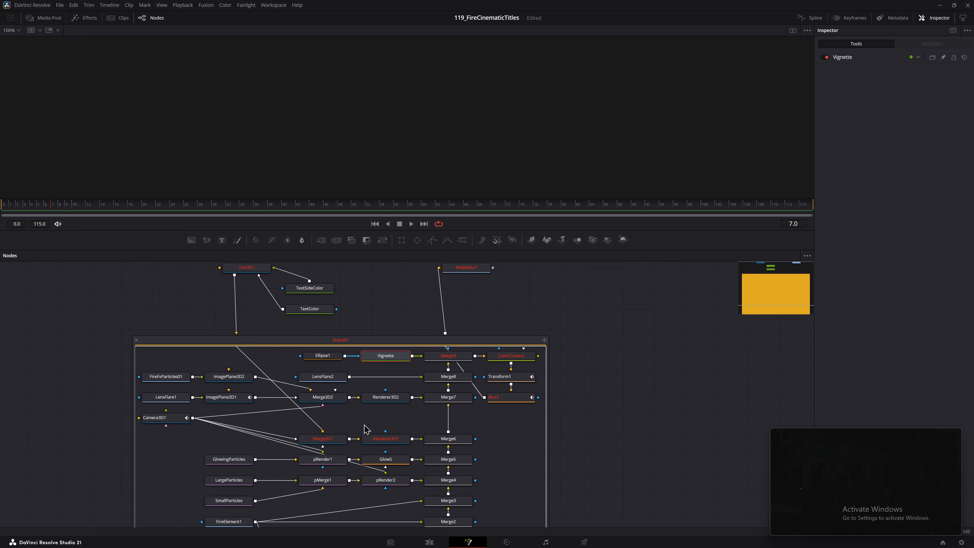
Return to the Edit page and check the fire and lens flare media in the OtherItems bin while playing the timeline.
left_click(430, 541)
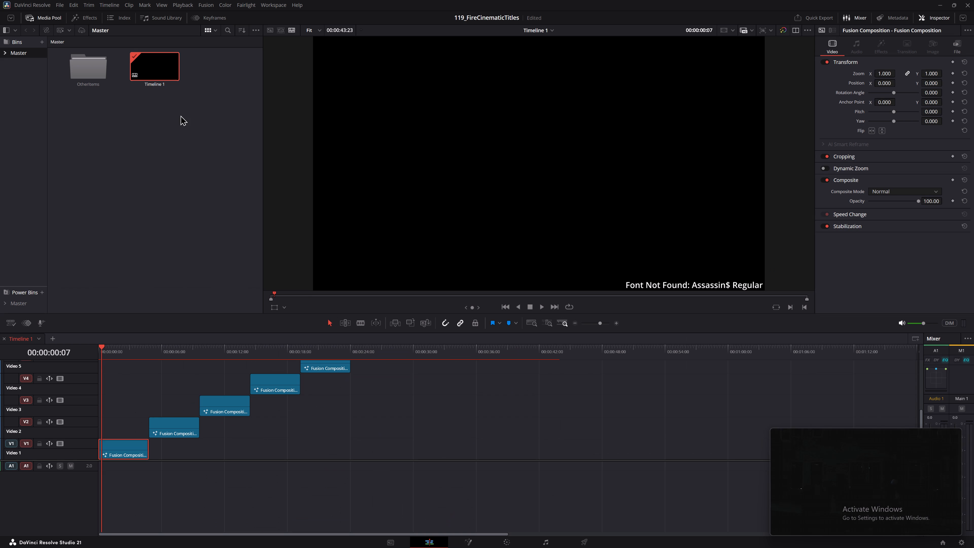
double_click(84, 68)
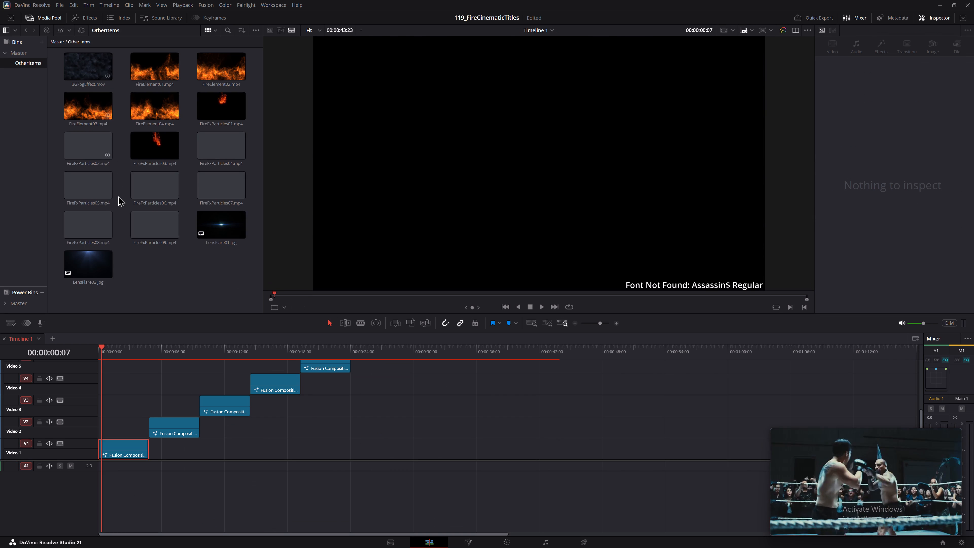
key("space")
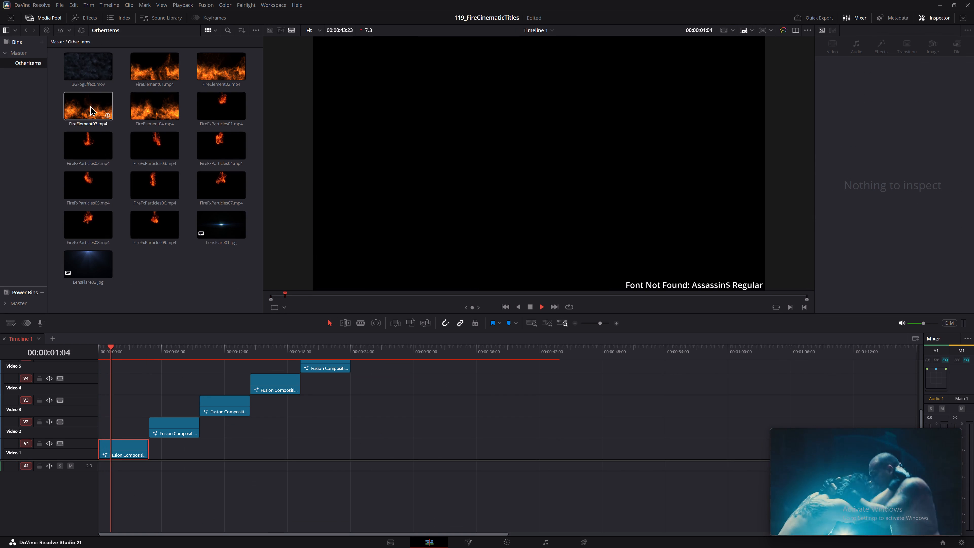
left_click(141, 306)
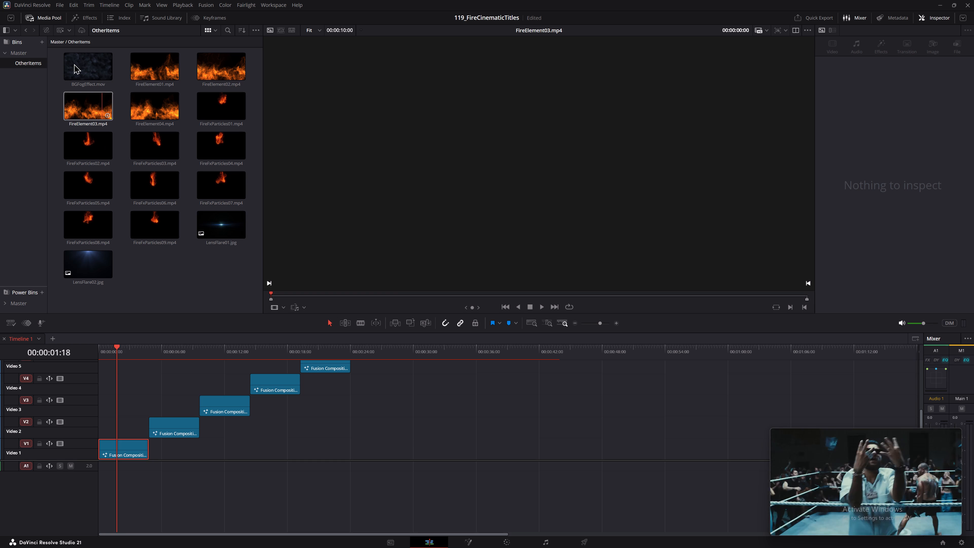
Select the Fusion composition on Video 2 and play the timeline from its start to check its output.
left_click(131, 447)
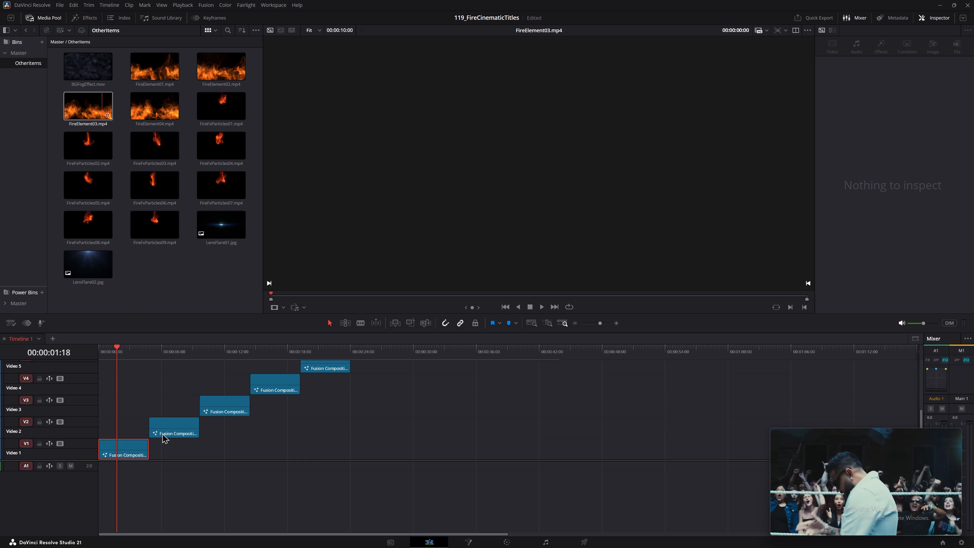
left_click(180, 426)
left_click(161, 347)
key("space")
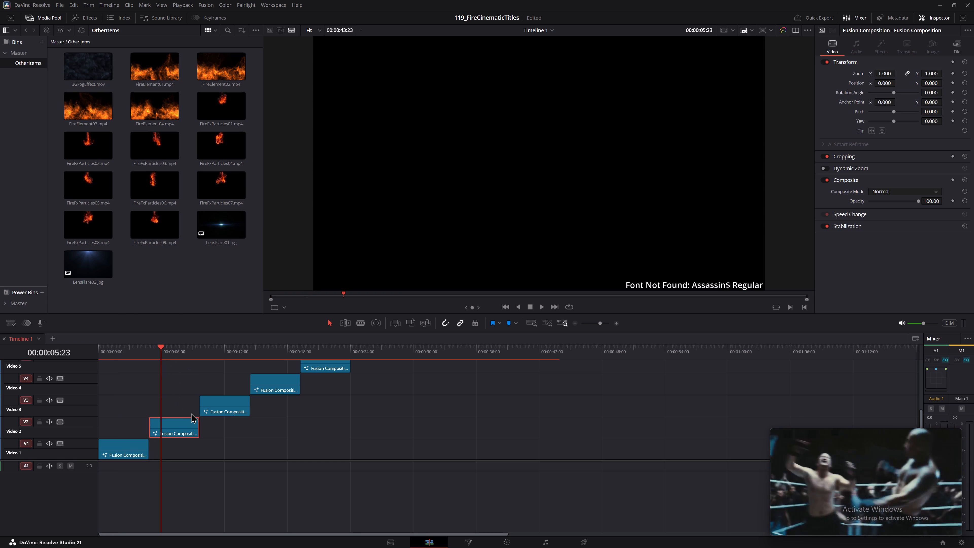
key("space")
left_click(151, 354)
key("space")
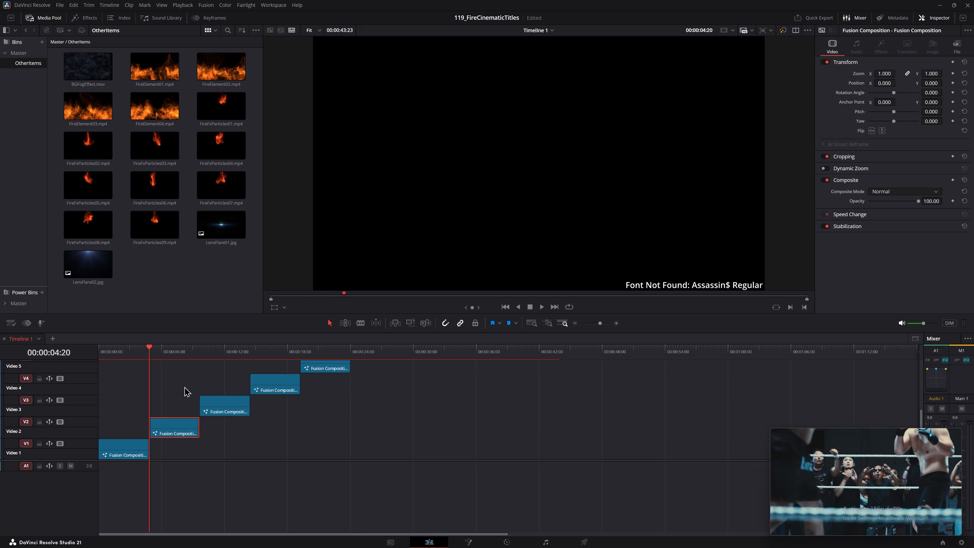
key("space")
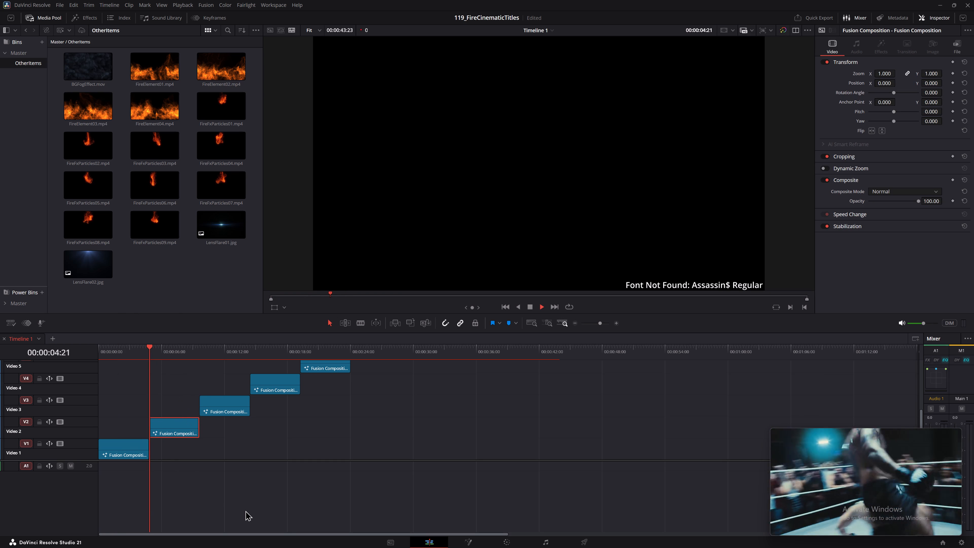
Save the 119_FireCinematicTitles project and stop the timeline playback.
key("ctrl+s")
key("ctrl+s")
key("space")
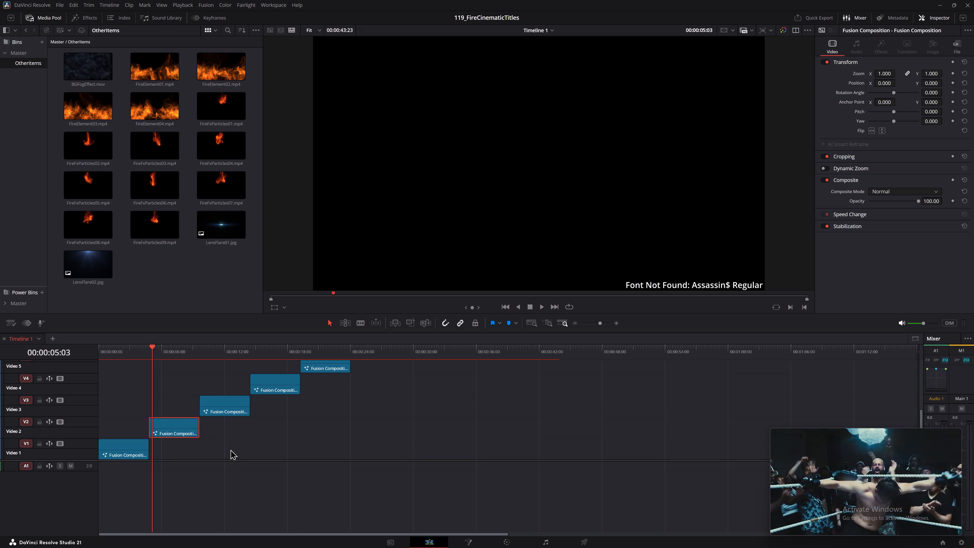
Play the timeline briefly through the Fusion composition on Video 2 to check its output.
key("space")
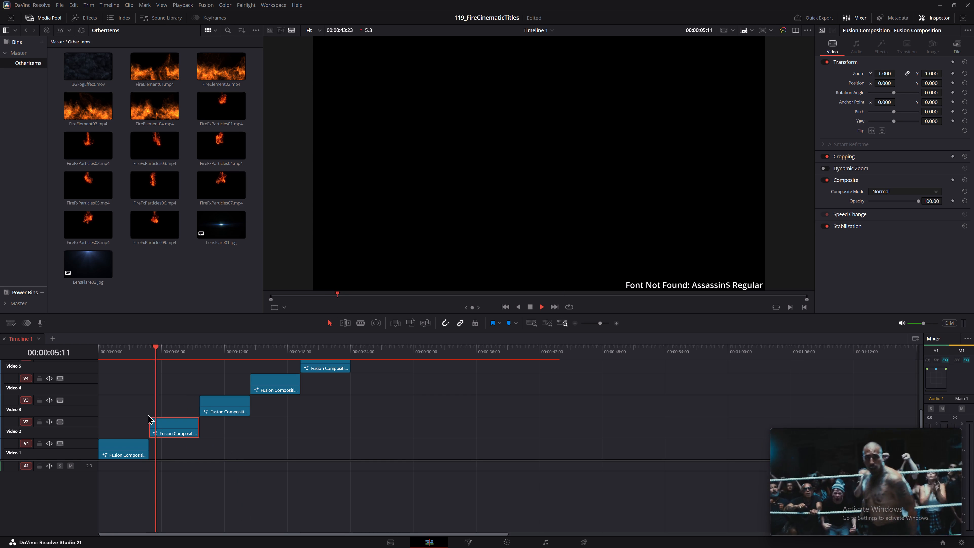
key("space")
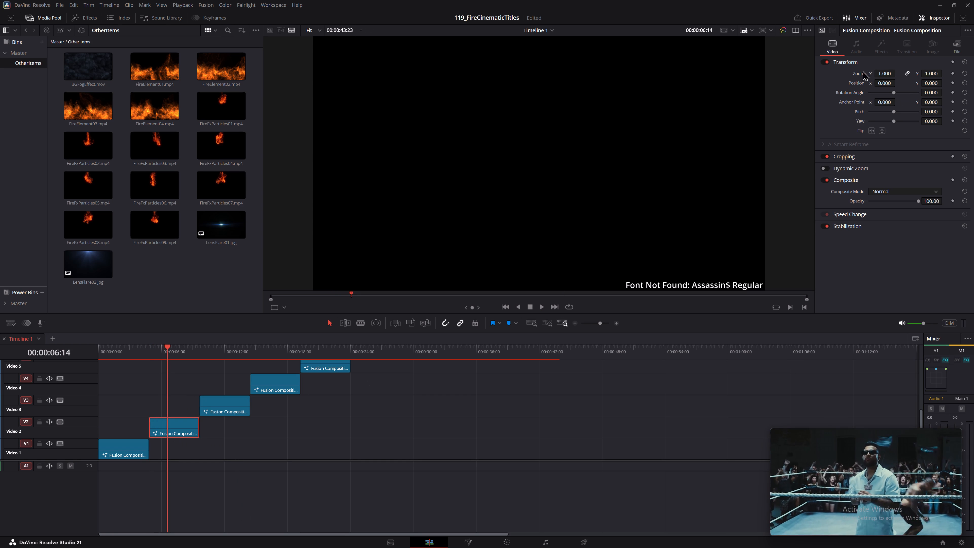
Open the Video 2 composition in the Fusion page, play it, and send MediaOut1 to the viewer to check its output.
left_click(179, 420)
right_click(179, 420)
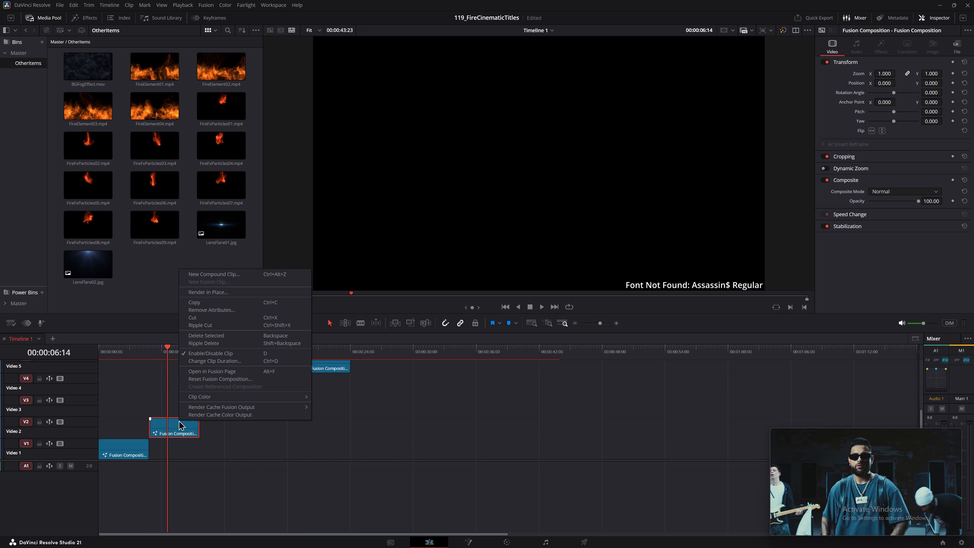
left_click(227, 372)
key("space")
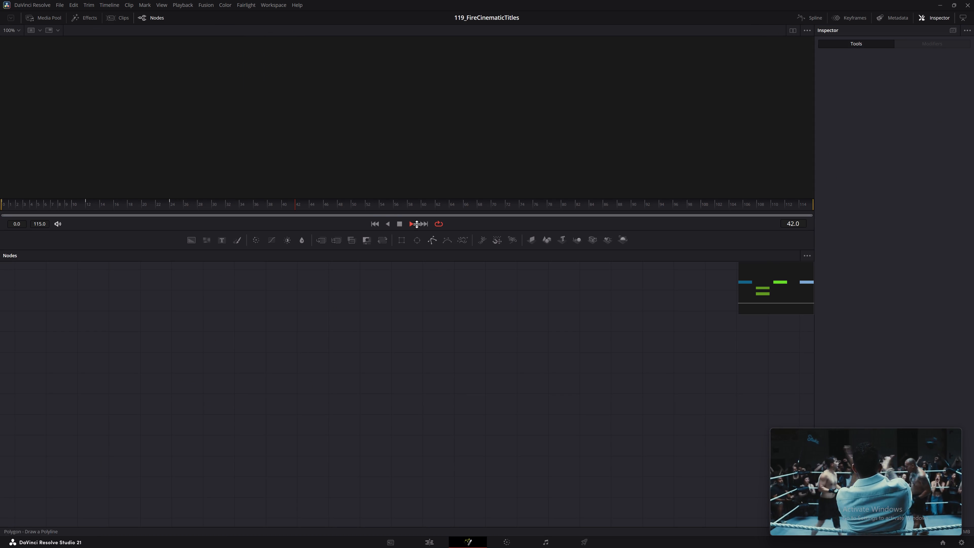
left_click_drag(368, 207, 17, 301)
middle_click_drag(270, 400, 556, 447)
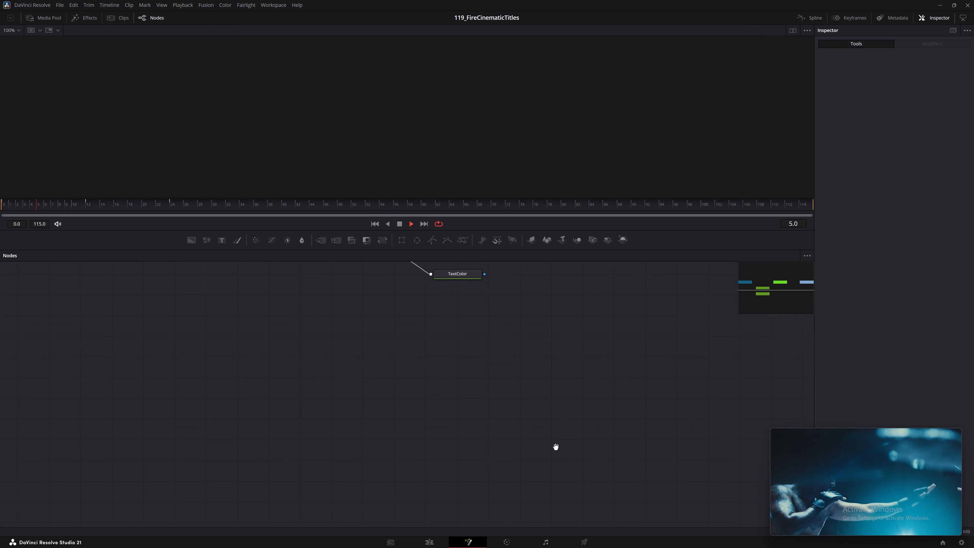
middle_click_drag(556, 447, 525, 542)
middle_click_drag(547, 435, 539, 458)
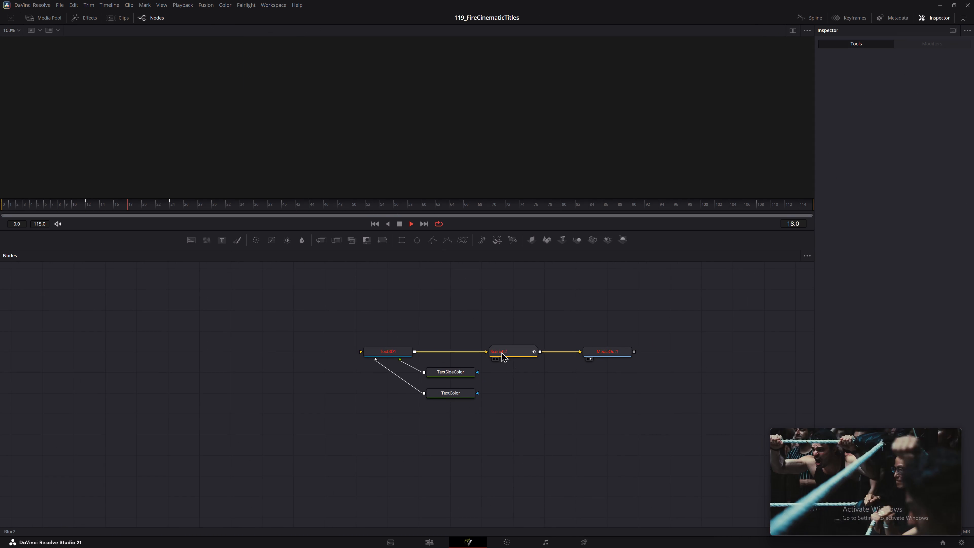
key("space")
left_click(608, 354)
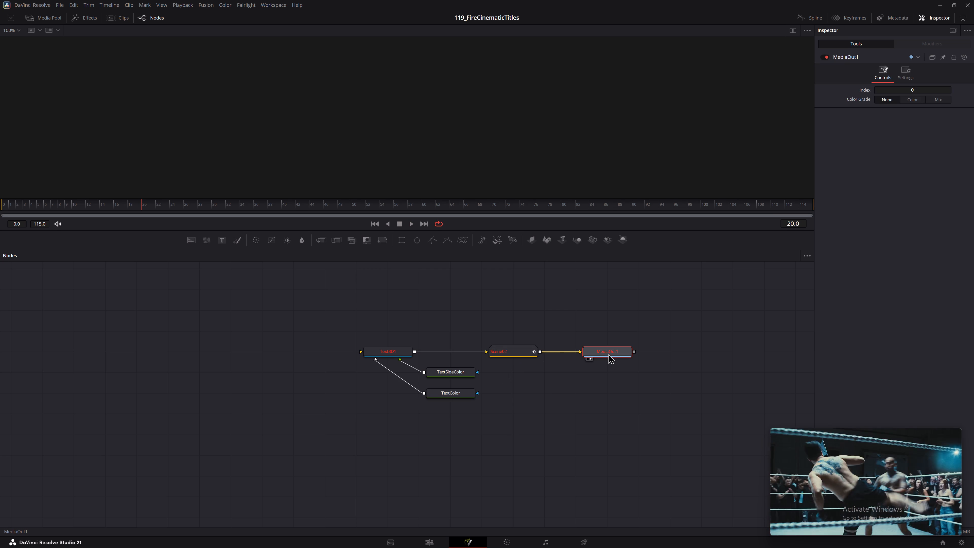
type("22")
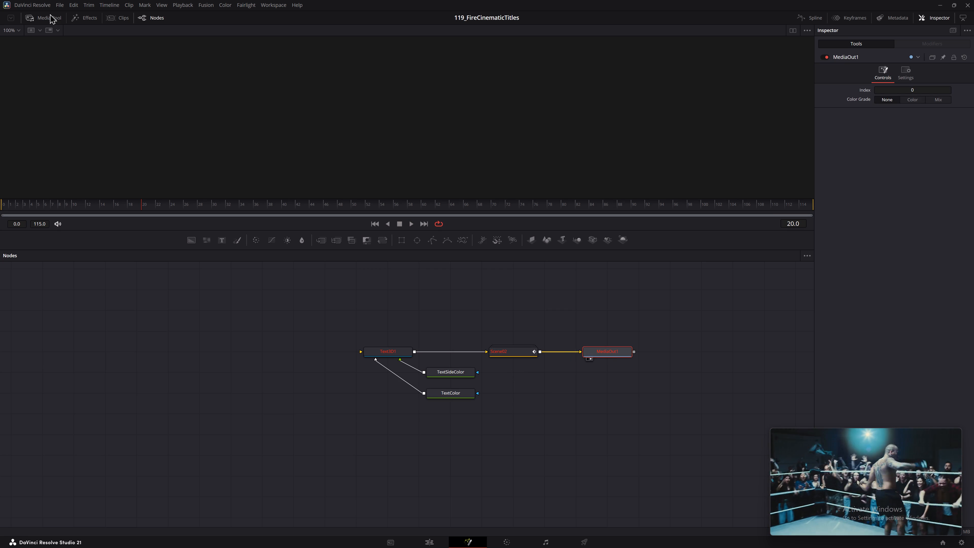
Open the Project Manager and select the 119_FireCinematicTitles project.
left_click(61, 8)
left_click(62, 5)
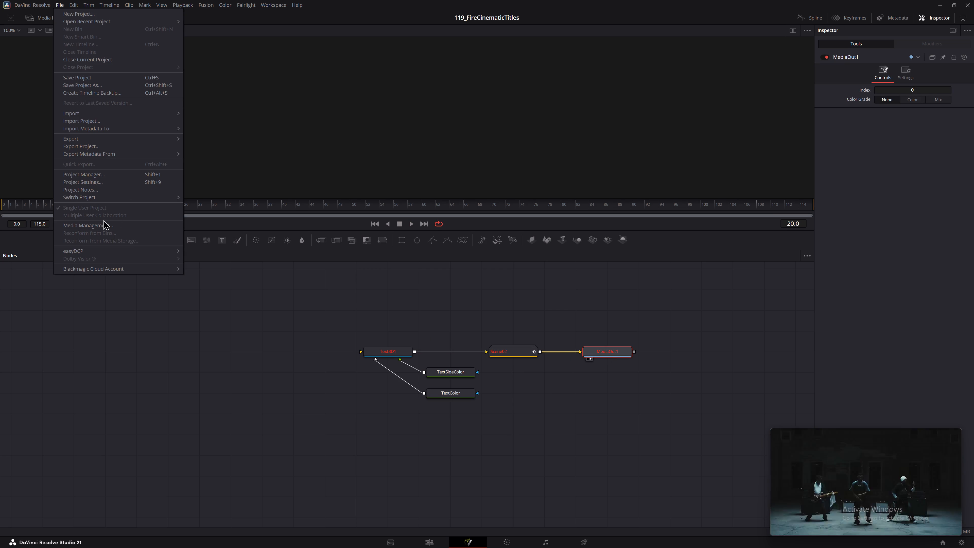
left_click(111, 173)
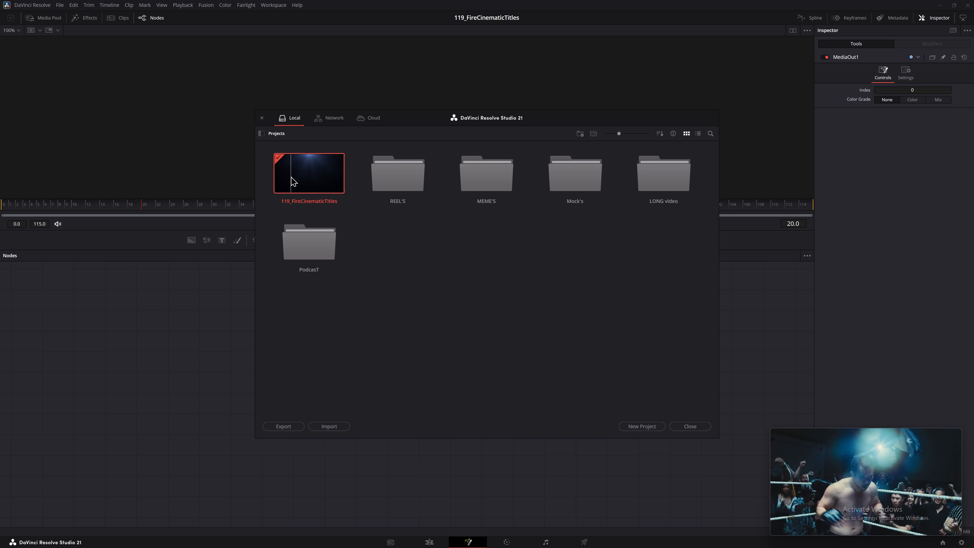
left_click(294, 181)
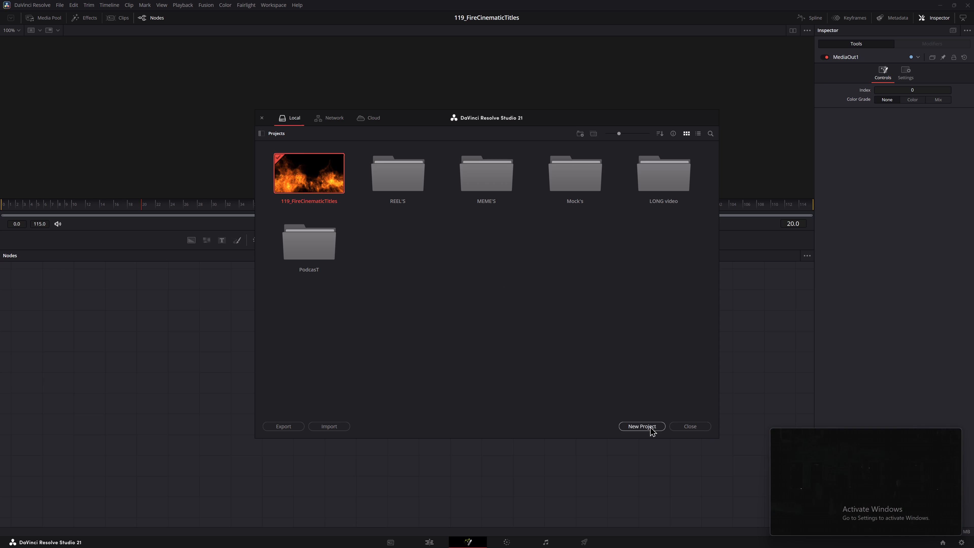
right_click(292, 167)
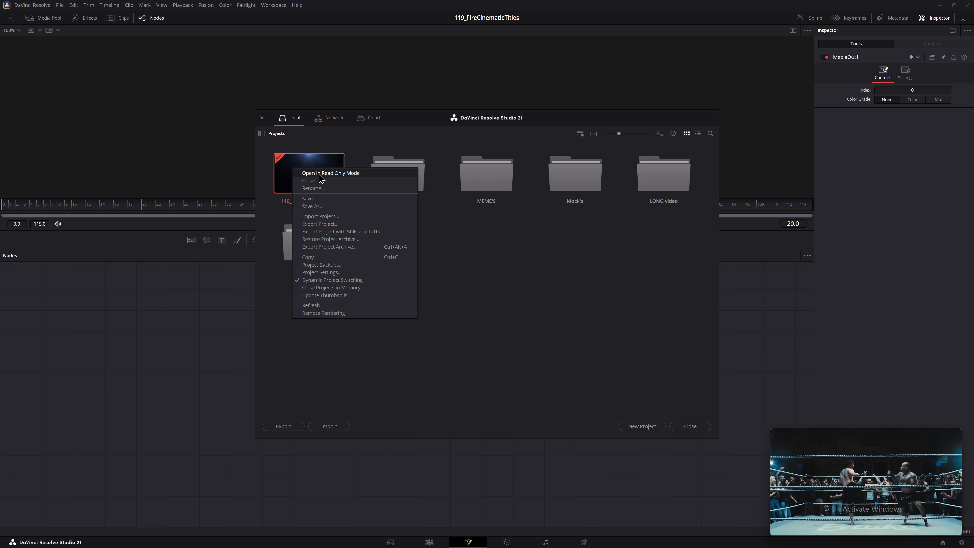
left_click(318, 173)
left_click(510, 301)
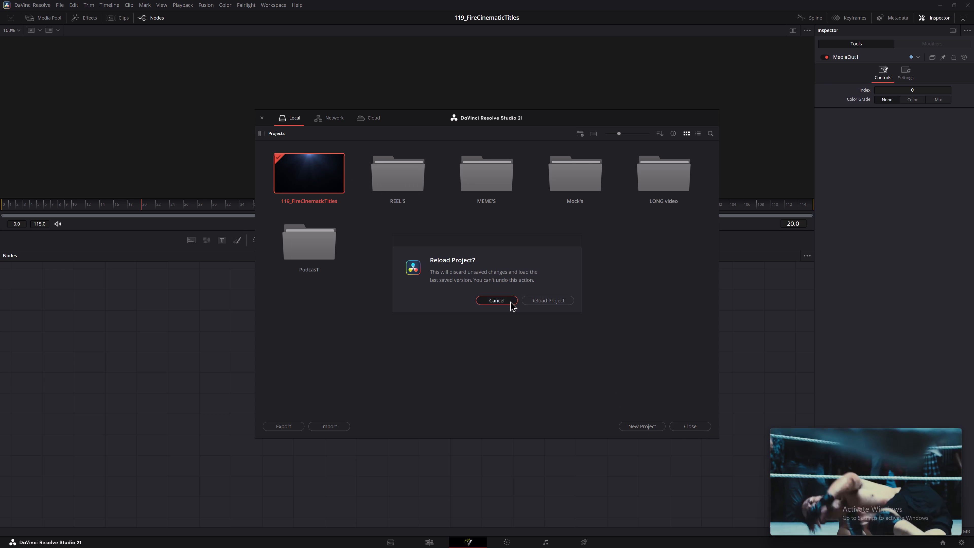
Close the 119_FireCinematicTitles project in the Project Manager and reopen it.
right_click(289, 177)
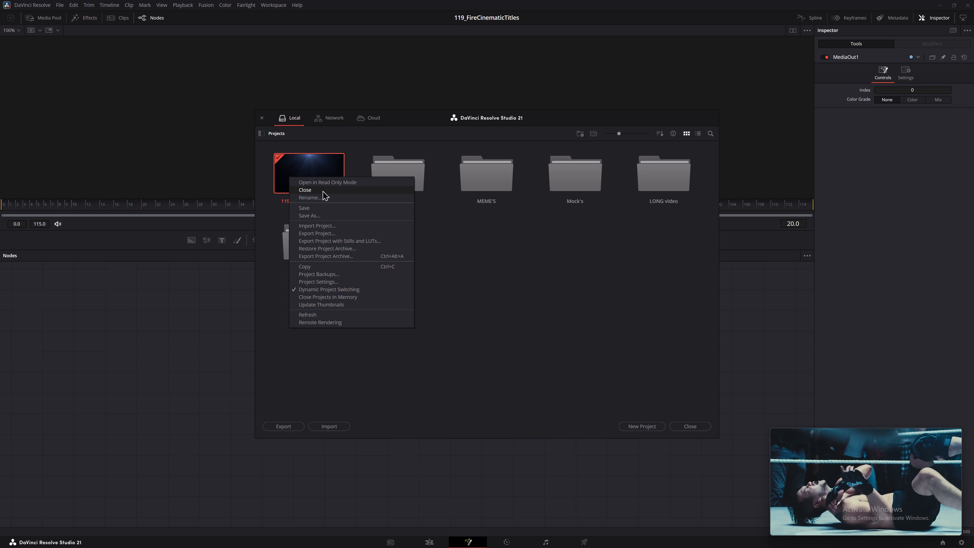
left_click(322, 190)
left_click(487, 292)
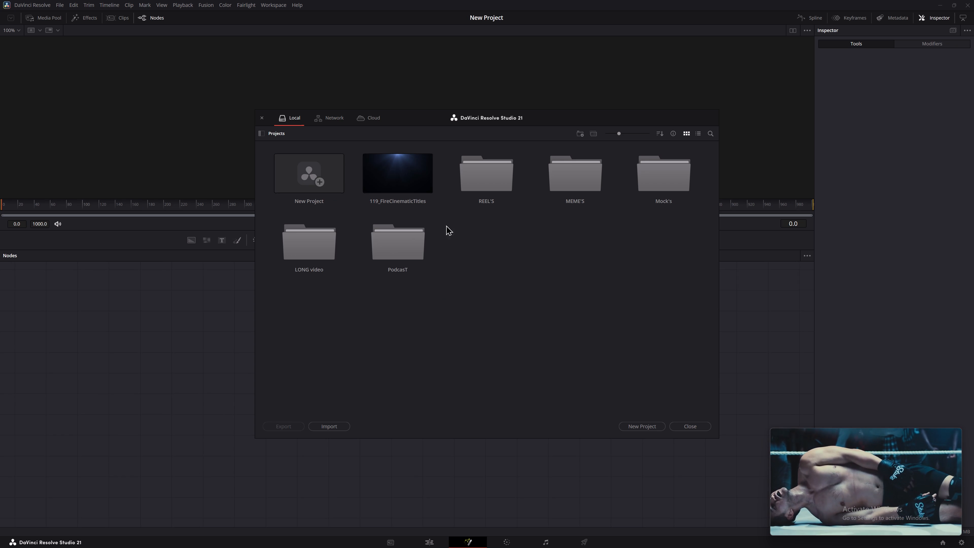
left_click(403, 176)
double_click(403, 176)
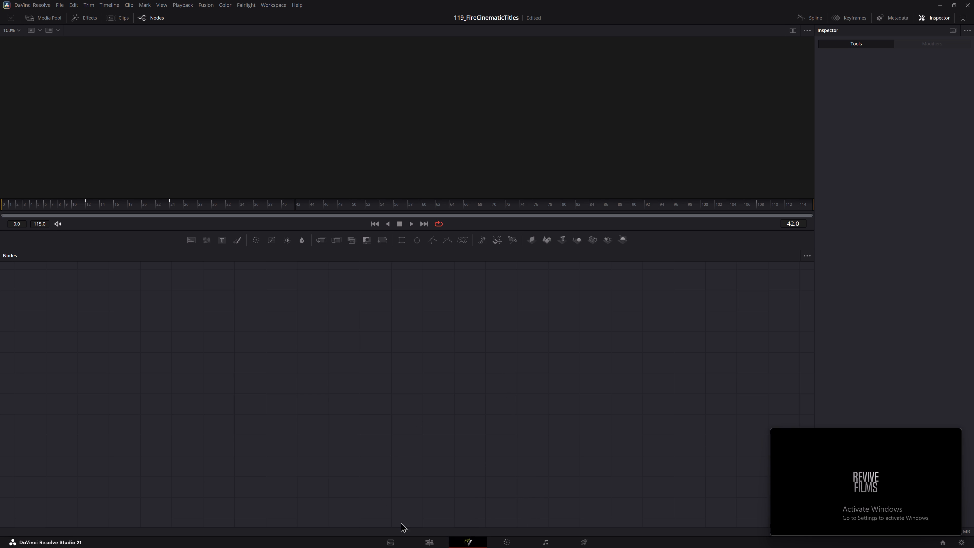
Return to the Edit page and play the timeline from its start, with the Video 1 Fusion composition selected, to check for a picture.
left_click(425, 542)
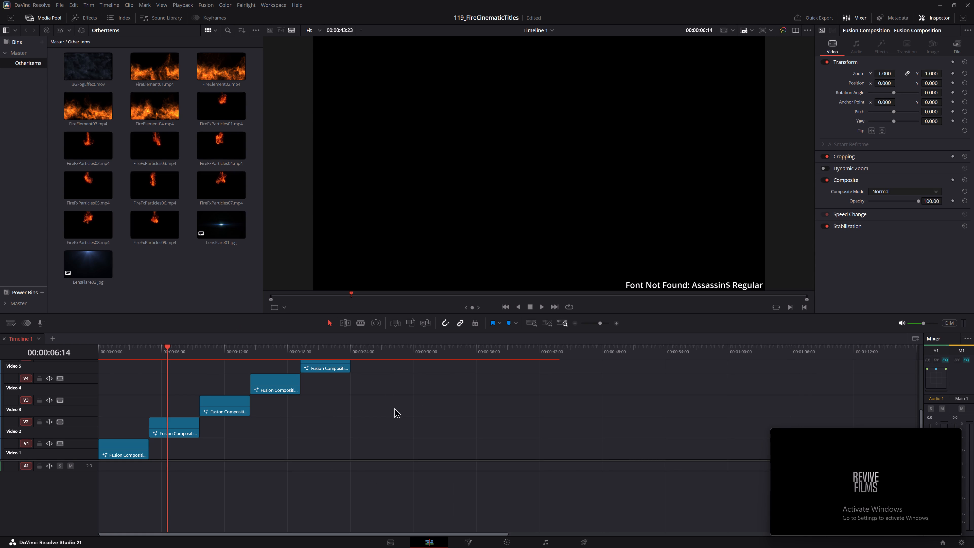
left_click_drag(134, 351, 84, 357)
key("space")
left_click(119, 445)
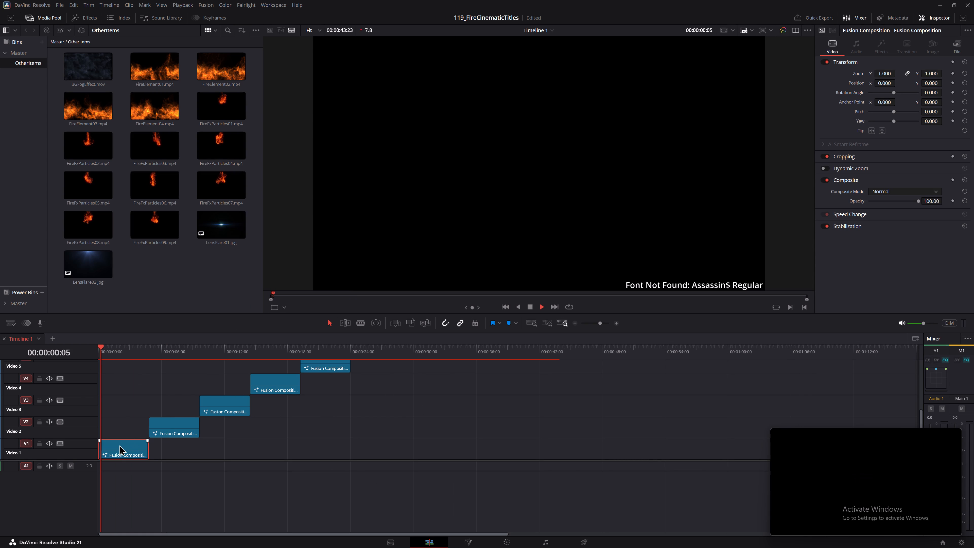
key("space")
Switch to Help.pdf in Microsoft Edge and reread the template's font, archive restore and Fusion editing instructions through Step 7.
key("alt+grave")
key("alt+Tab")
key("alt+Tab")
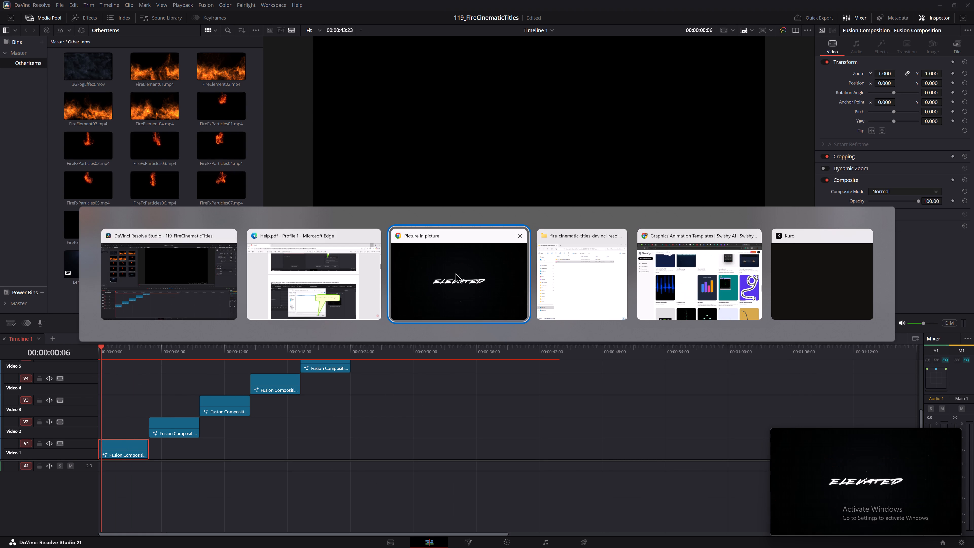
left_click(262, 191, "alt")
key("alt+Tab")
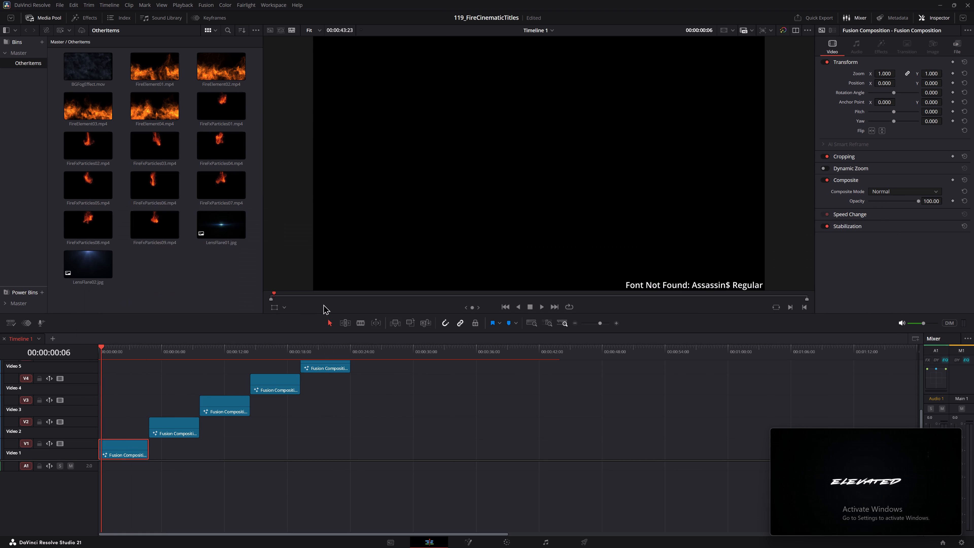
key("alt+Tab")
scroll(435, 331, "up", 5)
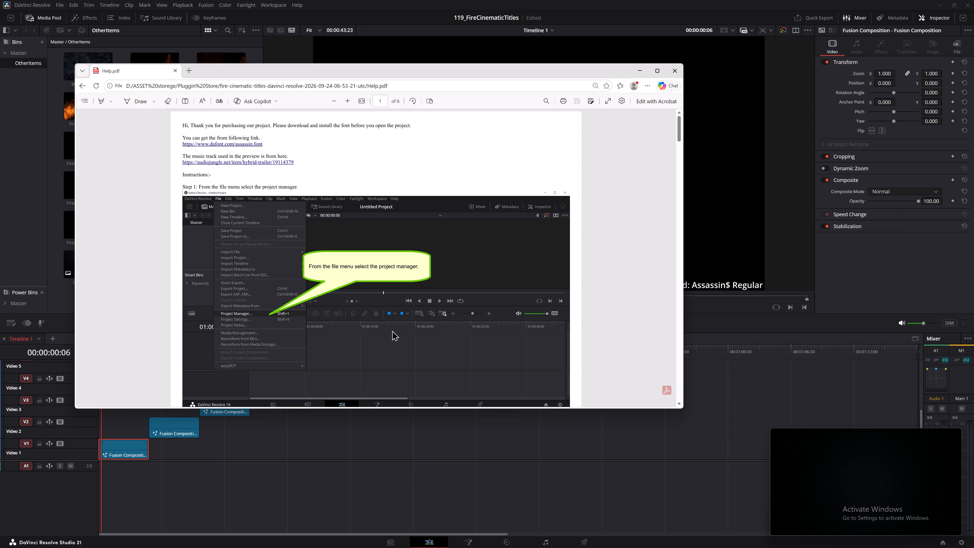
scroll(308, 321, "down", 2)
scroll(441, 284, "down", 1)
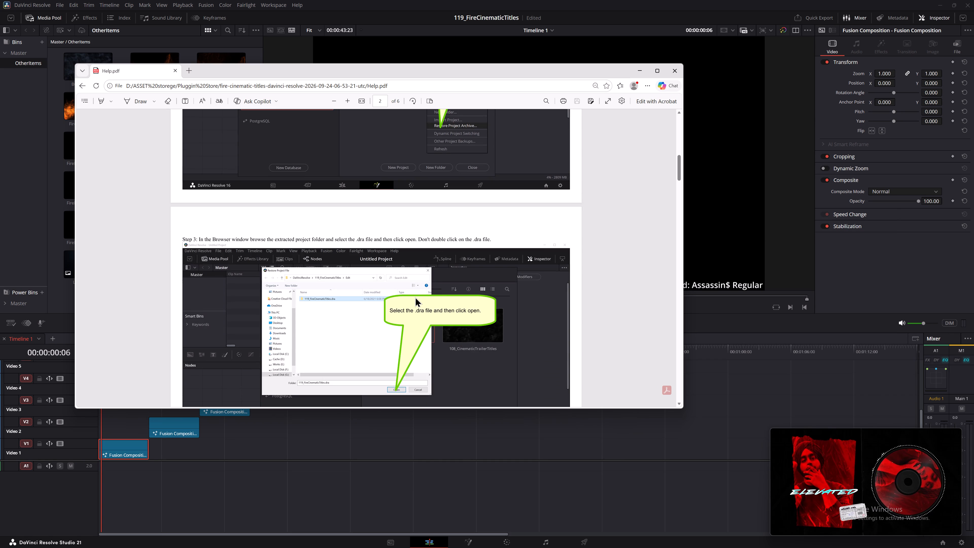
scroll(478, 338, "down", 2)
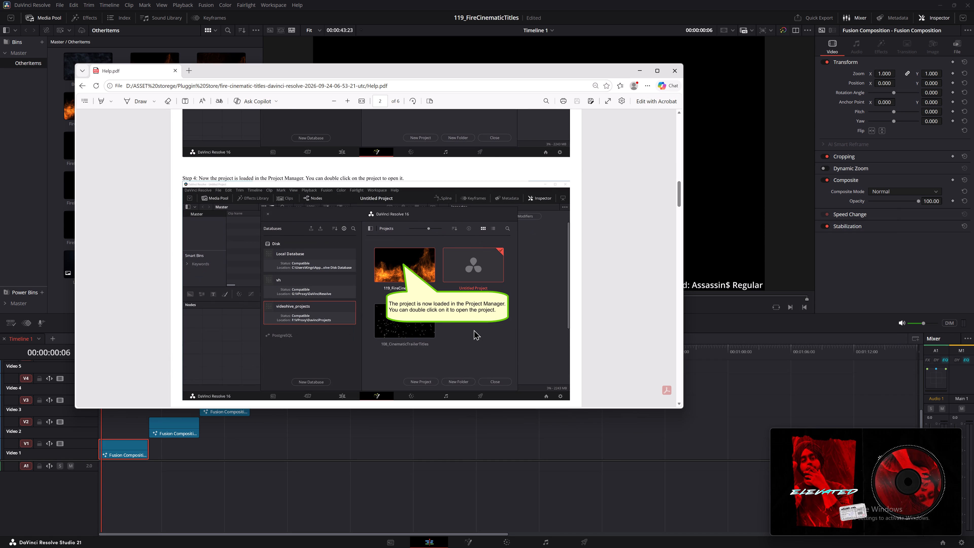
scroll(479, 335, "down", 2)
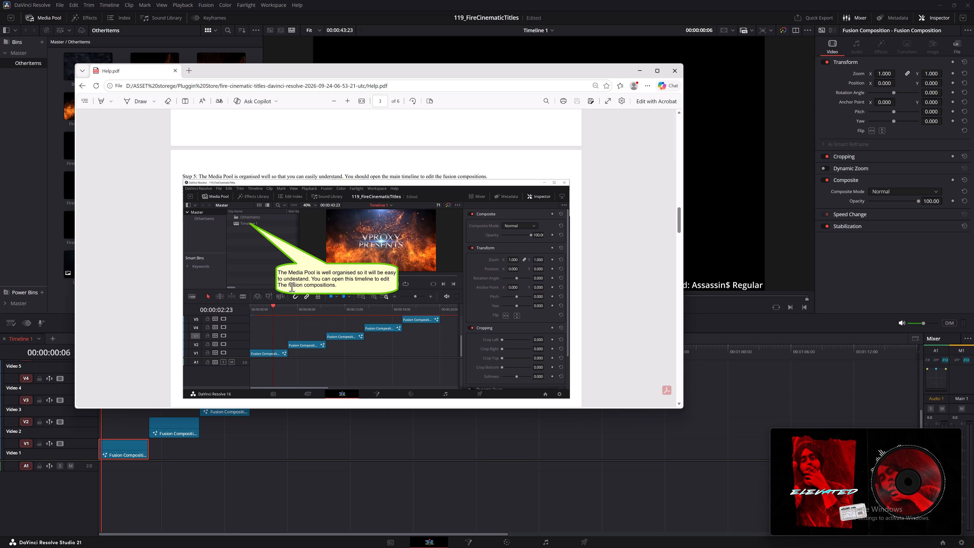
scroll(327, 286, "down", 2)
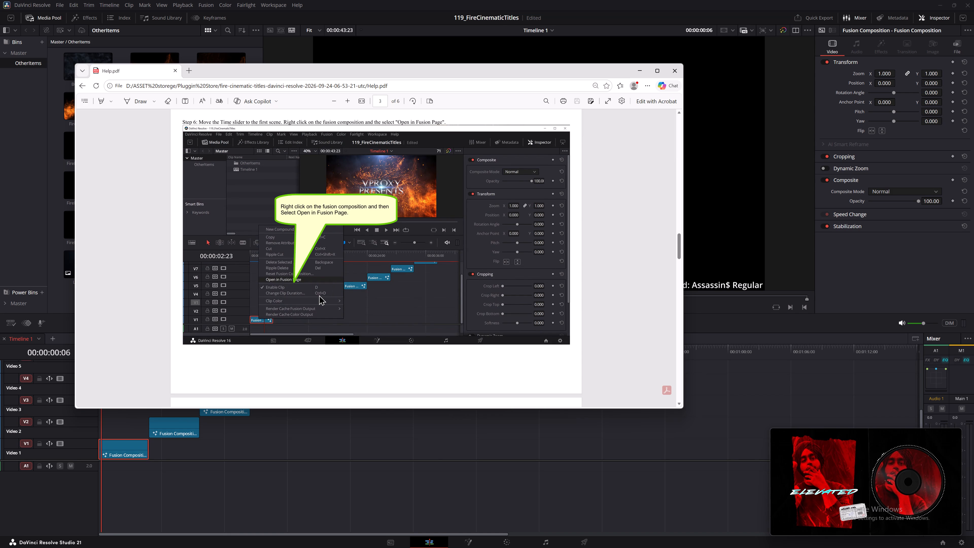
scroll(320, 291, "down", 2)
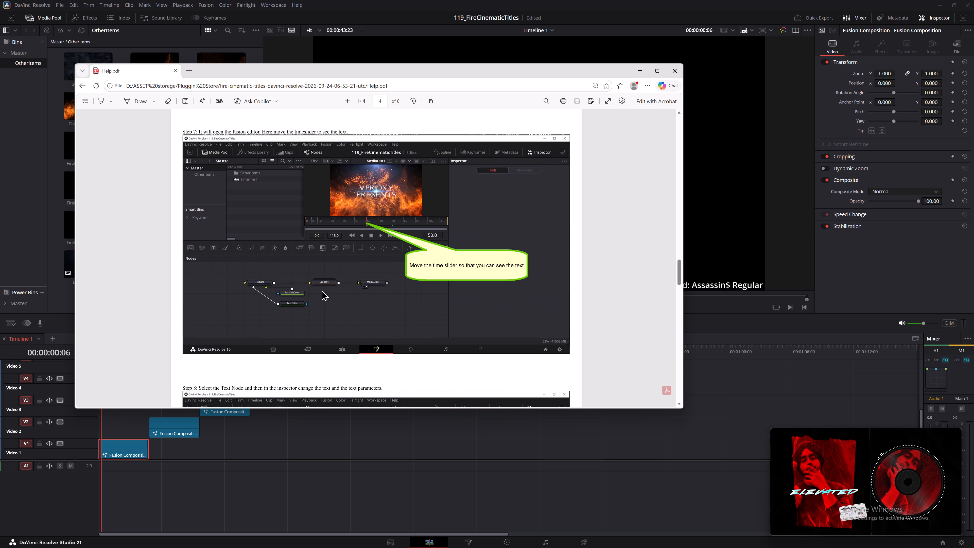
Return to DaVinci Resolve and select the Fusion composition on Video 1.
left_click(47, 225)
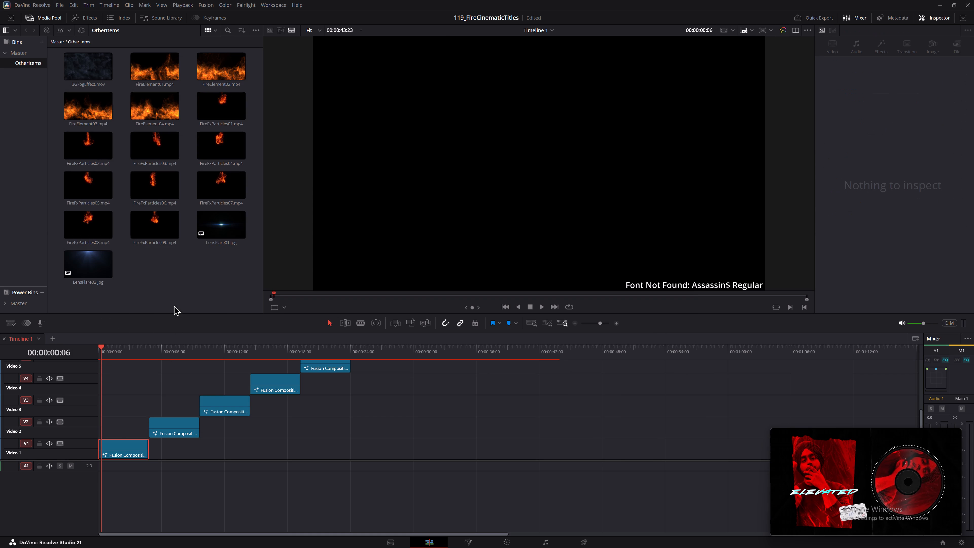
left_click(134, 443)
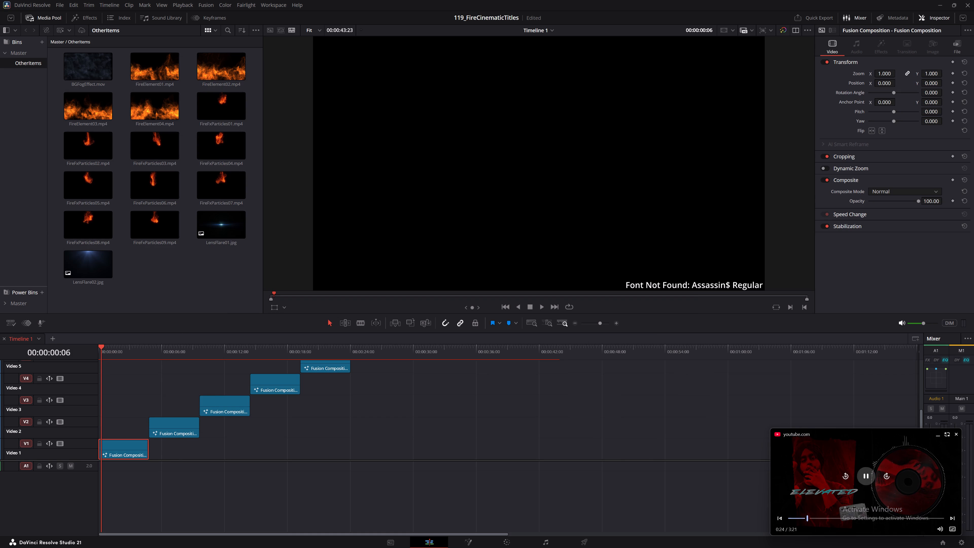
Skip the picture-in-picture YouTube player to the next video and jump ahead in it.
left_click(952, 520)
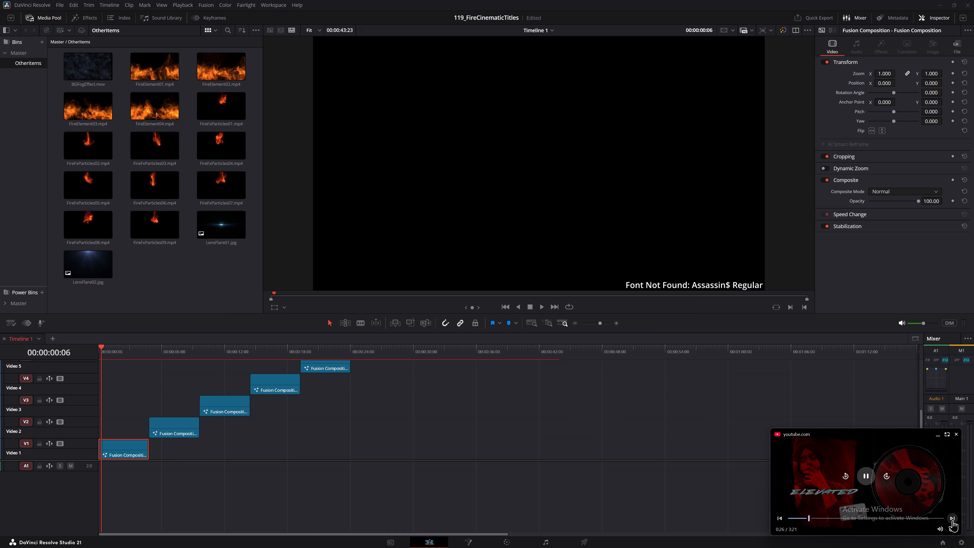
double_click(952, 520)
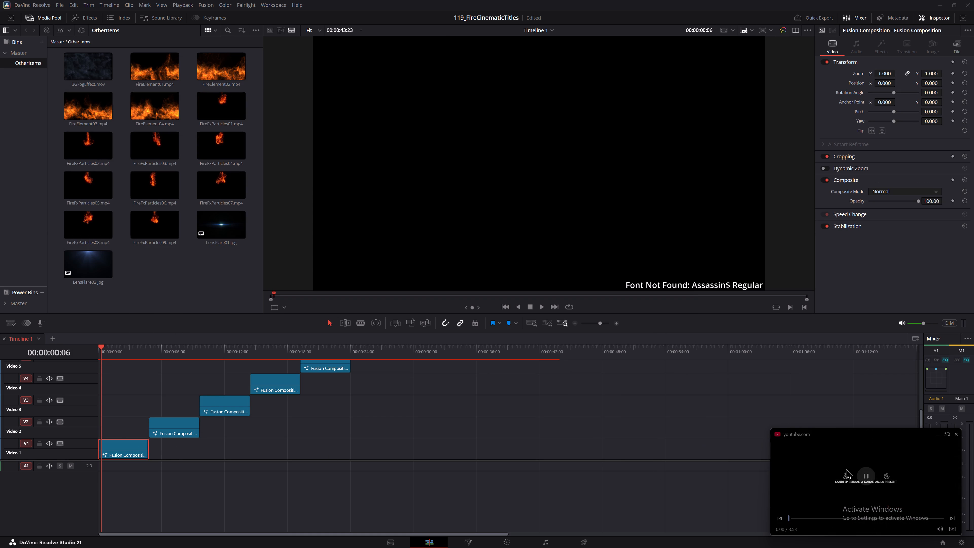
left_click(806, 515)
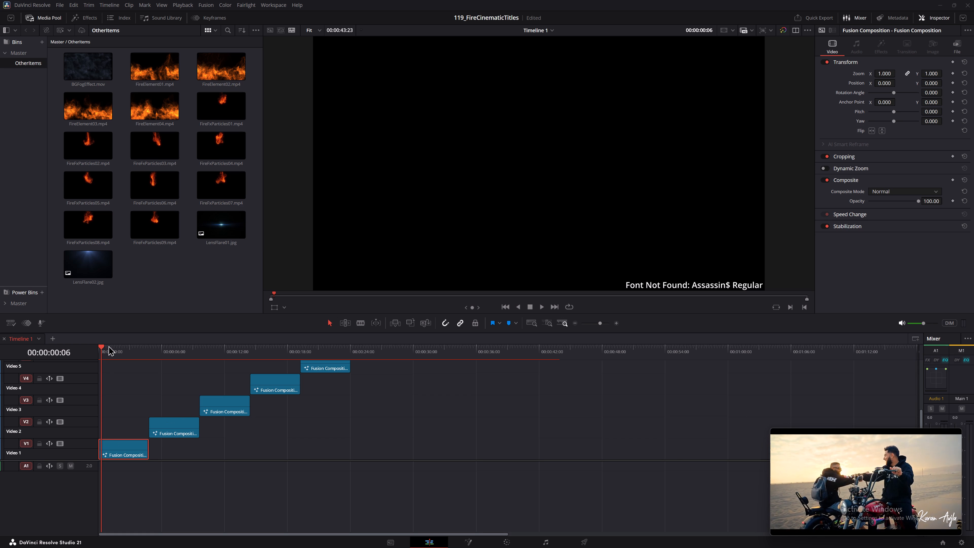
Play the timeline near its start and within the Video 5 Fusion composition to check for a picture, and stop playback.
left_click(113, 293)
scroll(208, 298, "up", 2, "alt")
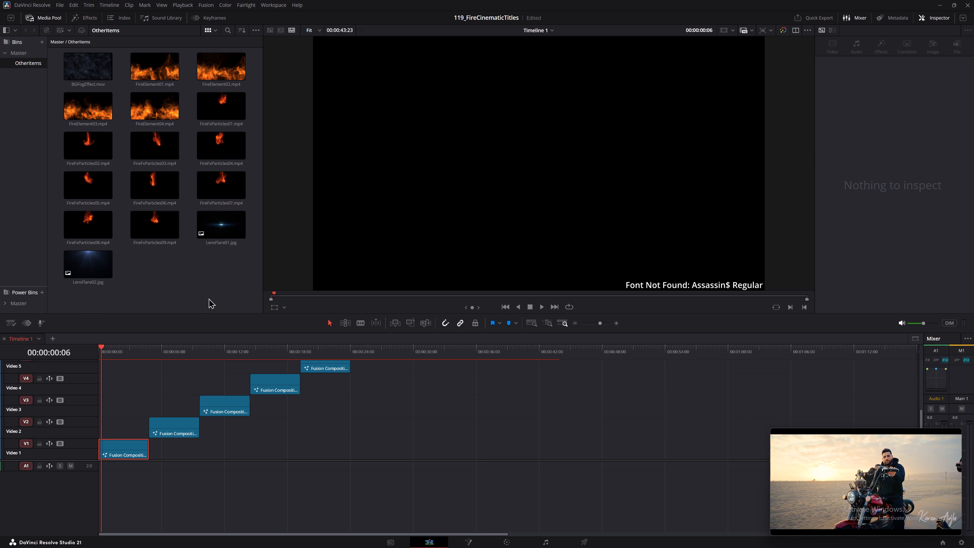
scroll(208, 298, "up", 2, "alt")
left_click(198, 299)
key("space")
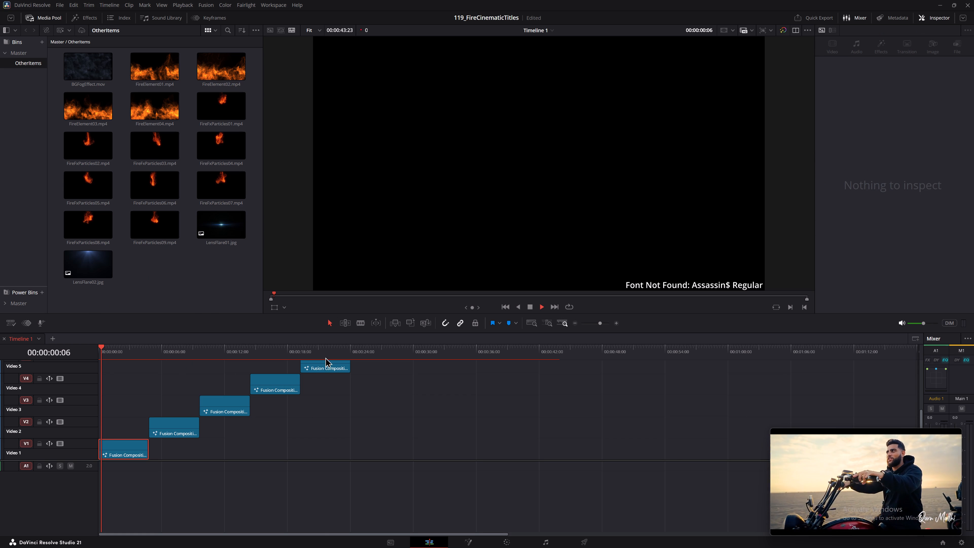
left_click(324, 350)
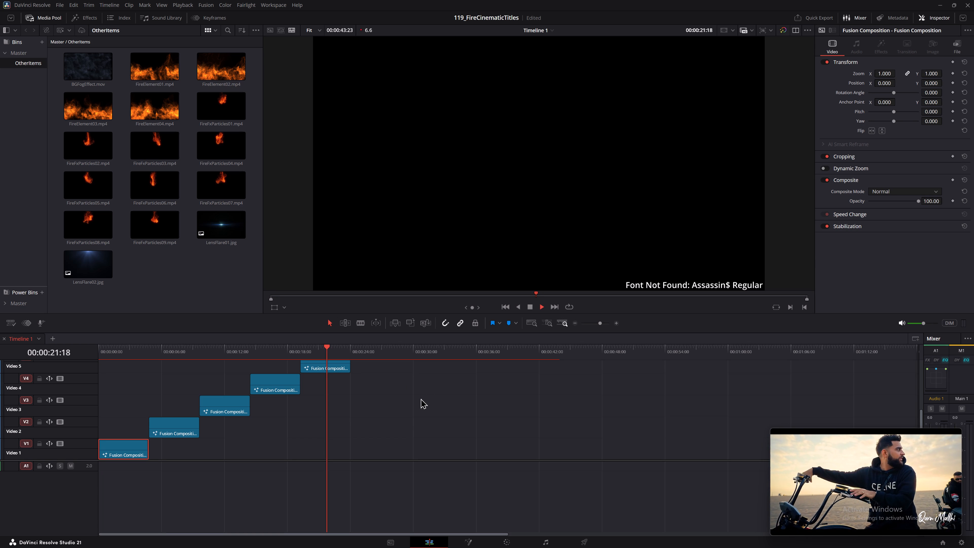
key("space")
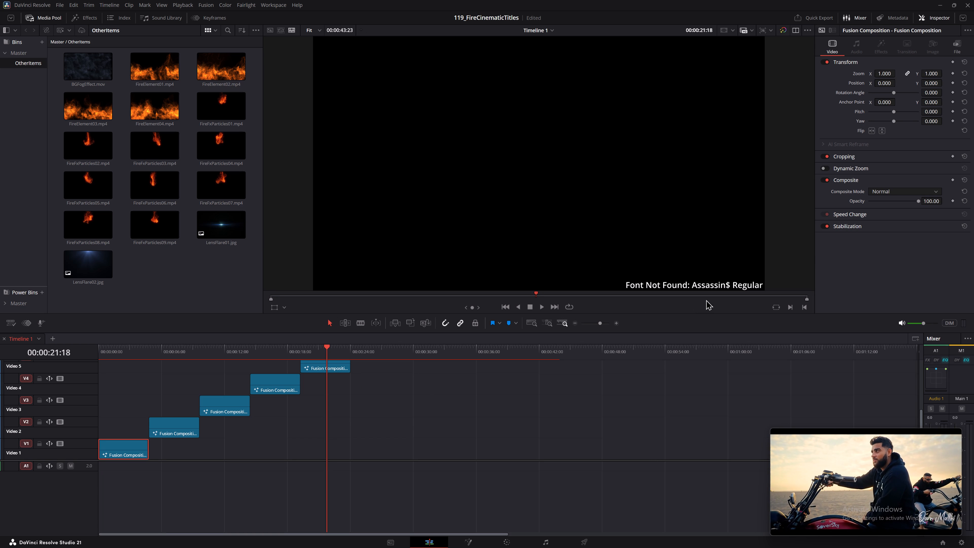
Play the timeline briefly from its start to check the Video 1 title for a picture, and stop playback.
left_click_drag(302, 346, 0, 367)
key("space")
key("space")
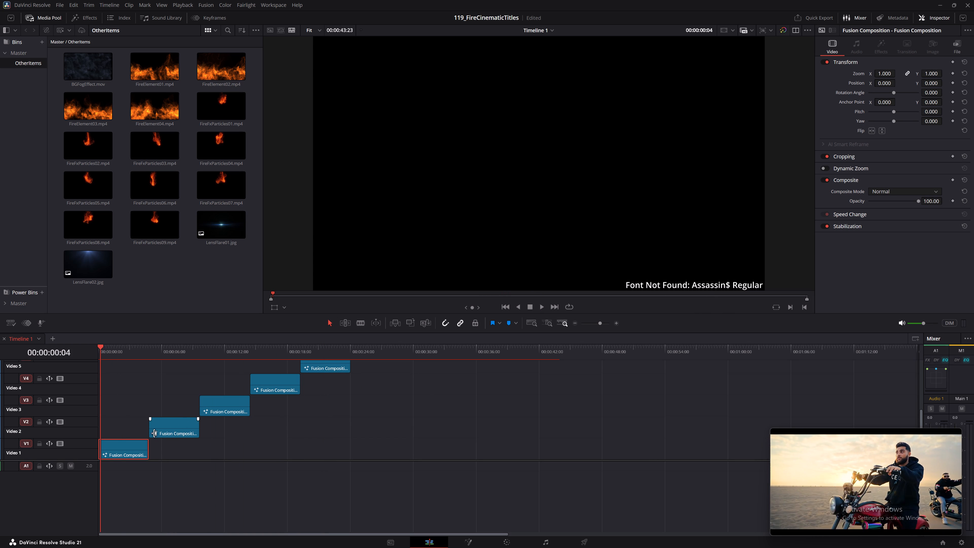
Open the Video 1 Fusion composition in the Fusion page.
left_click(116, 451)
right_click(116, 451)
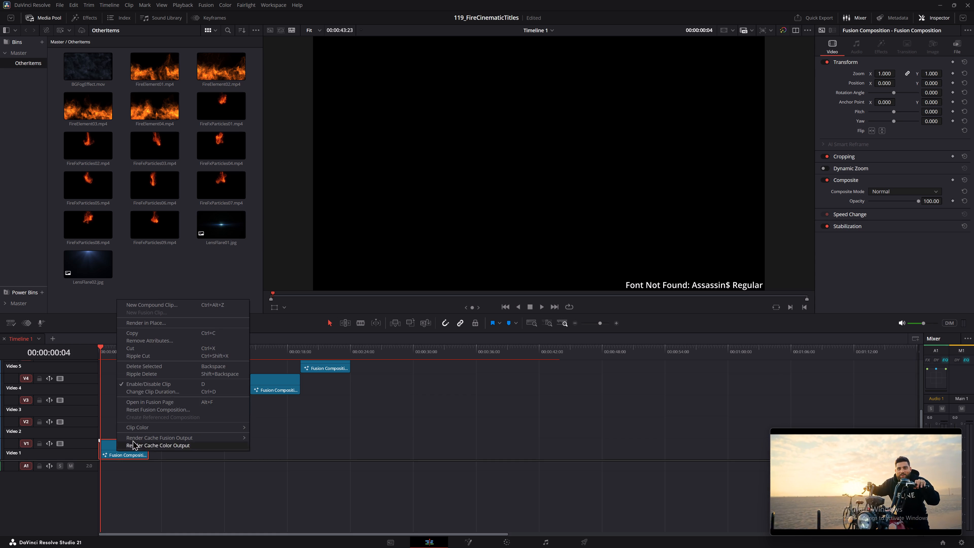
left_click_drag(159, 405, 159, 410)
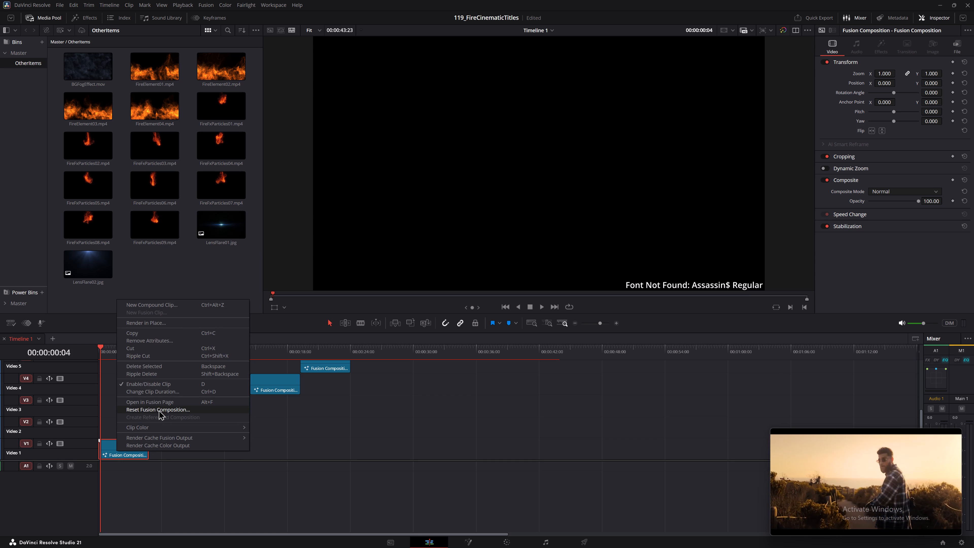
left_click_drag(159, 410, 161, 402)
Load the Renderer3D1 and Merge3D1 nodes of Scene01 into the viewers and enlarge the viewer area above the node graph.
middle_click_drag(481, 396, 549, 410)
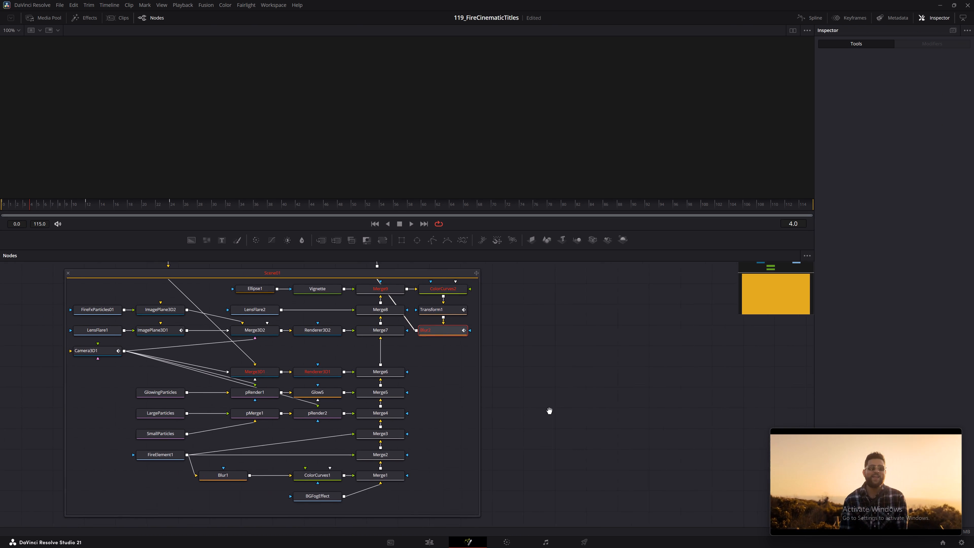
middle_click_drag(549, 410, 574, 414)
left_click(495, 314)
left_click(435, 337)
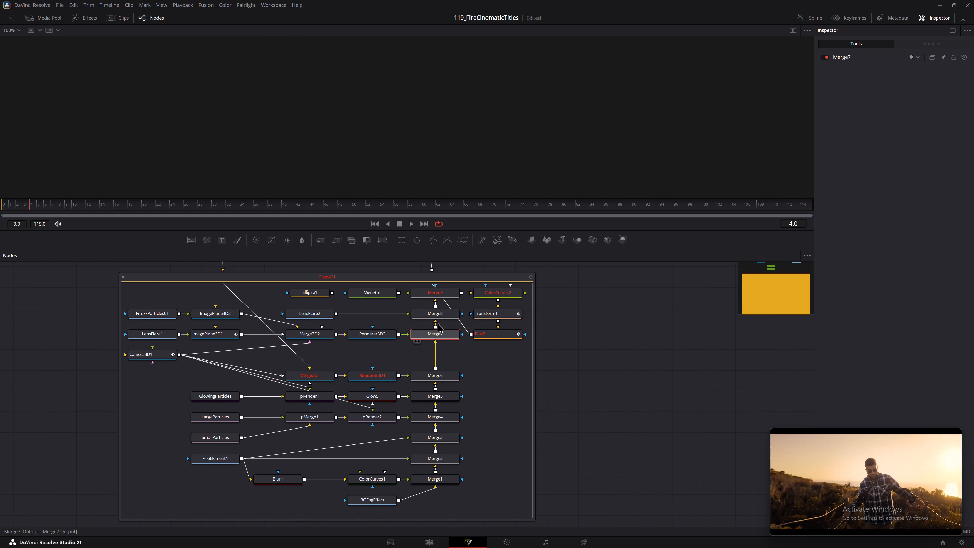
left_click(439, 309)
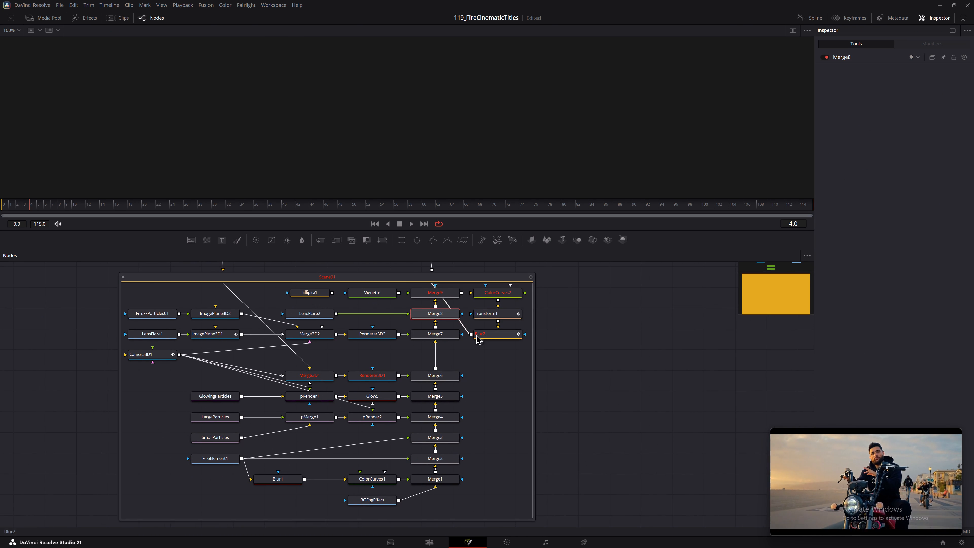
middle_click_drag(476, 340, 519, 346)
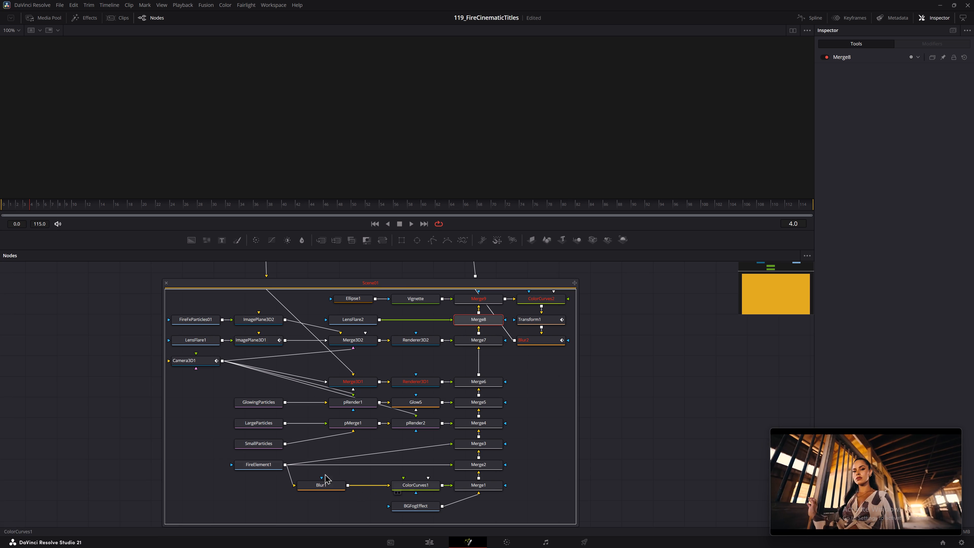
left_click(419, 376)
left_click(416, 386)
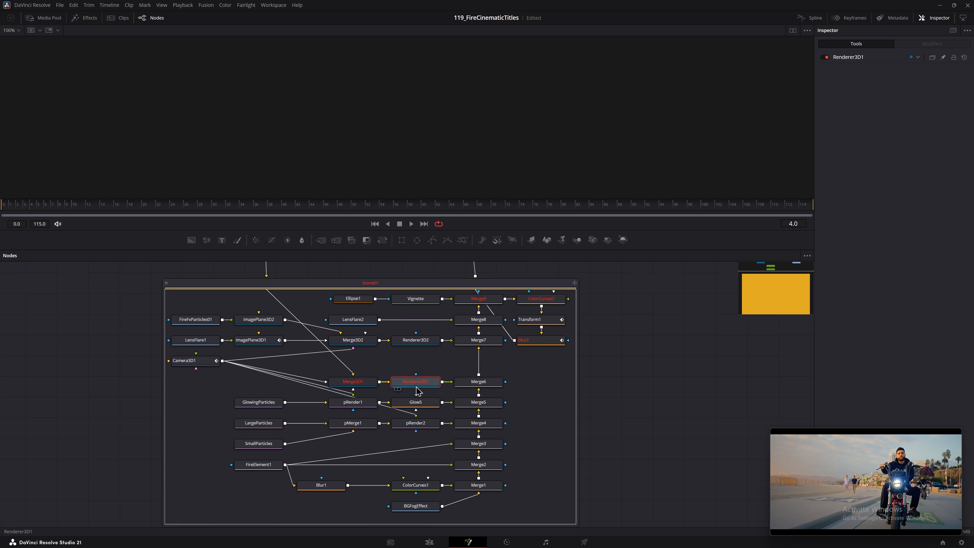
key("2")
left_click(369, 385)
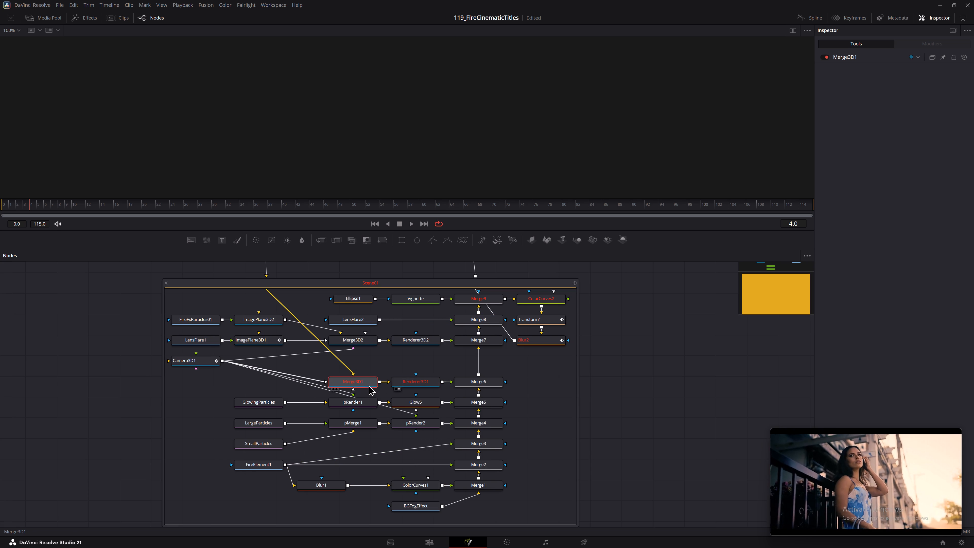
key("1")
left_click_drag(356, 199, 357, 225)
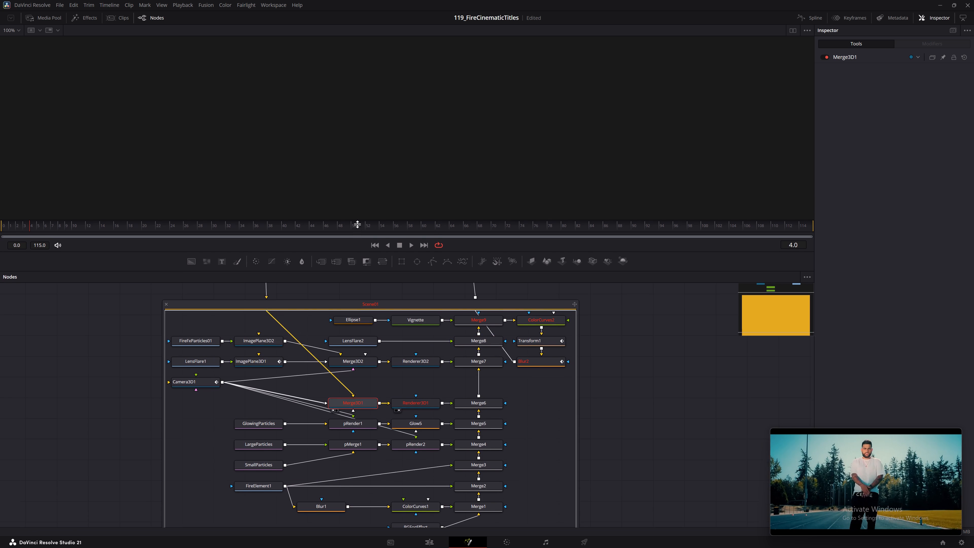
left_click_drag(357, 225, 357, 301)
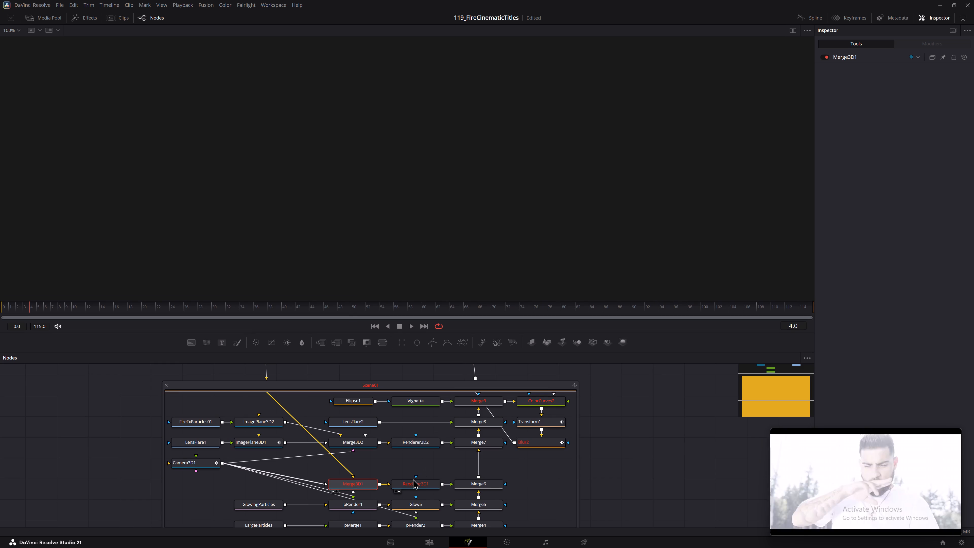
Examine the gradient type and settings of the TextColor and TextSideColor nodes connected to Text3D1.
scroll(416, 481, "down", 2, "ctrl")
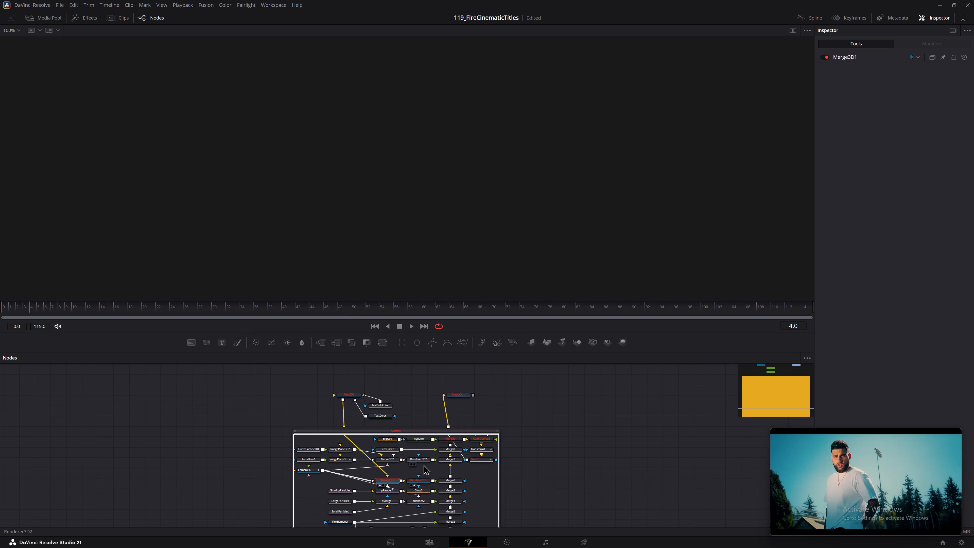
left_click(377, 415)
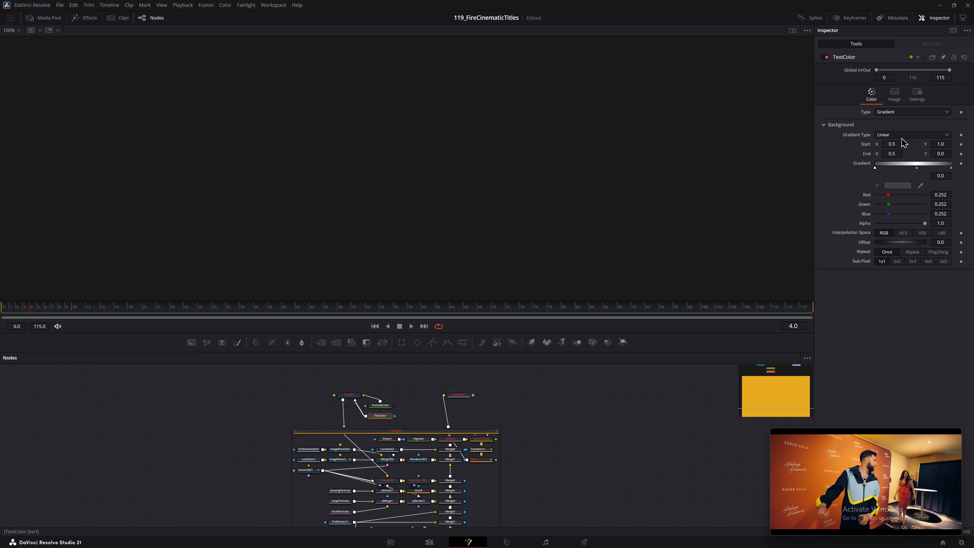
left_click(889, 109)
left_click(889, 109)
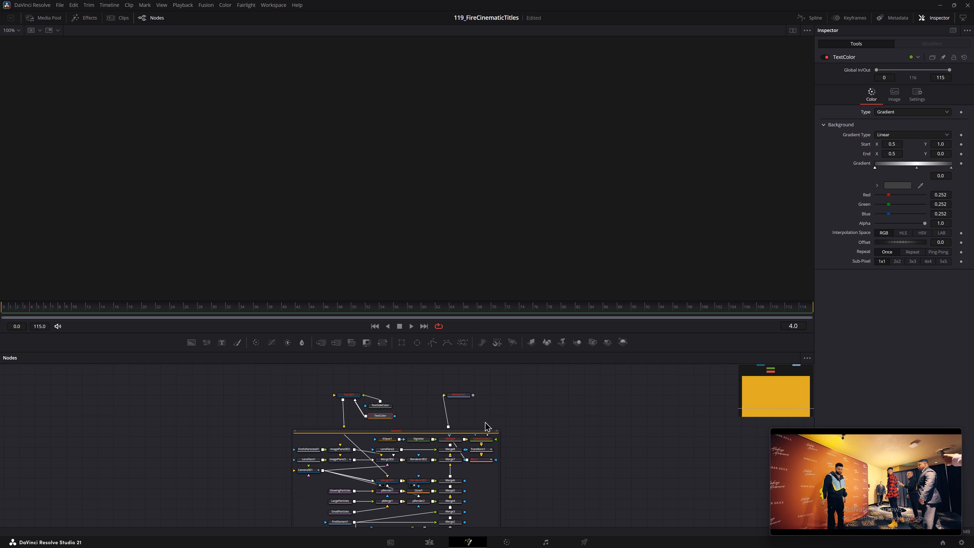
scroll(520, 420, "up", 1, "ctrl")
middle_click_drag(536, 411, 546, 406)
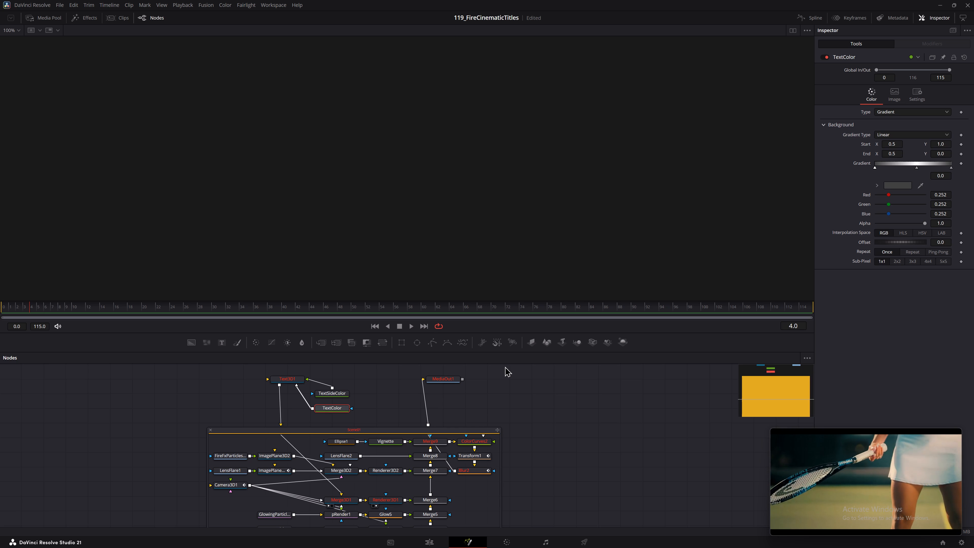
left_click(340, 394)
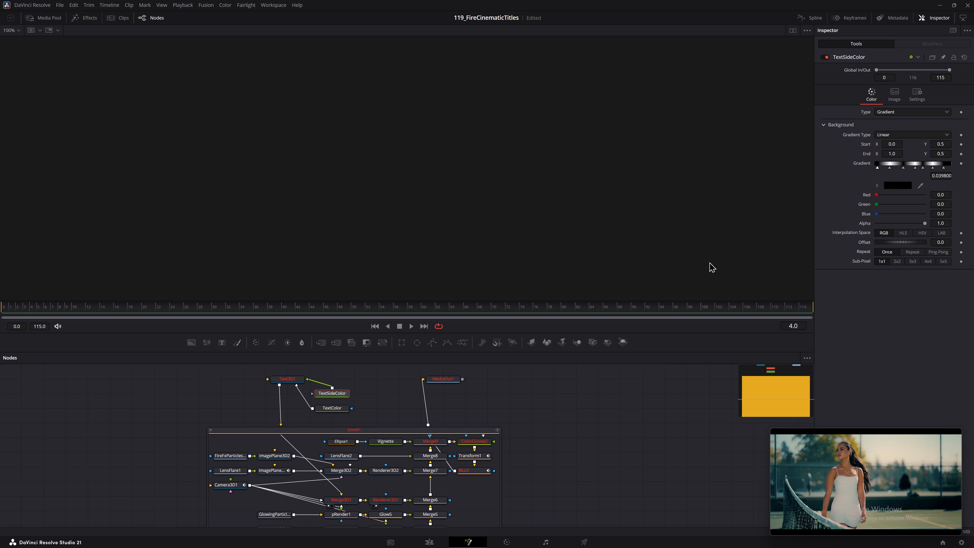
left_click(923, 132)
left_click(923, 132)
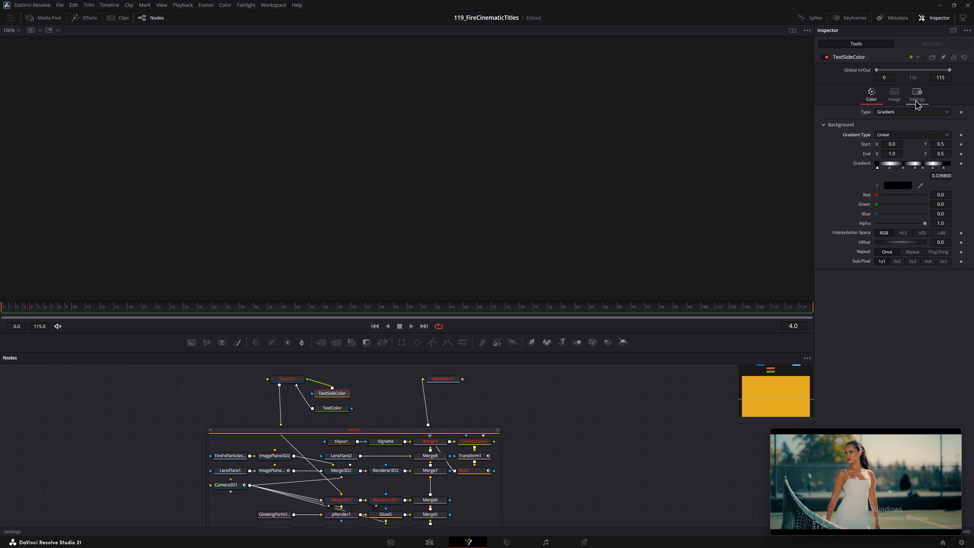
left_click(915, 100)
left_click(871, 90)
left_click(843, 88)
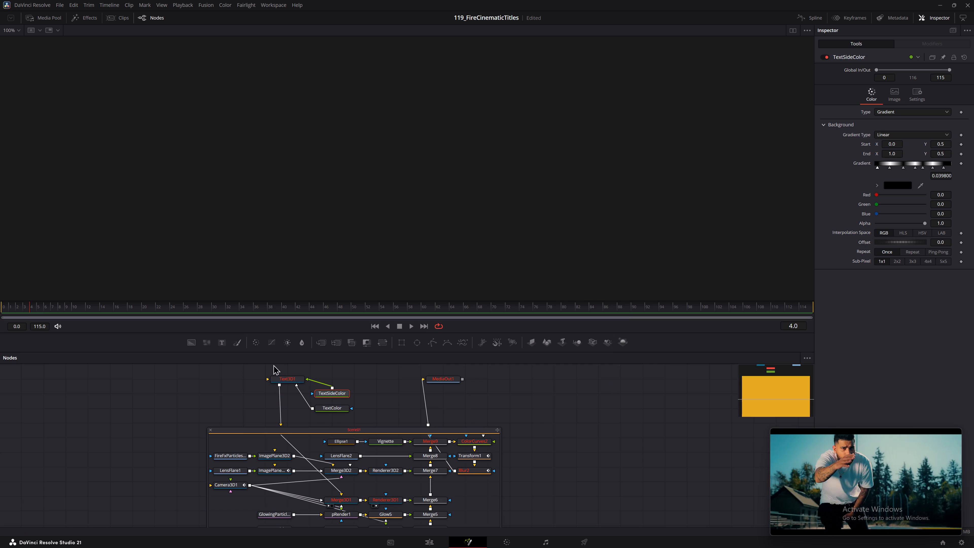
Play the Fusion composition from its first frame to check its output, and stop playback.
left_click_drag(252, 309, 0, 318)
key("space")
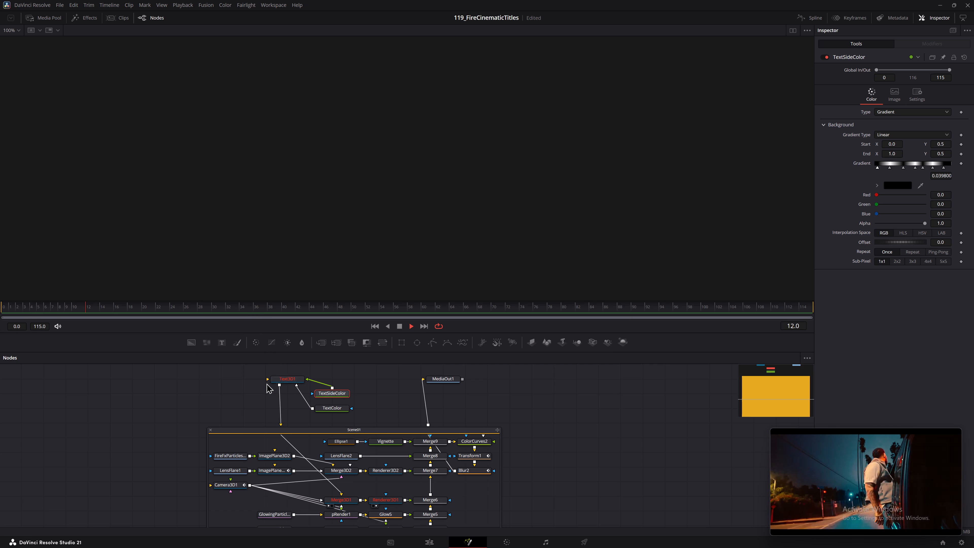
key("space")
Browse the available fonts for the Text3D1 title "VPROXY PRESENTS" and set its font to Impact.
left_click(286, 379)
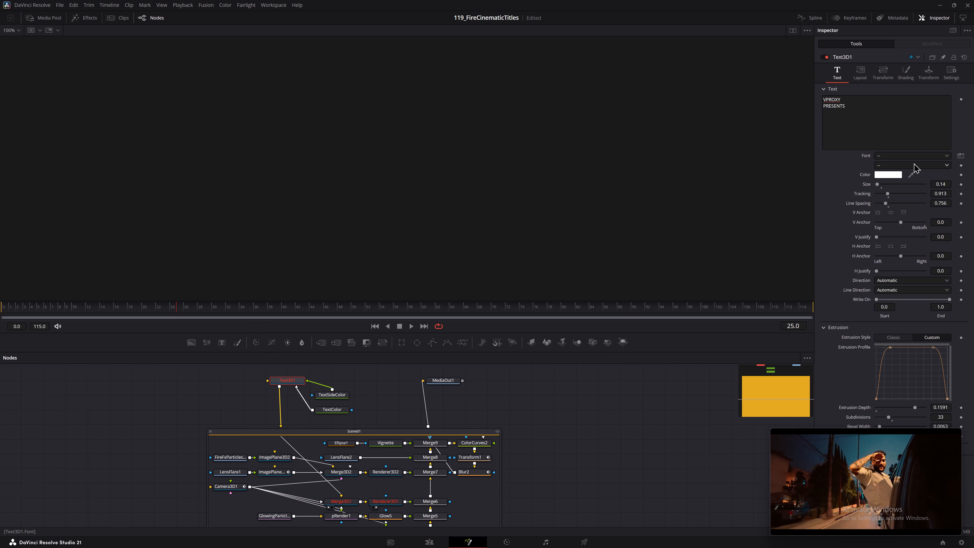
left_click(912, 148)
left_click(908, 157)
key("i")
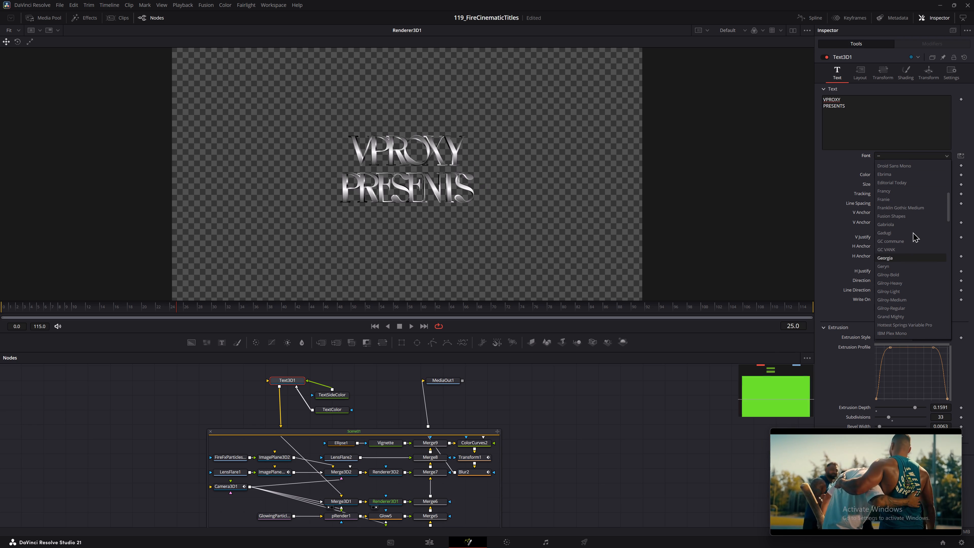
left_click(842, 165)
left_click(888, 156)
key("i")
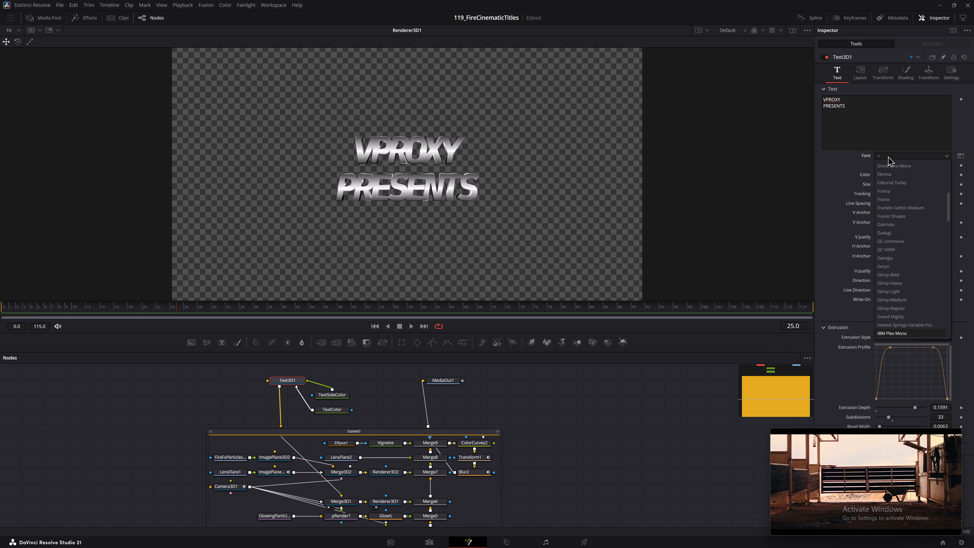
scroll(902, 230, "down", 3)
scroll(902, 230, "up", 3)
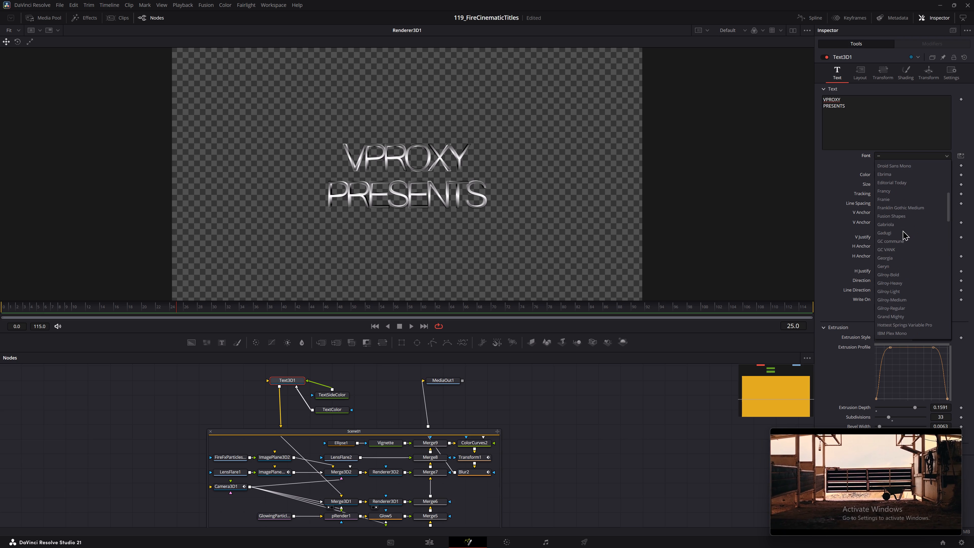
scroll(902, 230, "down", 1)
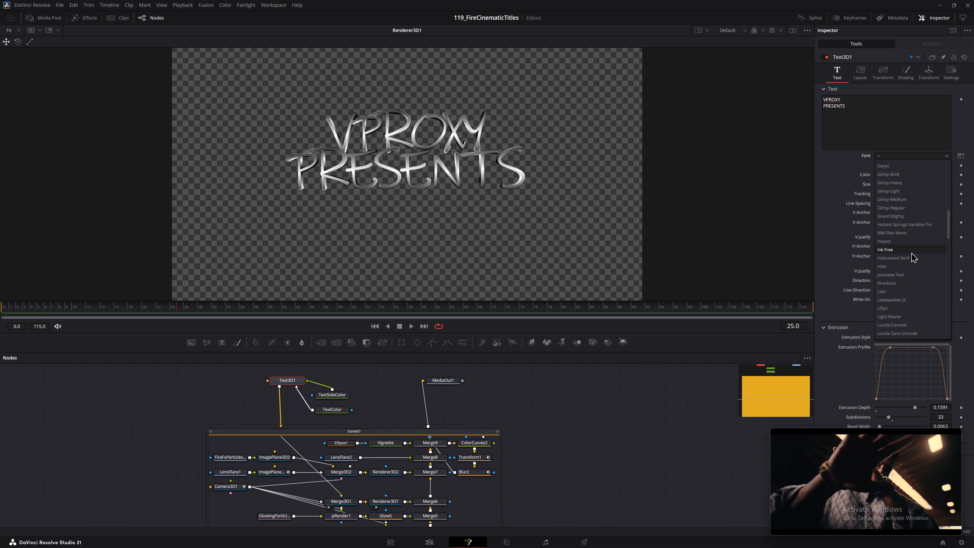
left_click(903, 237)
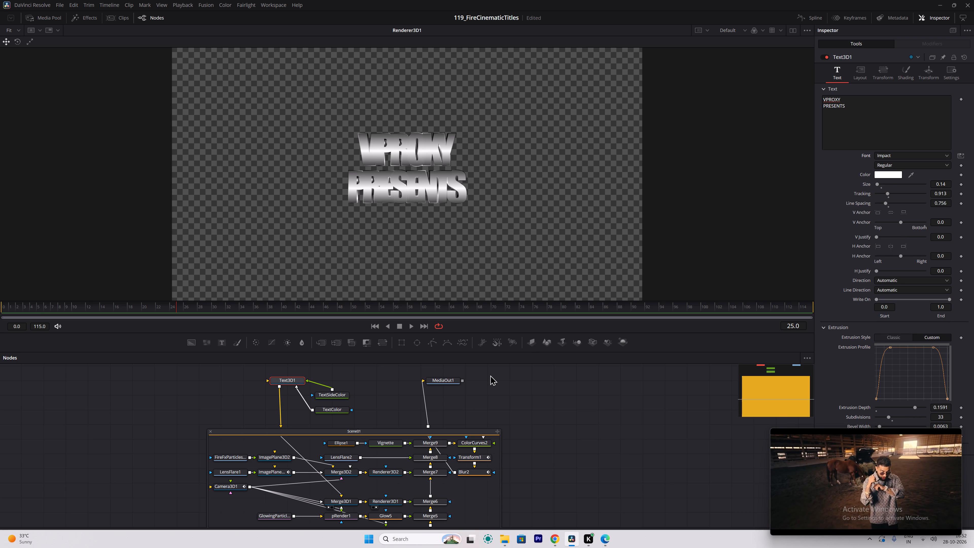
Return to the Edit page, play the timeline from its start into the Video 2 composition, and replay the beginning of the Video 1 title.
left_click(432, 540)
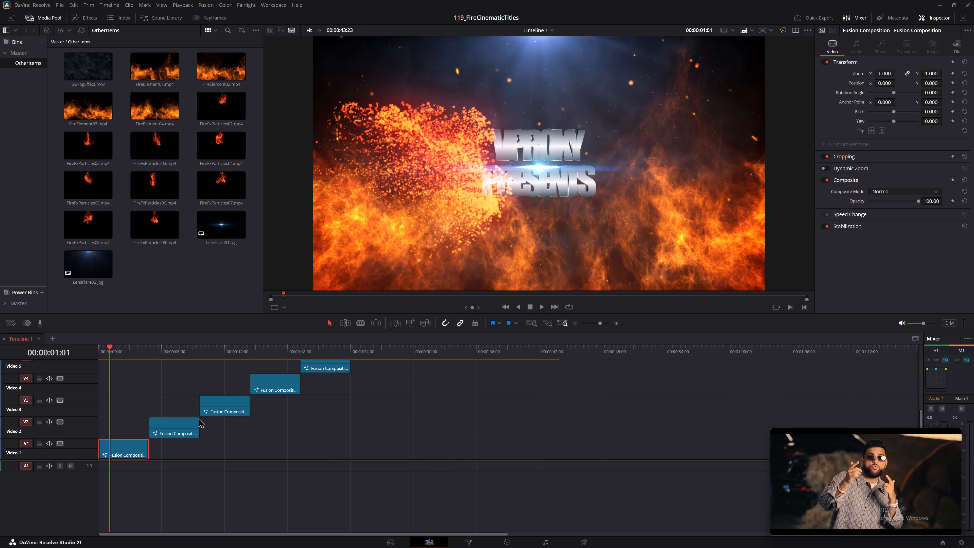
left_click_drag(108, 351, 75, 352)
key("space")
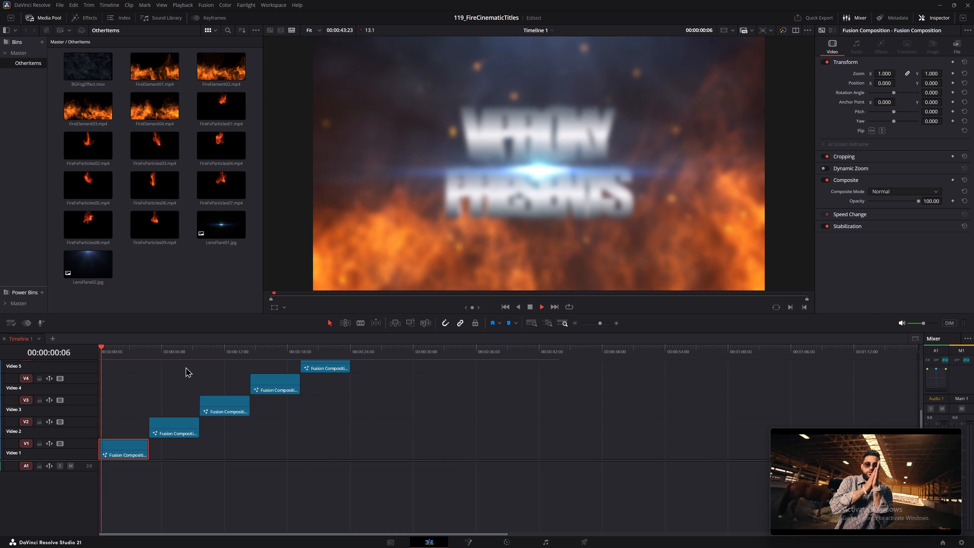
key("space")
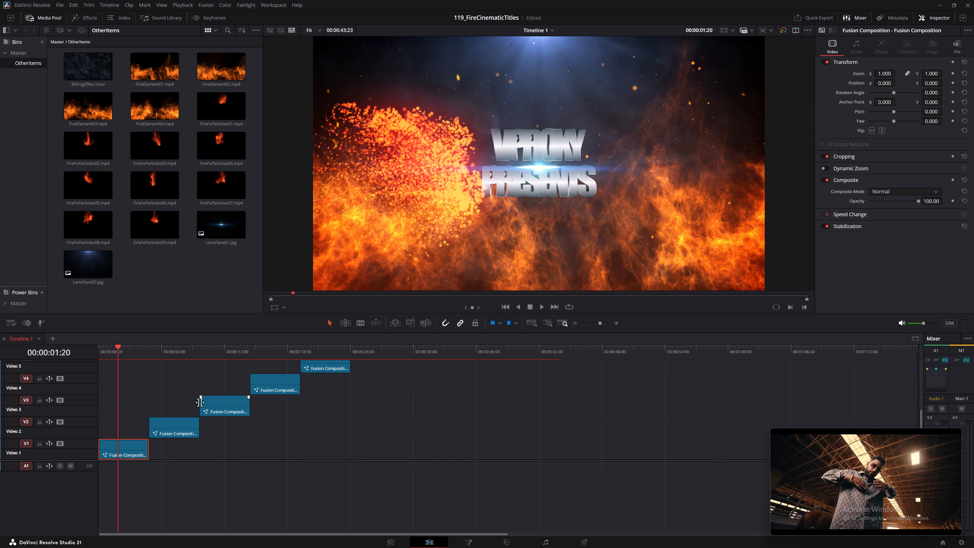
key("space")
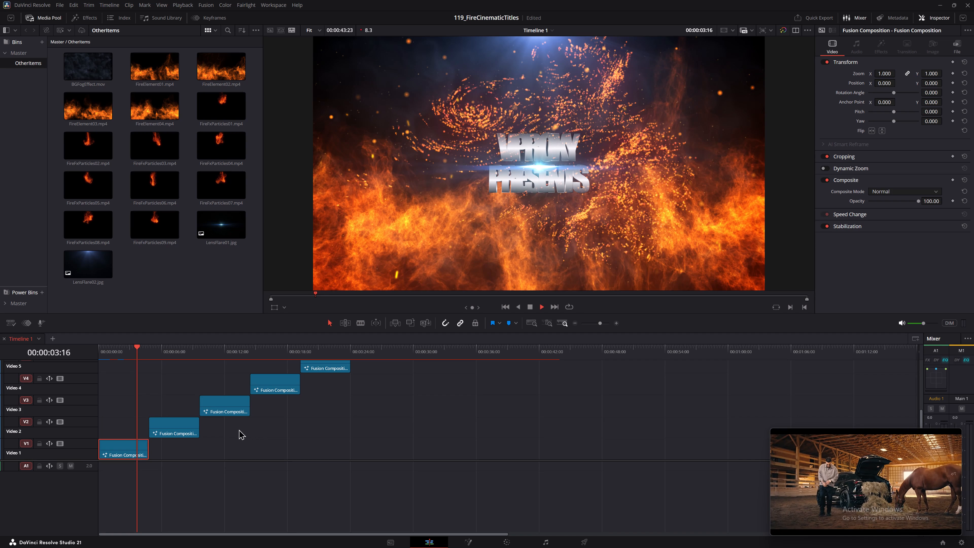
key("space")
key("space")
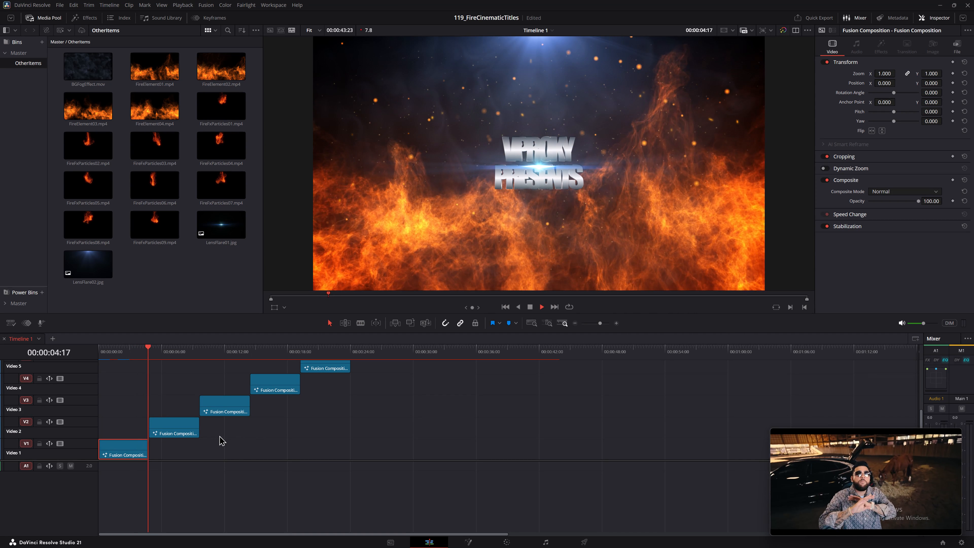
key("space")
middle_click_drag(253, 431, 267, 431)
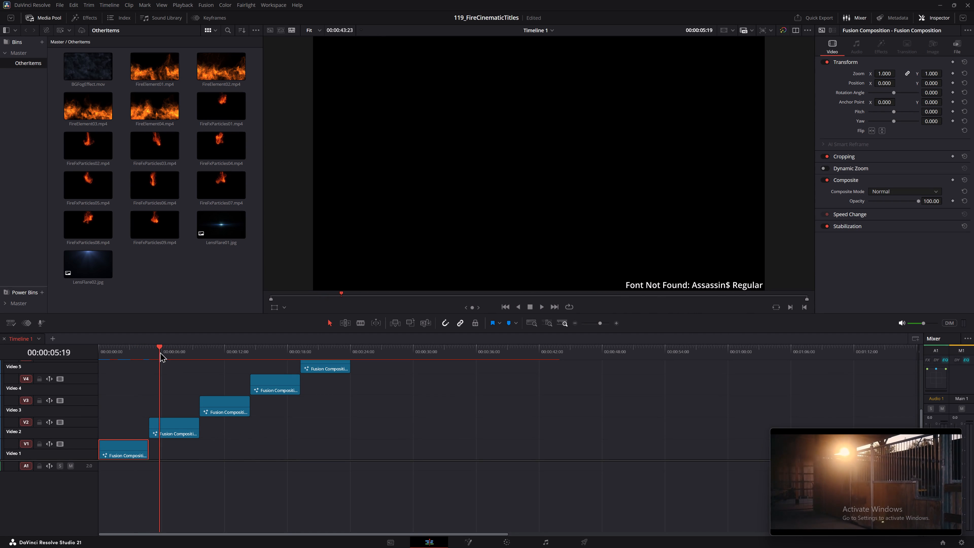
left_click_drag(157, 350, 50, 356)
key("space")
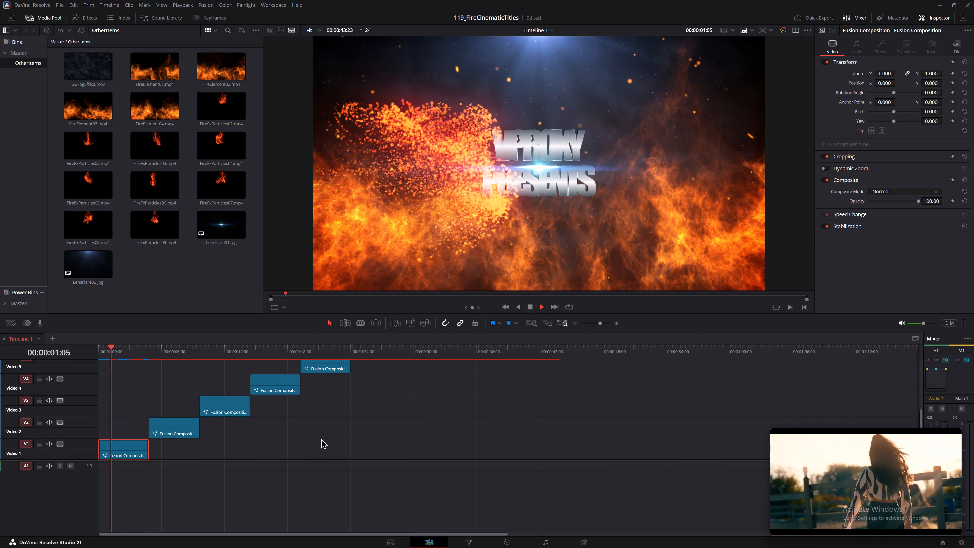
key("space")
left_click(133, 456)
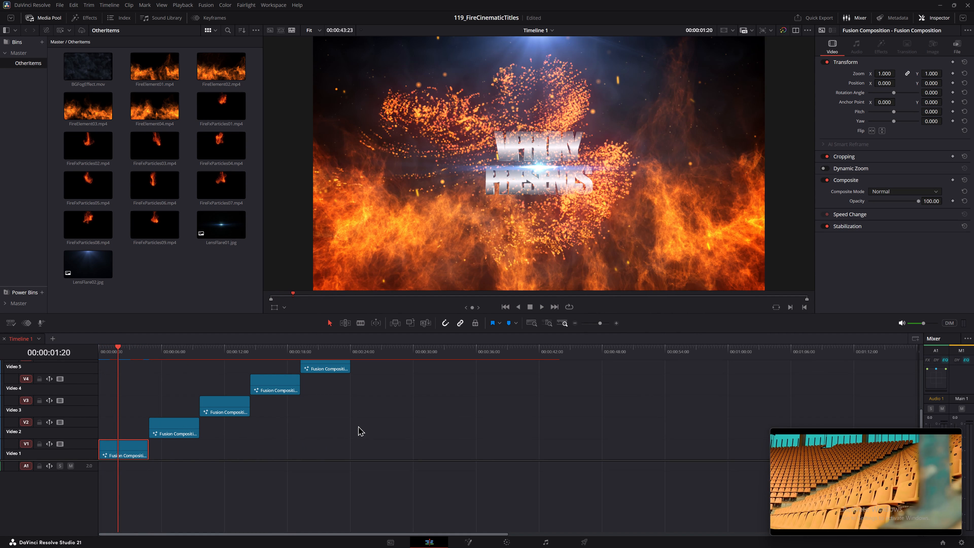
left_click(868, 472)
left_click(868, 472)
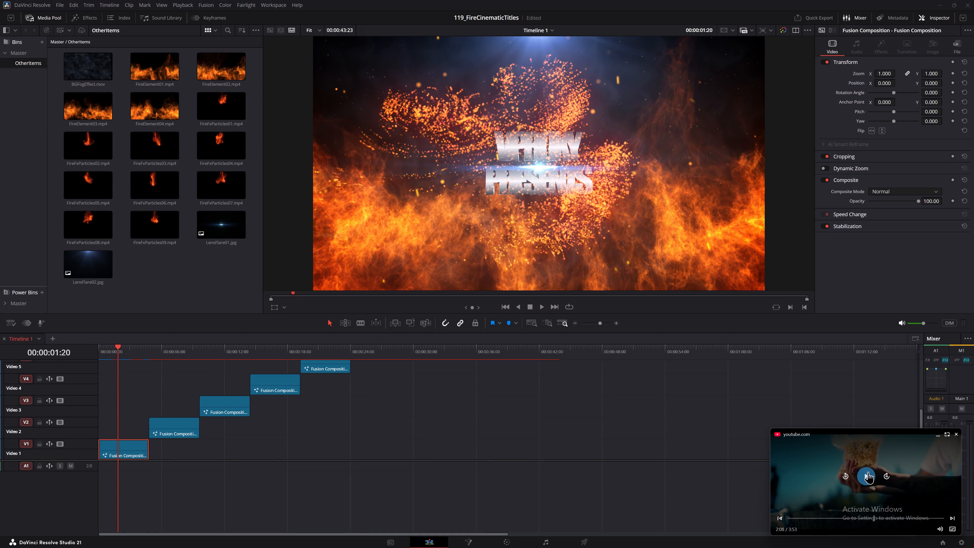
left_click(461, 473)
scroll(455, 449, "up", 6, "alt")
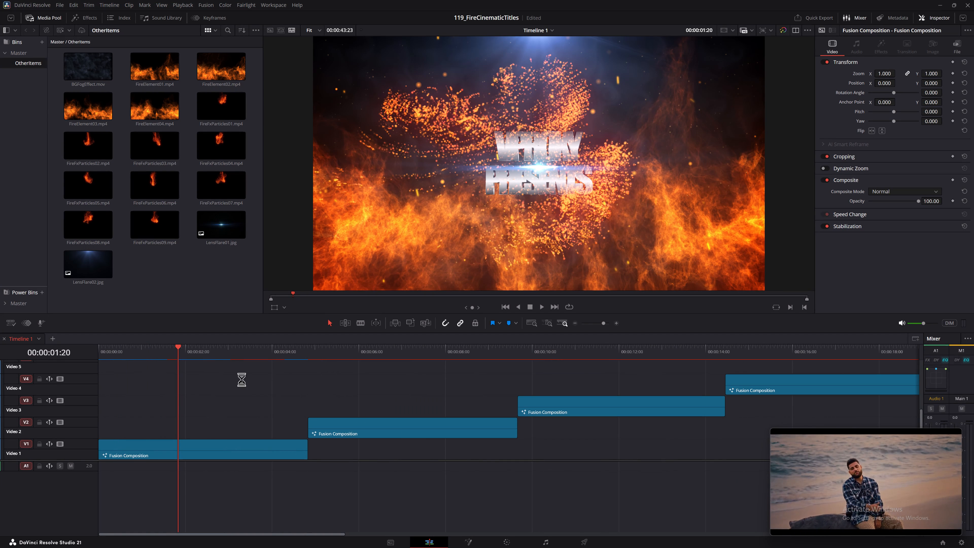
Save the project and replay the Video 1 title from the start of the timeline.
key("ctrl+s")
key("ctrl+s")
left_click_drag(142, 350, 0, 350)
key("space")
key("space")
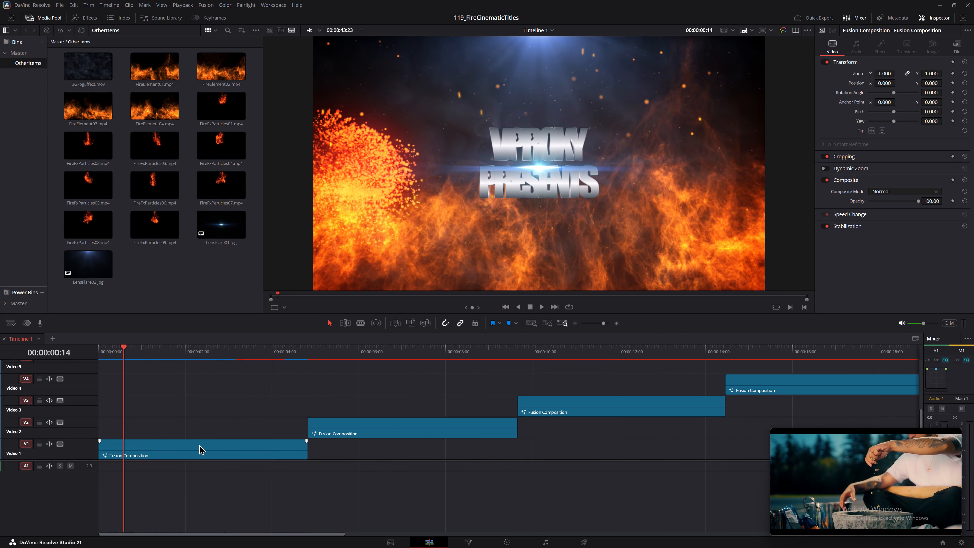
Move the floating video player up out of the bottom corner and open the Project Manager.
key("super+Tab")
key("Tab")
key("super+Tab")
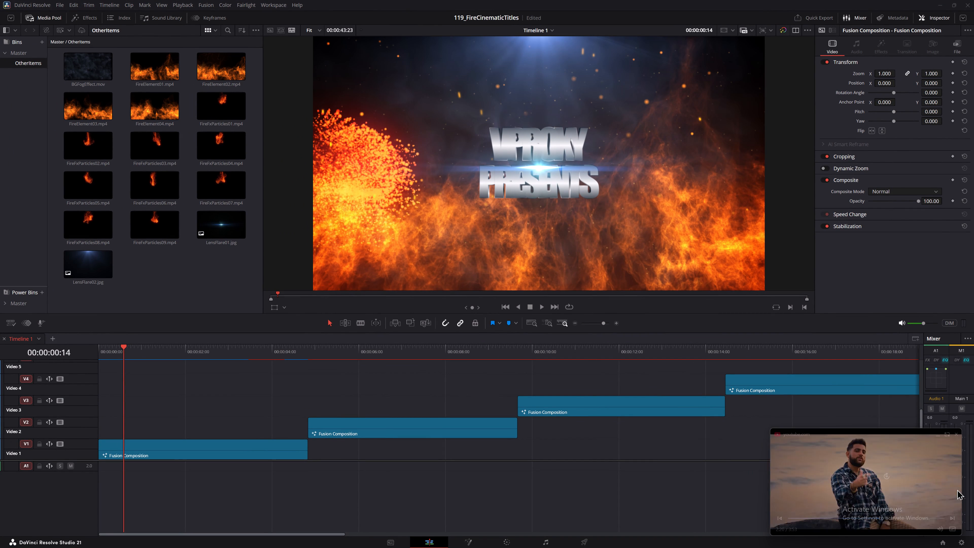
left_click_drag(944, 484, 921, 375)
left_click(943, 540)
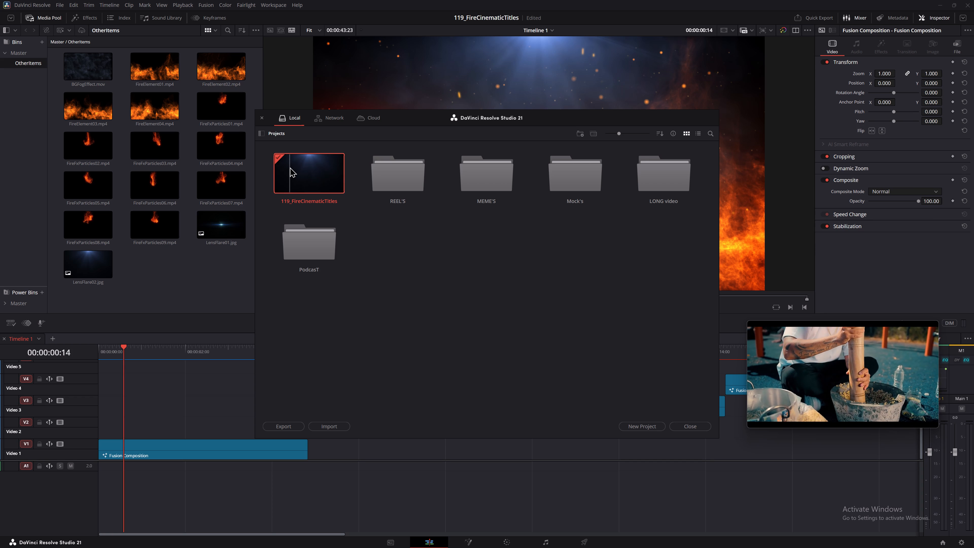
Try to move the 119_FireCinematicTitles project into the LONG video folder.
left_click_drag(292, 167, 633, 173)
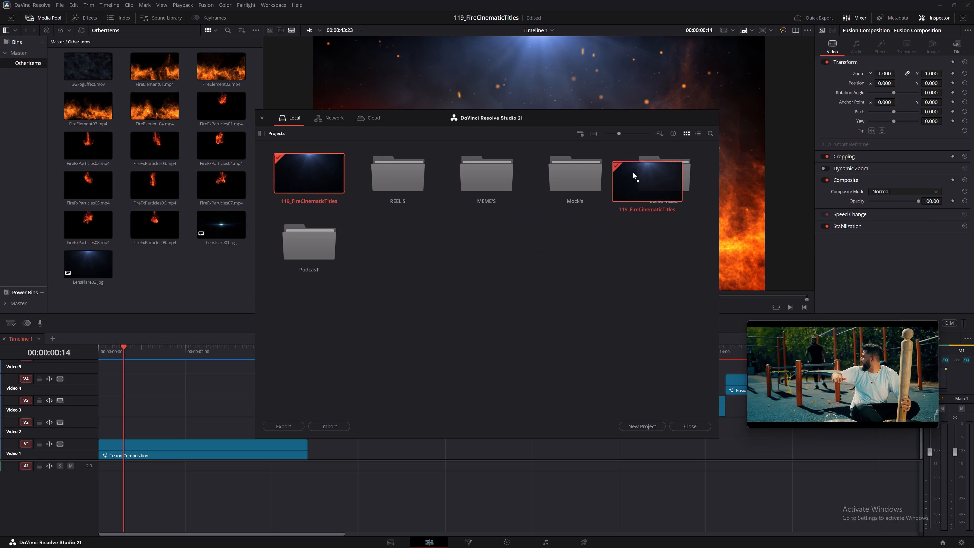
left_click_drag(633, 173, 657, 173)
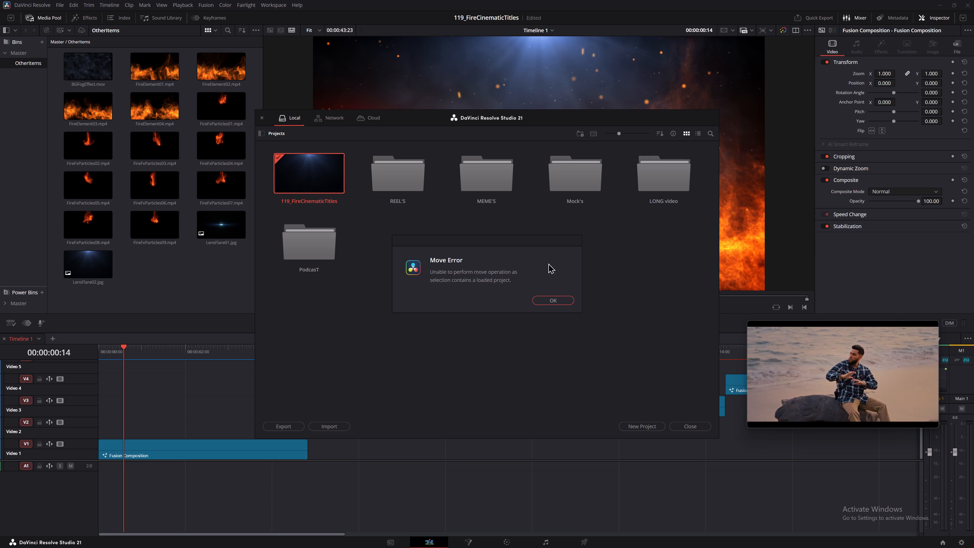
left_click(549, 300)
Open the "new teacher" project from the LONG video folder and play the beginning of its timeline.
double_click(655, 182)
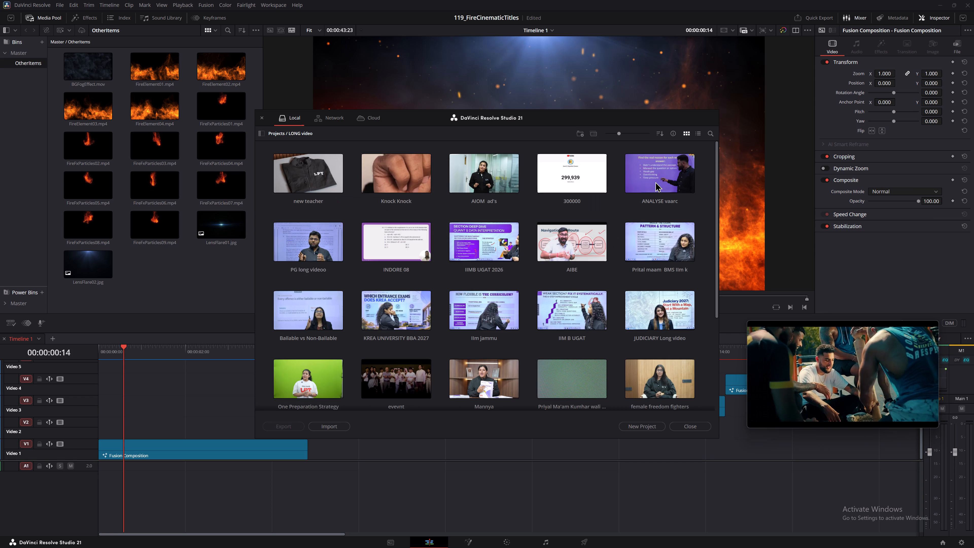
double_click(283, 157)
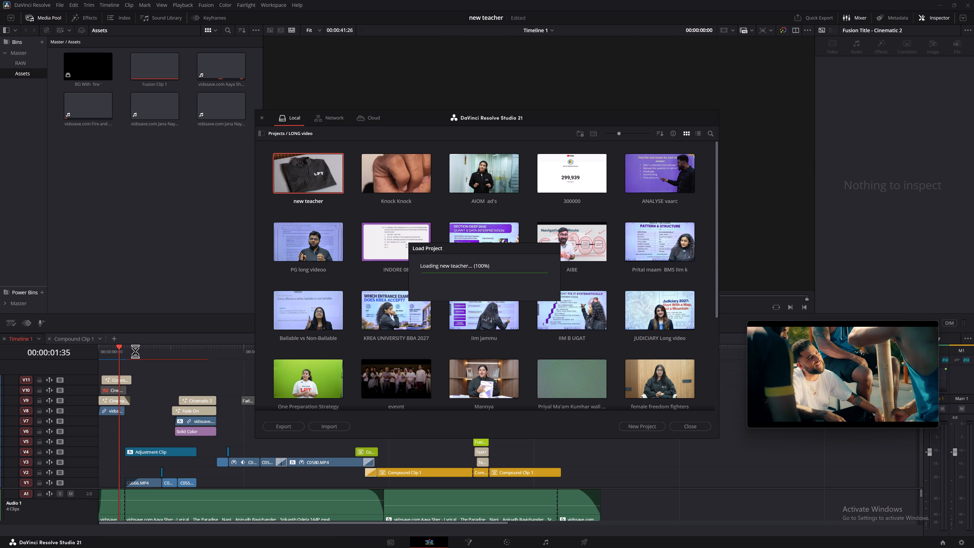
left_click_drag(133, 353, 57, 359)
key("space")
key("space")
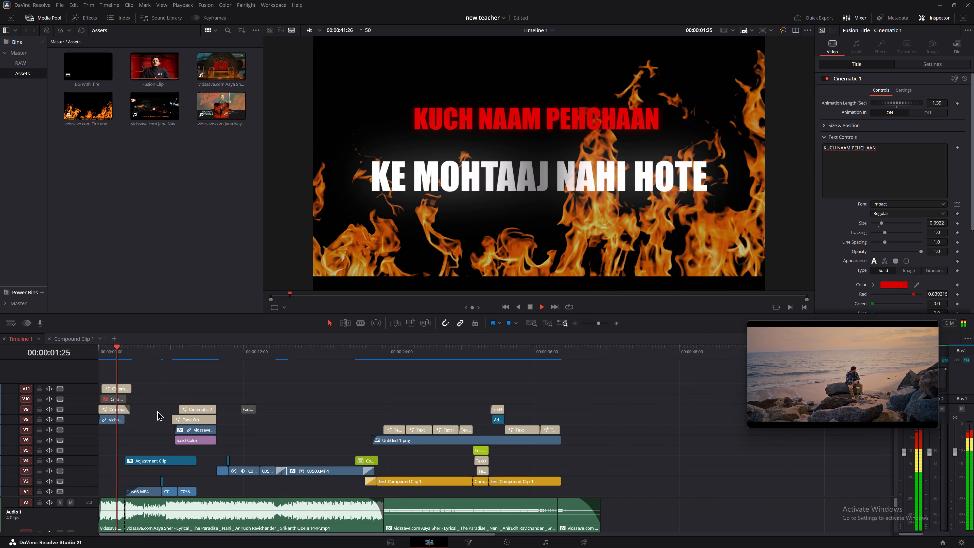
Select the Cinematic 1 title on track V9 and copy its text "KUCH NAAM PEHCHAAN".
scroll(175, 396, "up", 7, "alt")
left_click(108, 415)
left_click(117, 406)
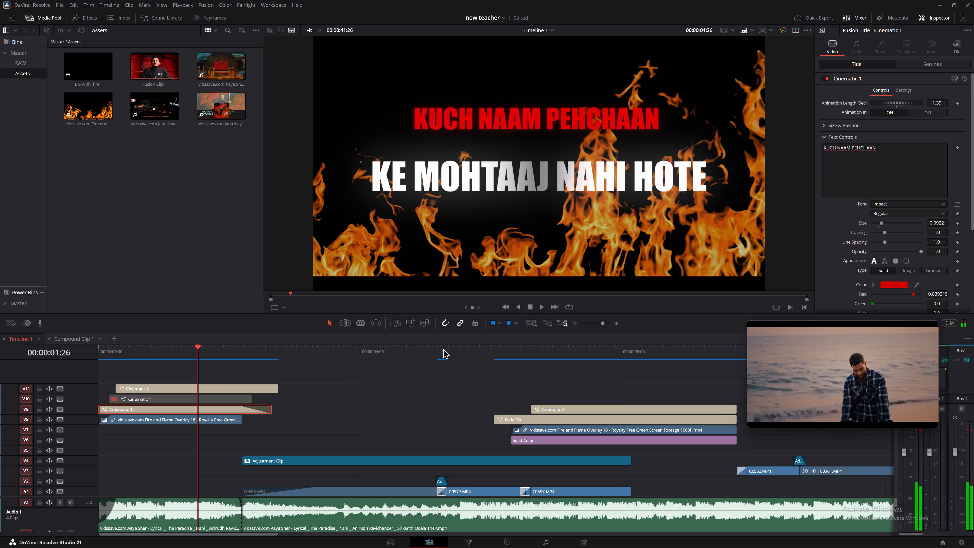
triple_click(857, 169)
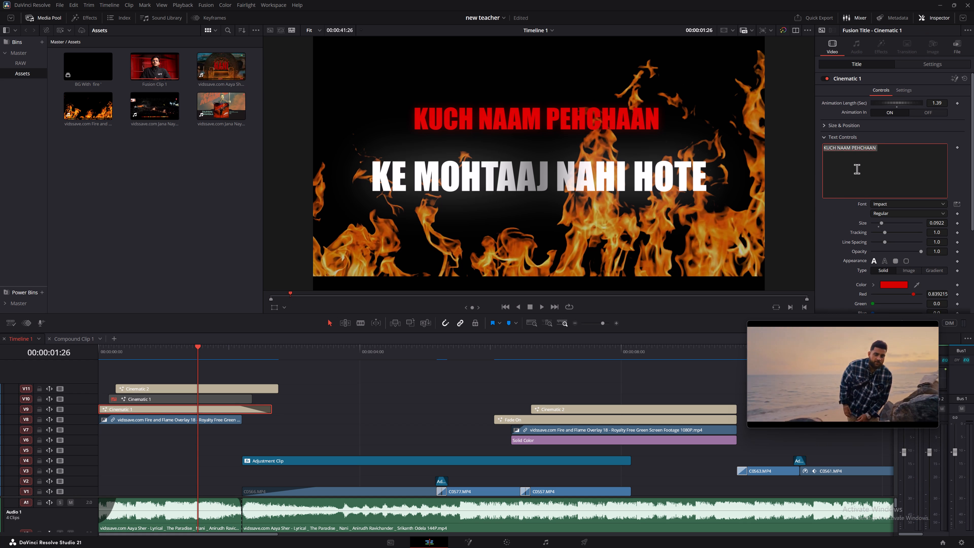
key("ctrl+c")
Switch back to the 119_FireCinematicTitles project.
left_click(480, 22)
left_click(480, 18)
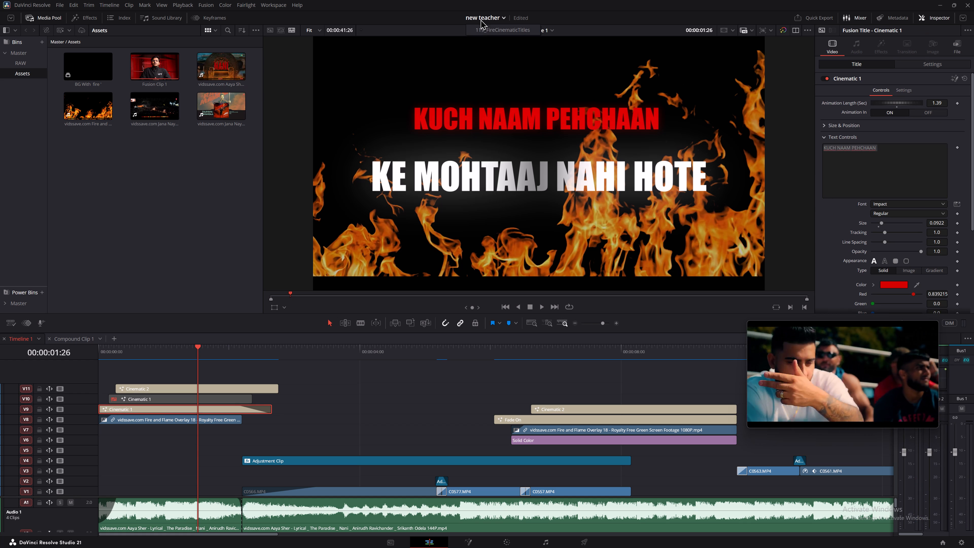
left_click(485, 29)
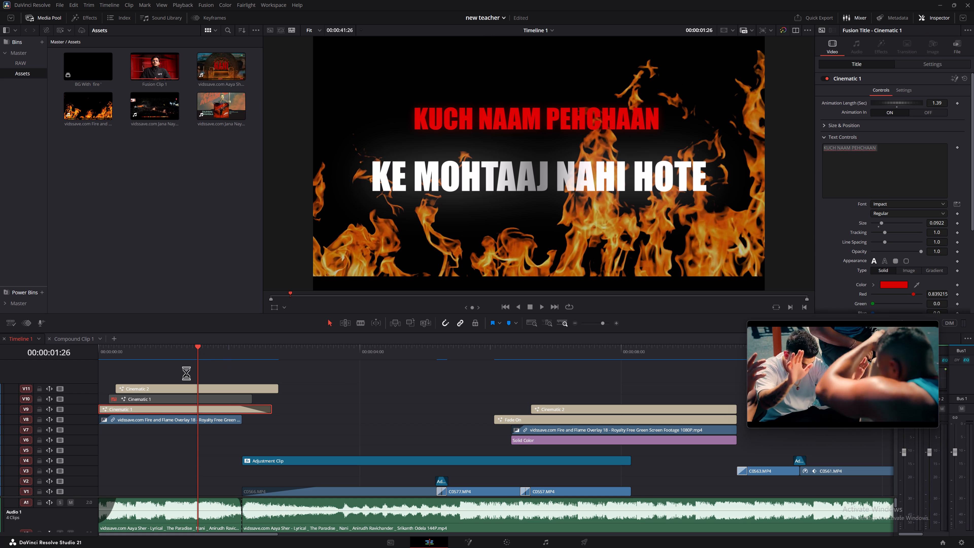
Open the Video 1 composition in Fusion and replace the Text3D1 text with the copied "KUCH NAAM PEHCHAAN".
left_click(152, 443)
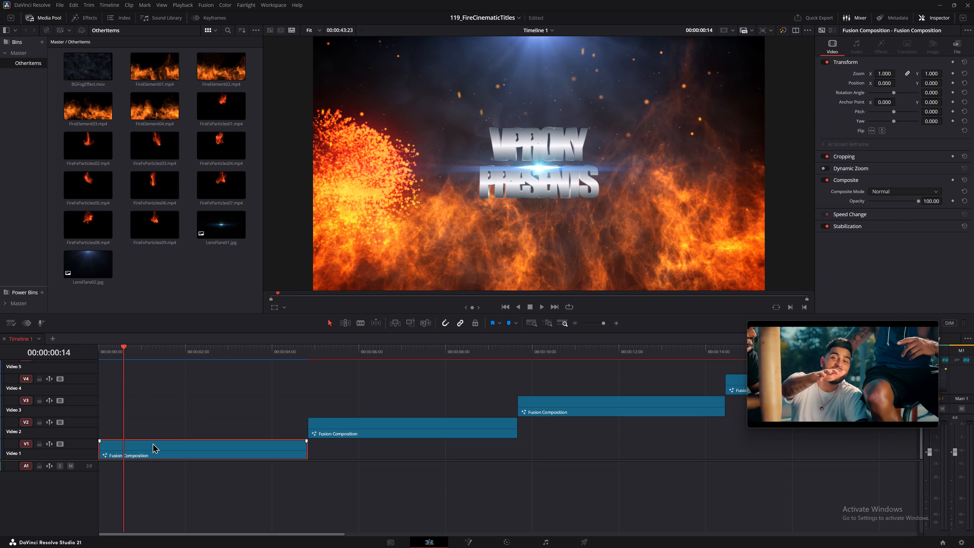
key("alt+f")
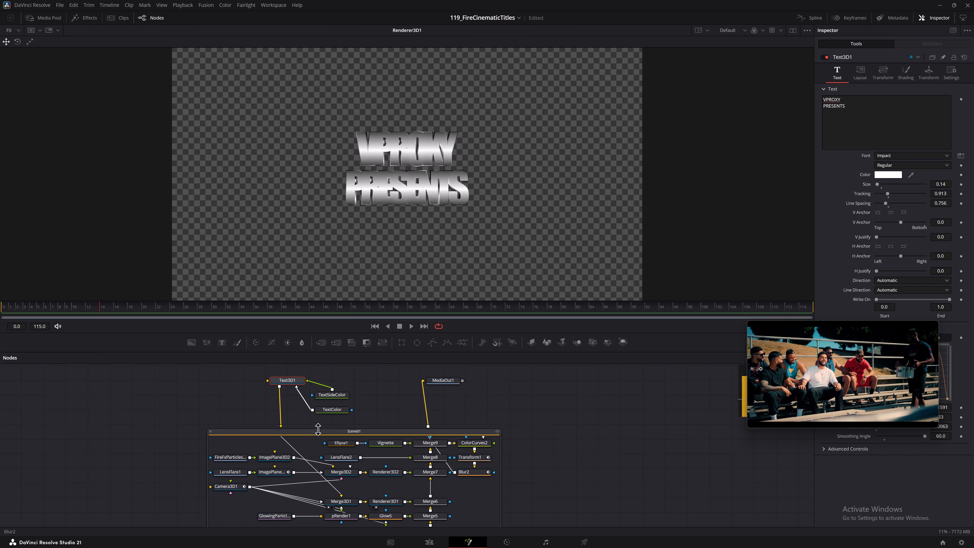
left_click(285, 380)
left_click(899, 110)
left_click_drag(867, 122, 768, 80)
key("BackSpace")
key("ctrl+v")
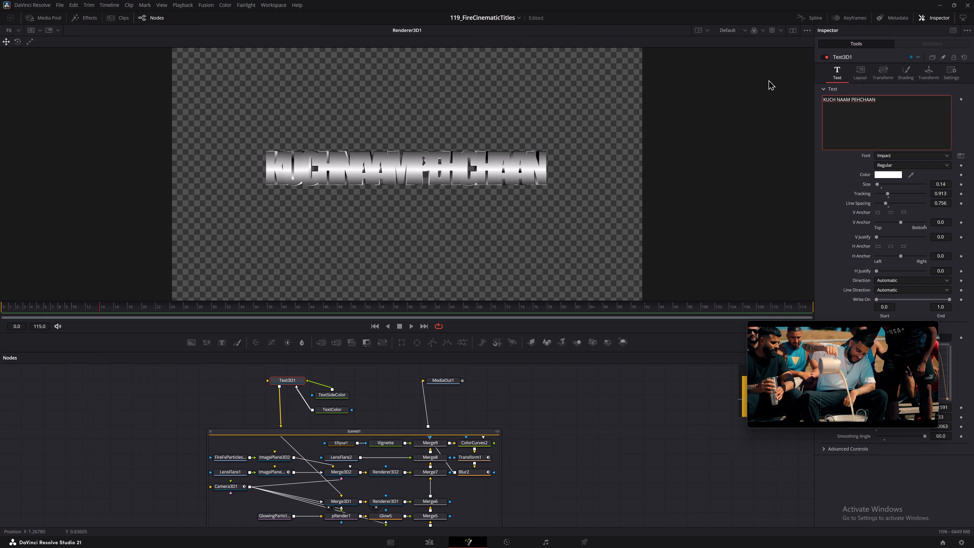
Set the Text3D1 font to Instrument Serif and widen its tracking to 1.024.
left_click(913, 157)
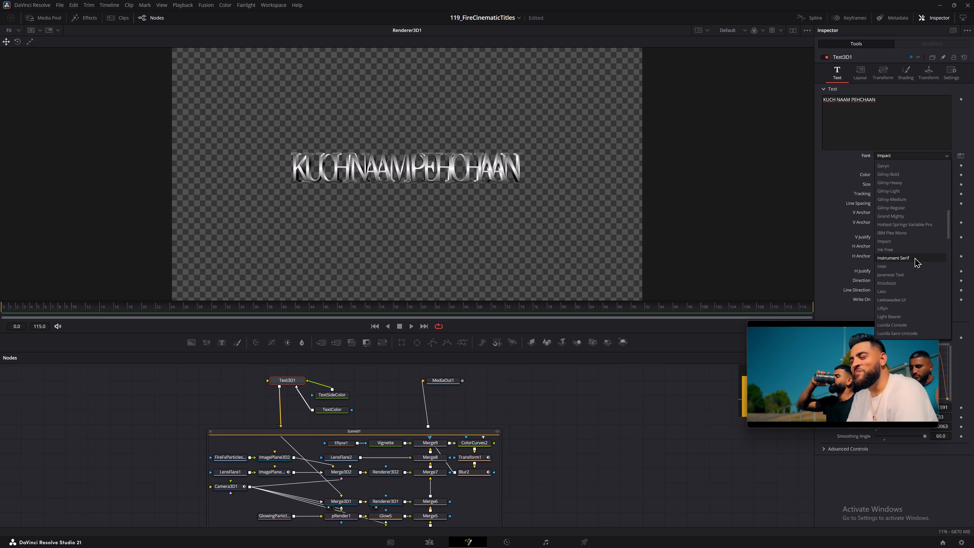
left_click(914, 257)
left_click_drag(941, 194, 956, 194)
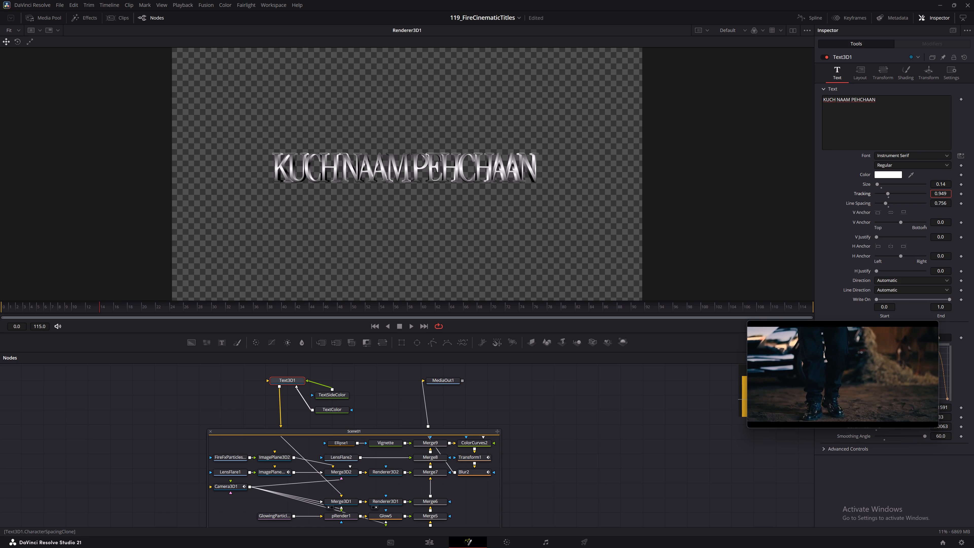
left_click_drag(956, 194, 494, 193)
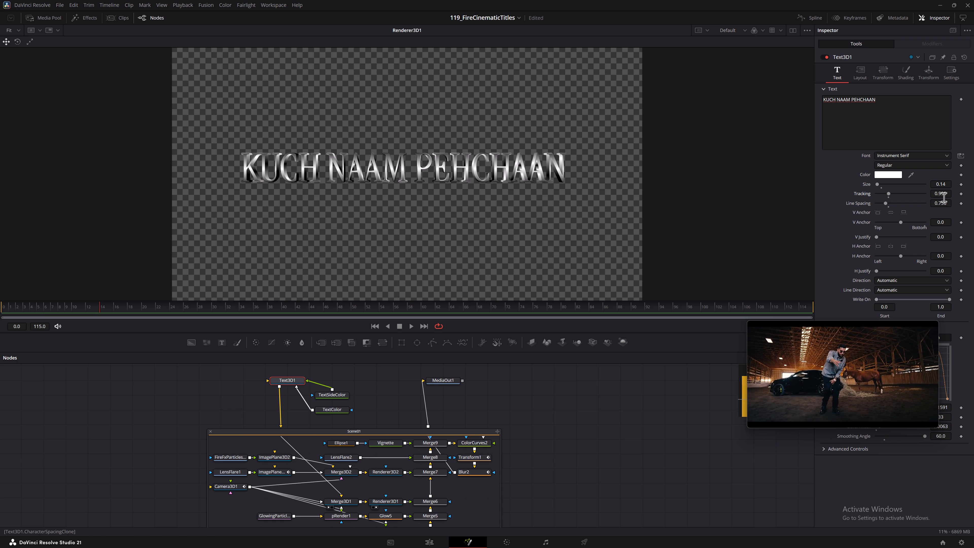
left_click_drag(940, 193, 949, 193)
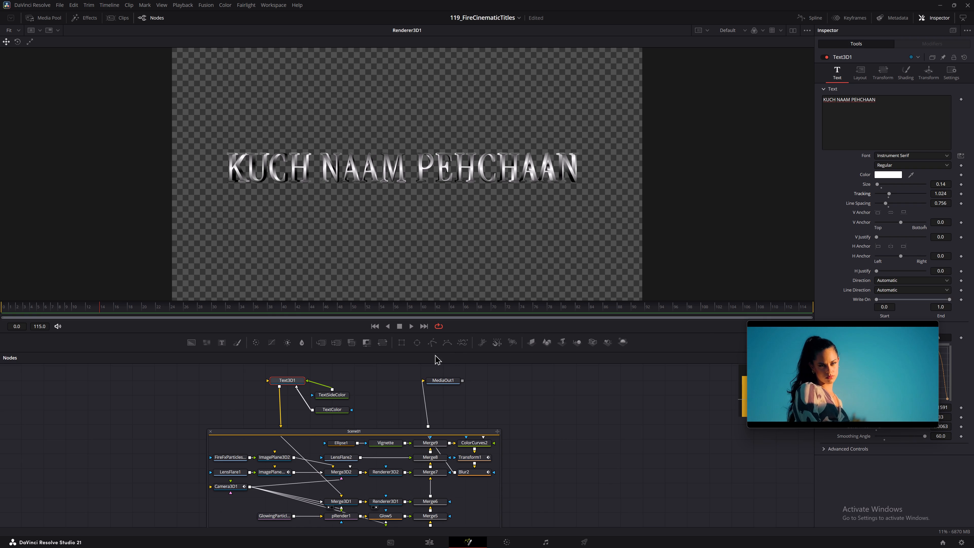
Play the Fusion composition from its first frame to check the restyled title, and stop playback.
left_click_drag(275, 304, 0, 307)
key("space")
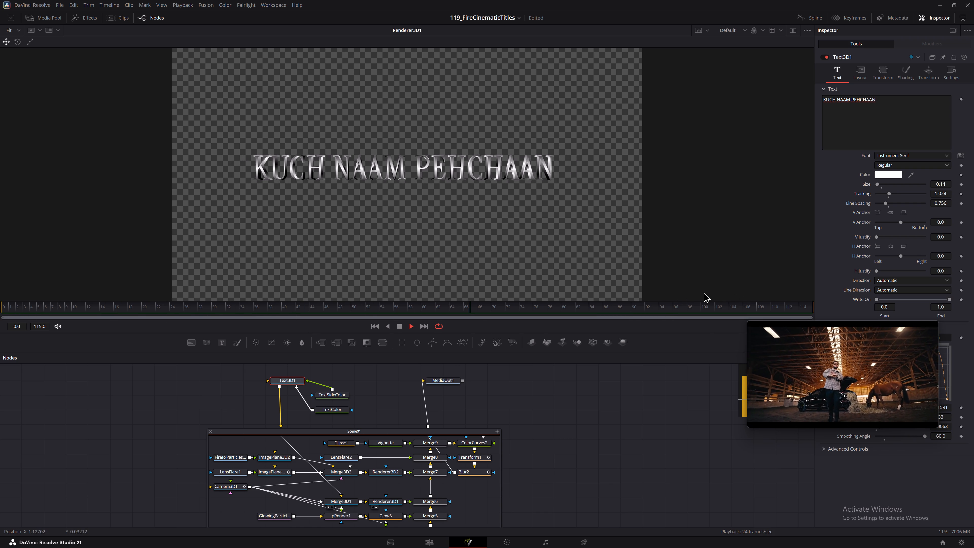
key("space")
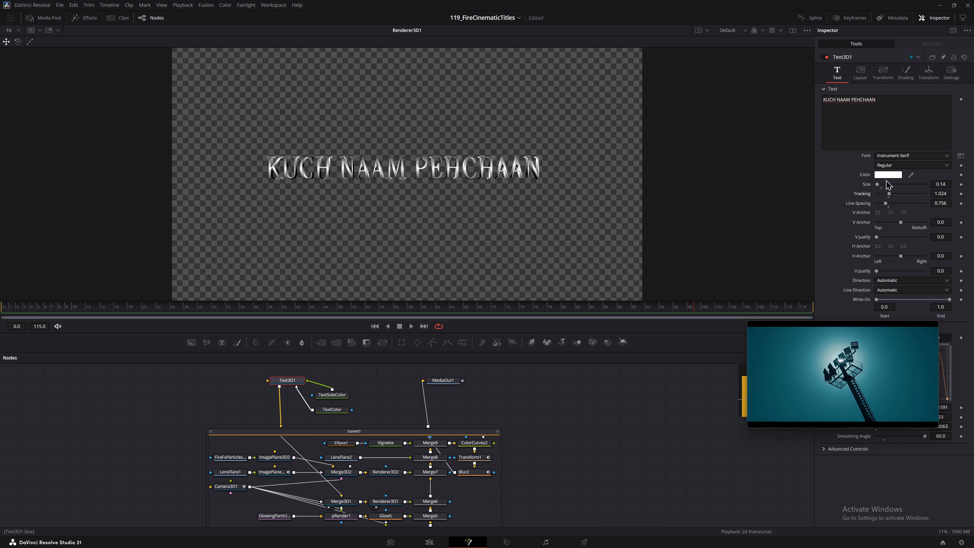
Set the Text3D1 text color to the red custom color #d60000.
left_click(886, 172)
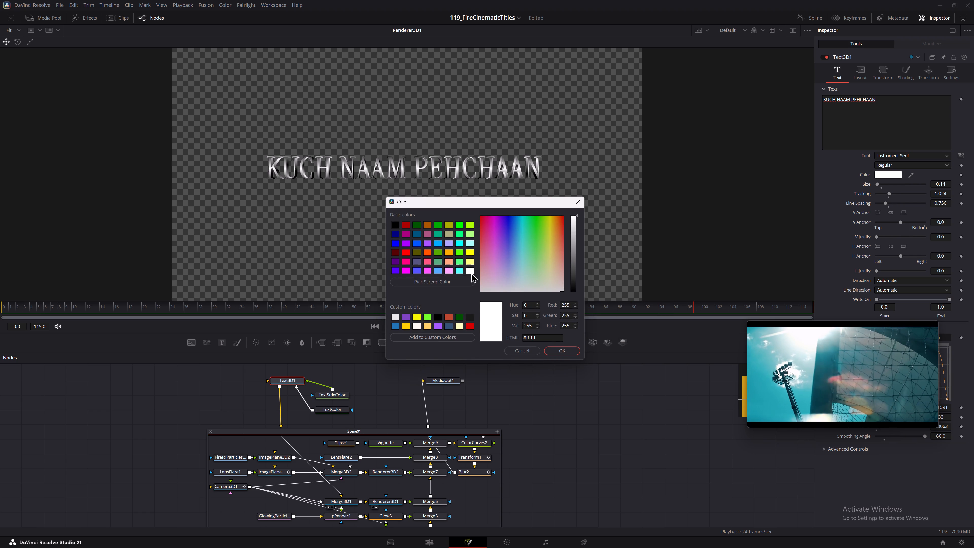
left_click(467, 328)
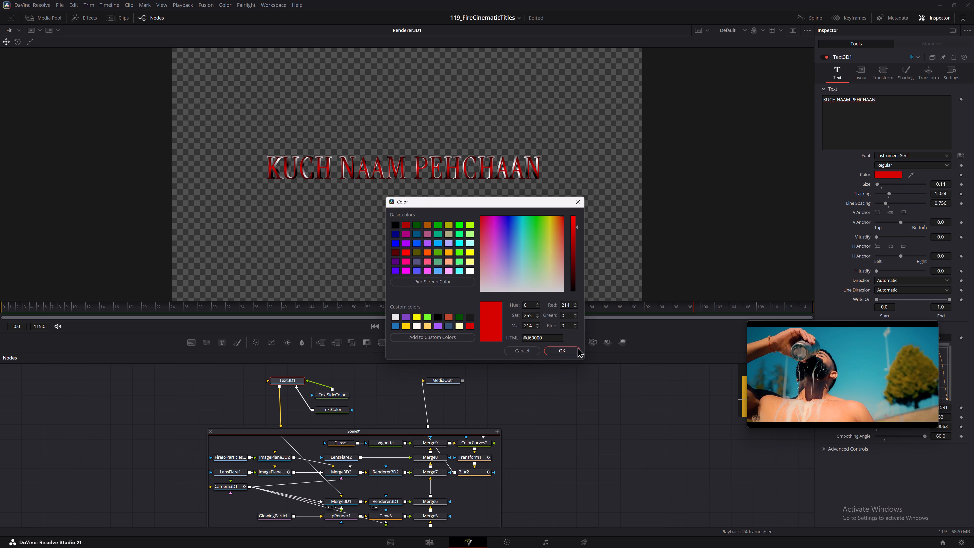
left_click(569, 351)
Play the Fusion composition from its first frame to check the red title, and stop playback.
left_click_drag(328, 313, 0, 298)
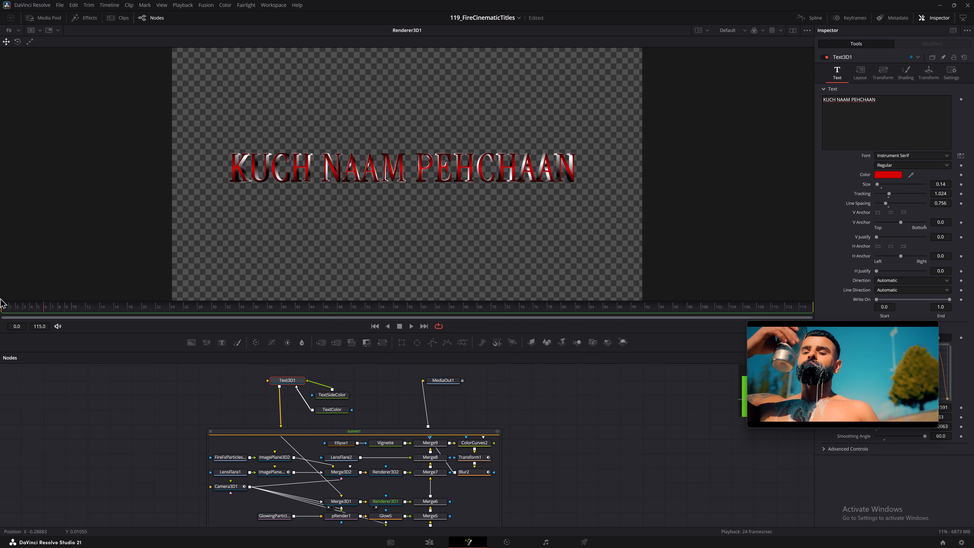
left_click_drag(0, 298, 0, 298)
key("space")
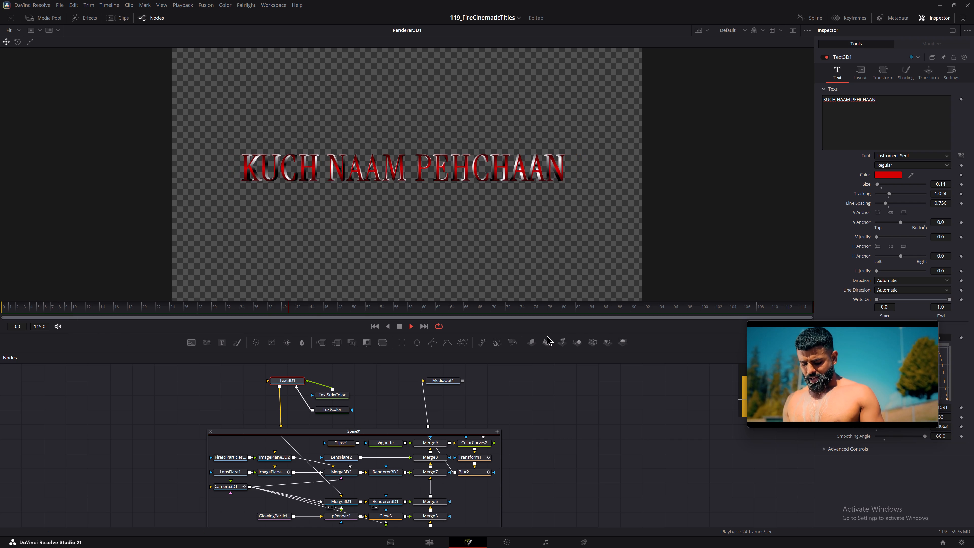
key("space")
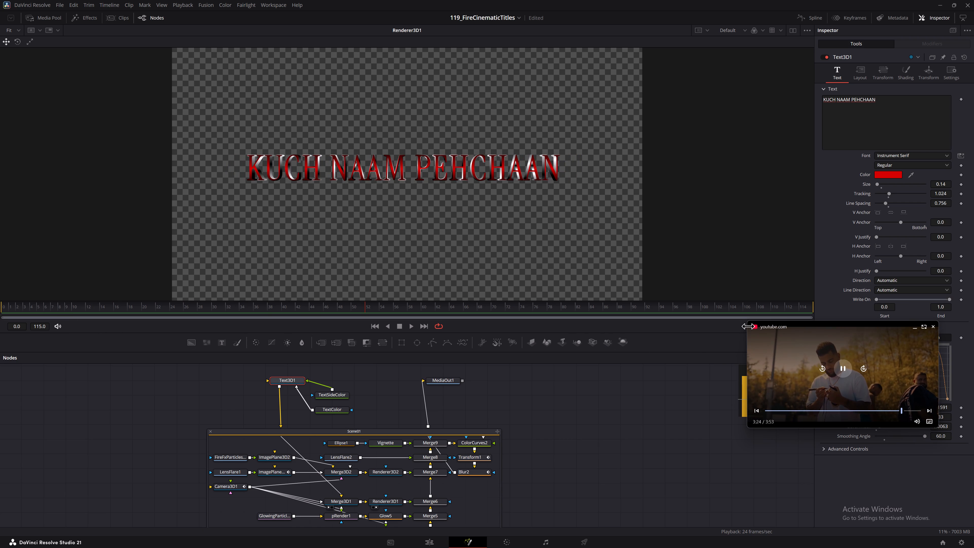
Shrink the floating video player to uncover the Text3D1 extrusion settings.
left_click_drag(747, 323, 878, 387)
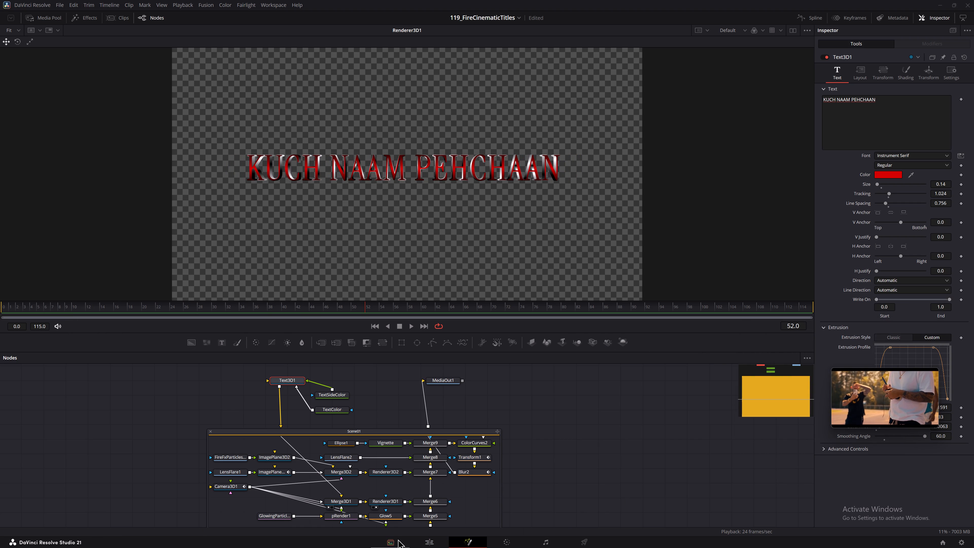
Return to the Edit page and play the timeline from its start to check the red Video 1 title.
left_click(434, 539)
left_click_drag(178, 349, 13, 347)
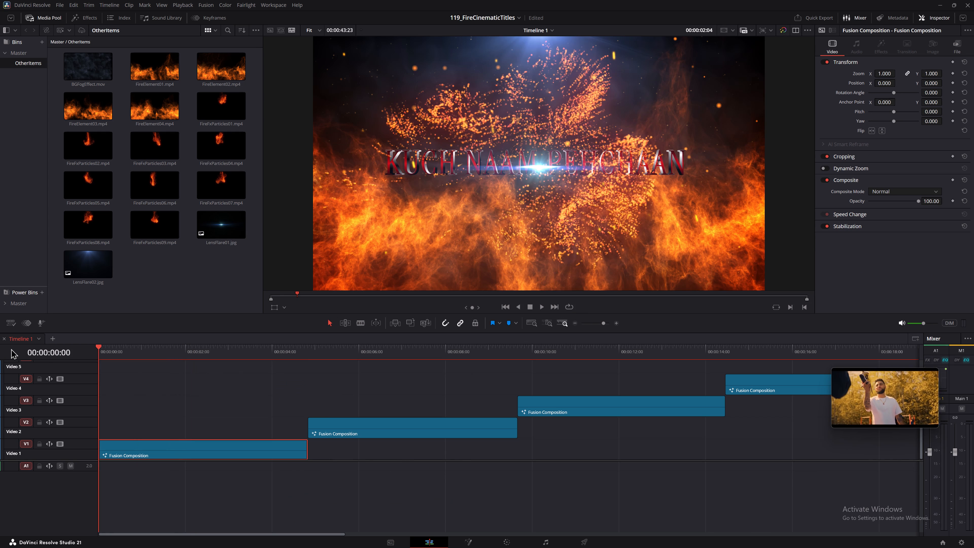
key("space")
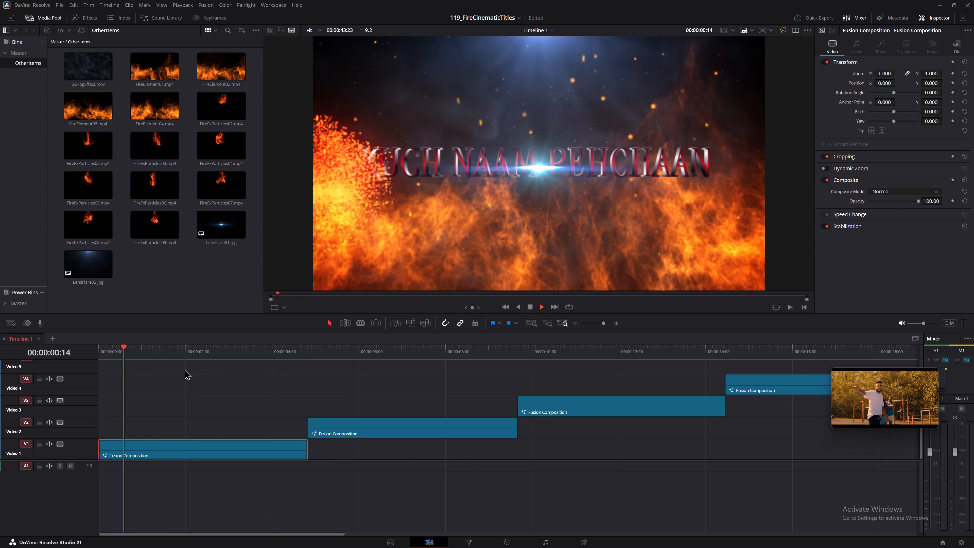
key("space")
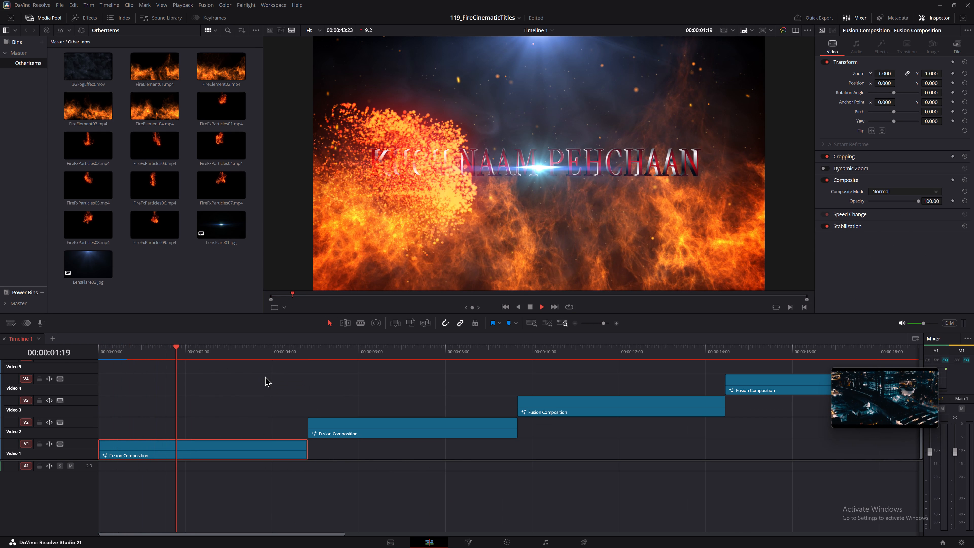
key("space")
key("space")
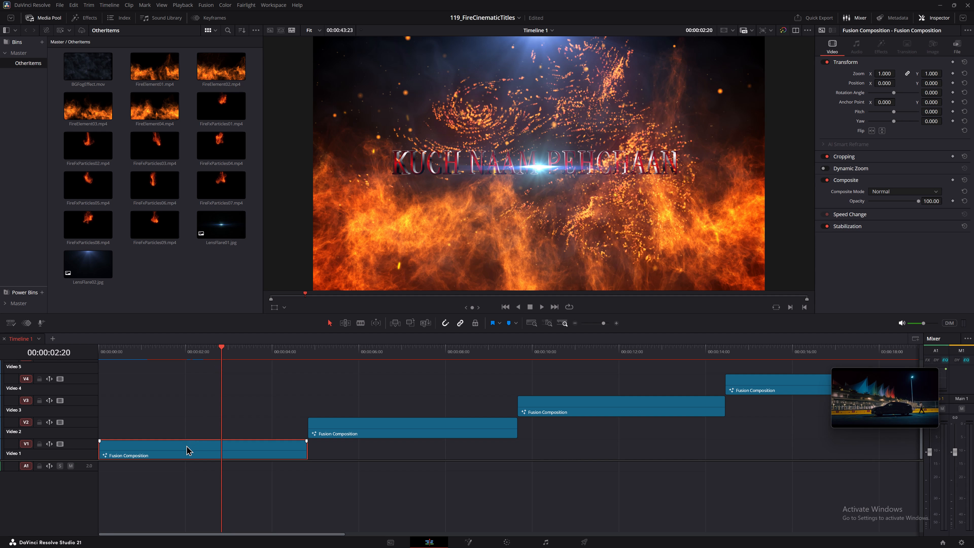
Check playback of the Video 2 Fusion composition from about 00:00:05:10 and select that composition.
scroll(345, 437, "down", 6)
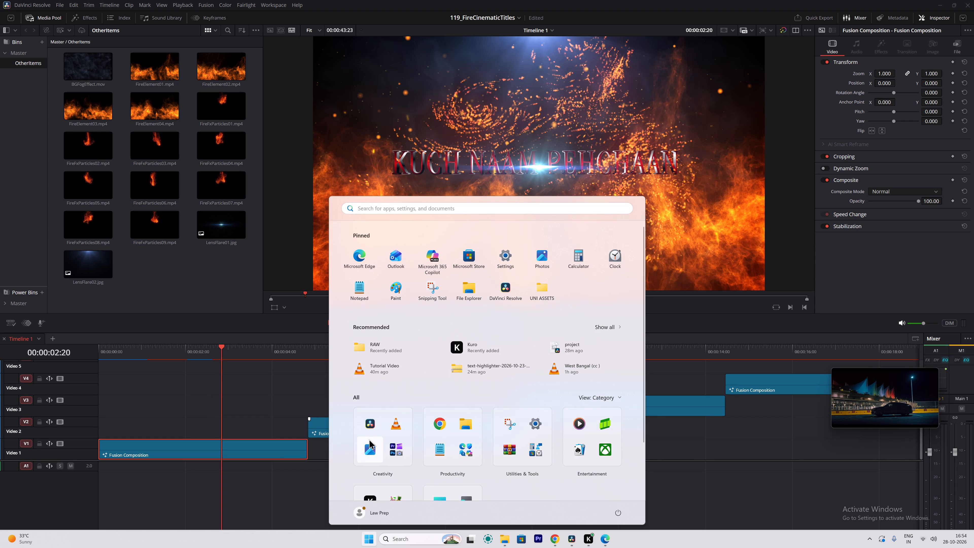
scroll(382, 448, "down", 4, "alt")
key("space")
left_click(215, 352)
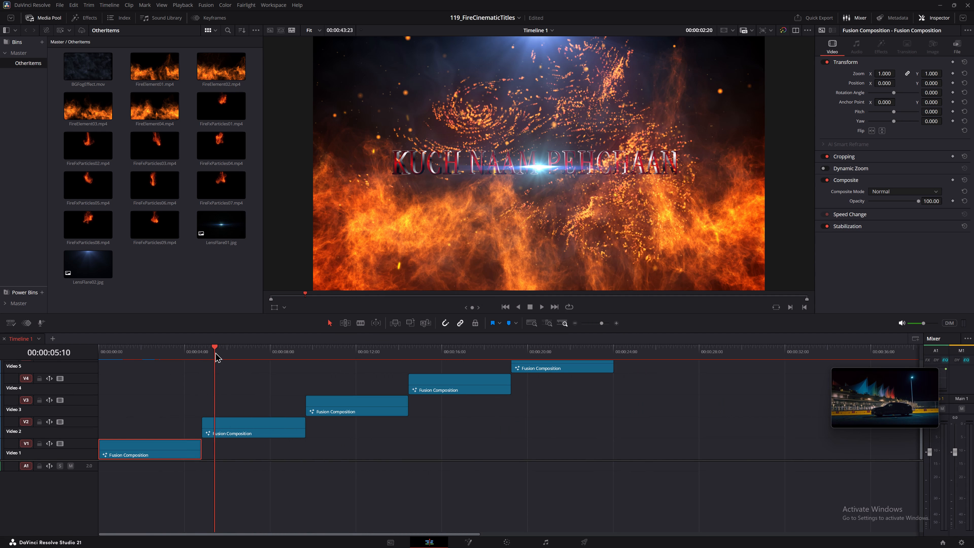
key("space")
key("space")
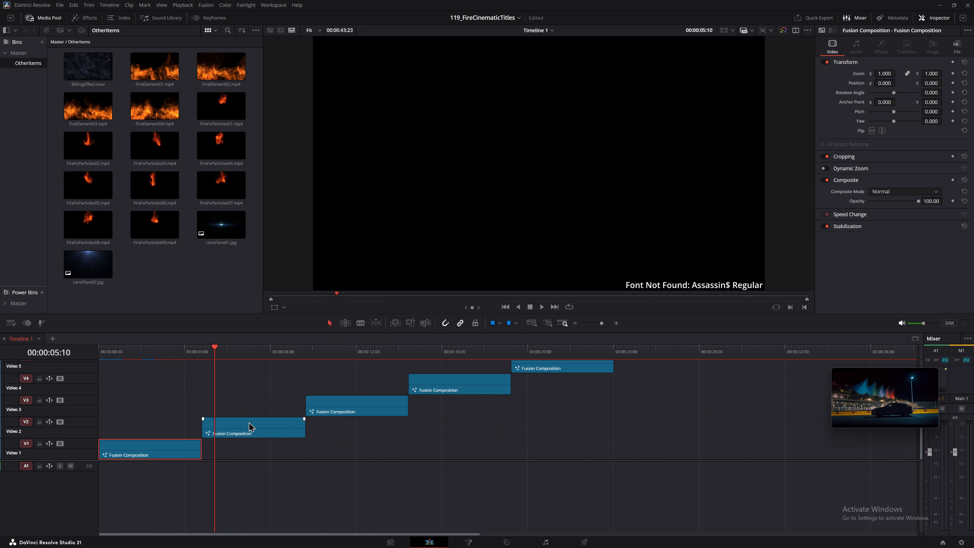
key("space")
left_click(245, 428)
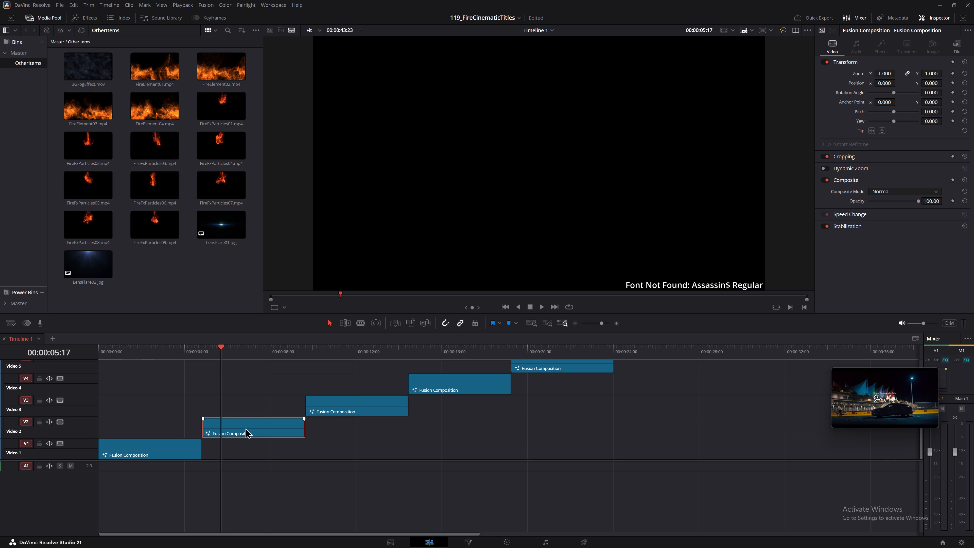
Open the Video 2 composition in Fusion and set the Text3D1 "A NEW PROJECT" title's font to GC commune.
key("alt+f")
middle_click_drag(154, 422, 488, 538)
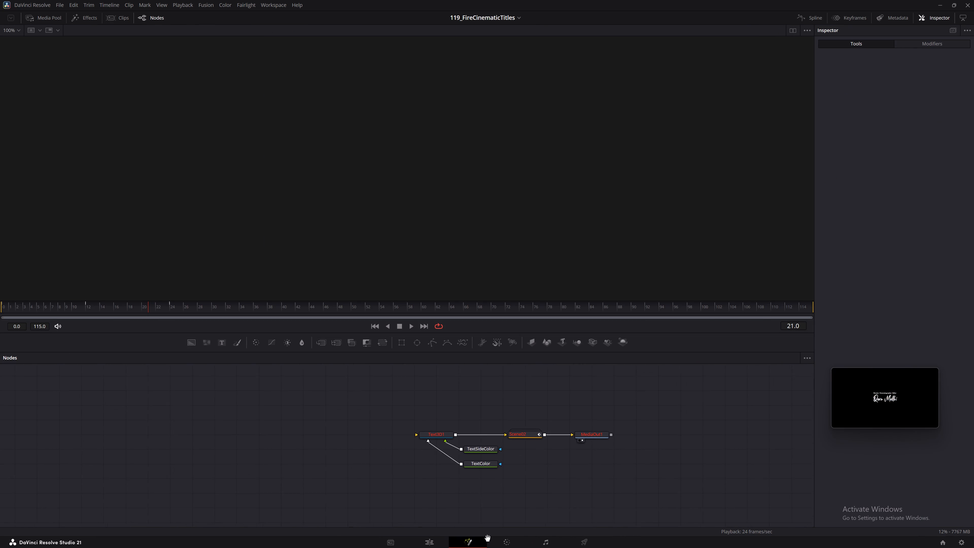
middle_click_drag(488, 538, 488, 541)
scroll(477, 464, "up", 4, "alt")
scroll(550, 481, "up", 2, "alt")
scroll(559, 483, "up", 2, "ctrl")
middle_click_drag(532, 475, 540, 505)
left_click(295, 402)
key("1")
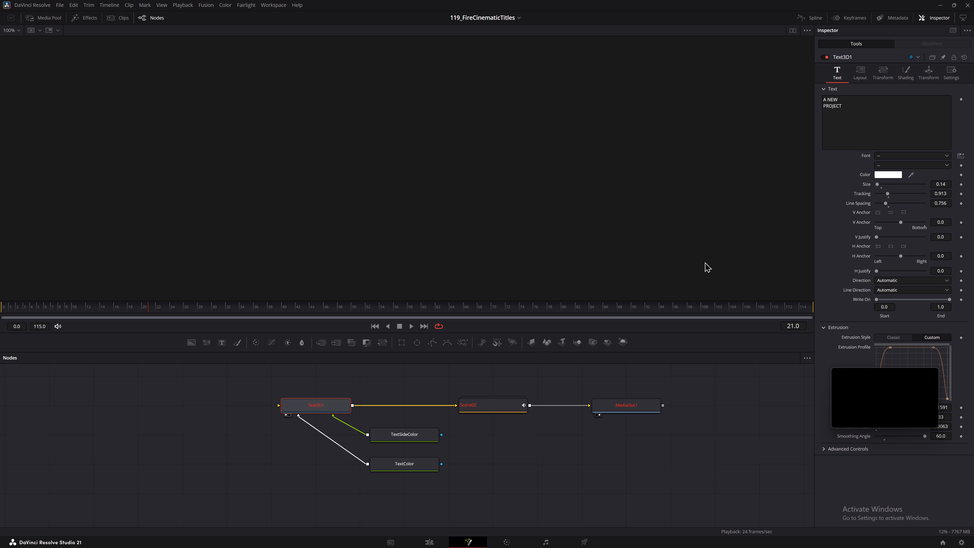
left_click_drag(867, 123, 803, 91)
left_click(897, 155)
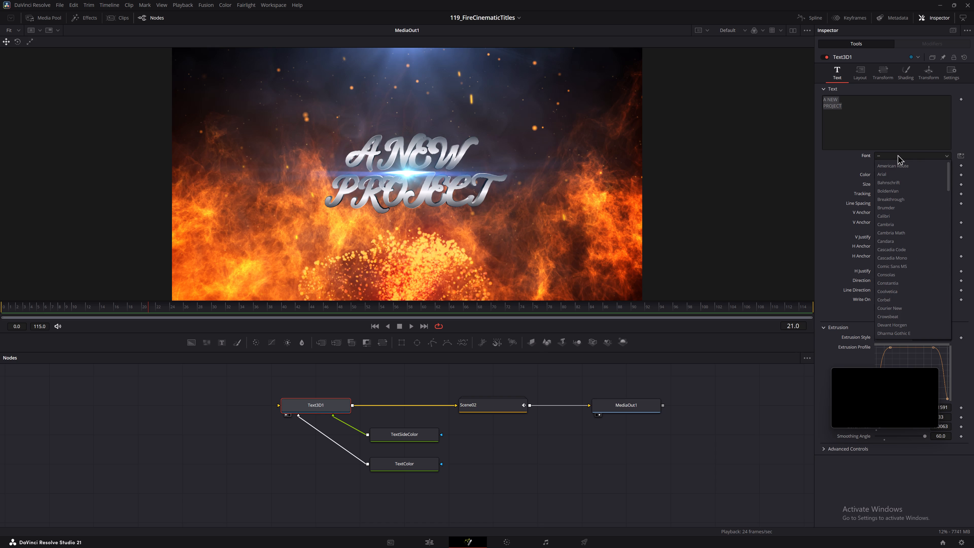
key("i")
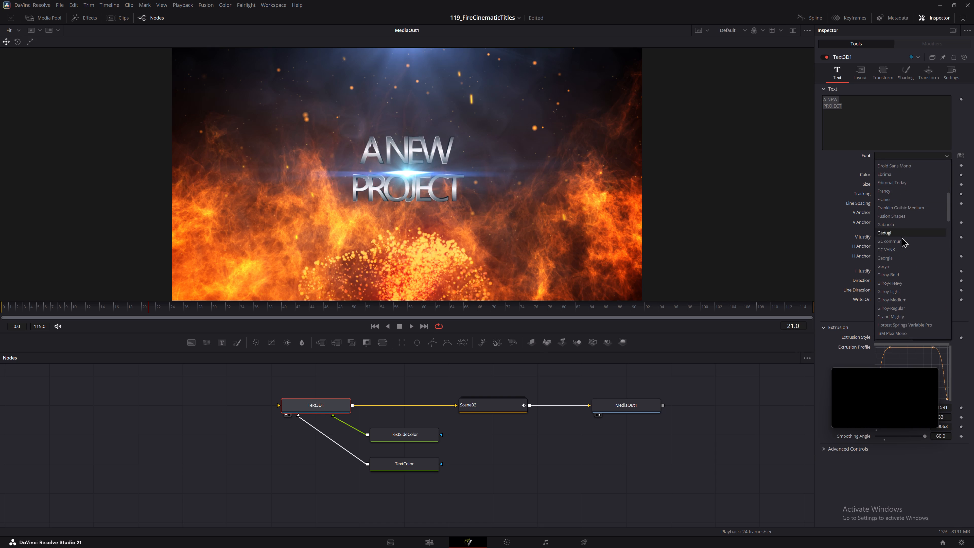
left_click(905, 244)
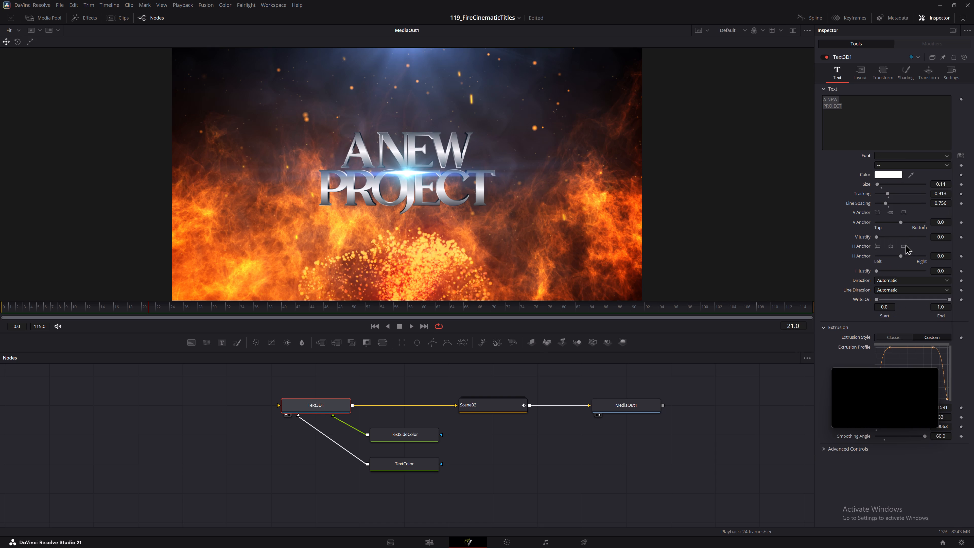
Replace the Text3D1 title text with KUCH NAAM PEHCHAAN.
left_click(885, 128)
left_click_drag(883, 126, 785, 87)
key("ctrl+BackSpace")
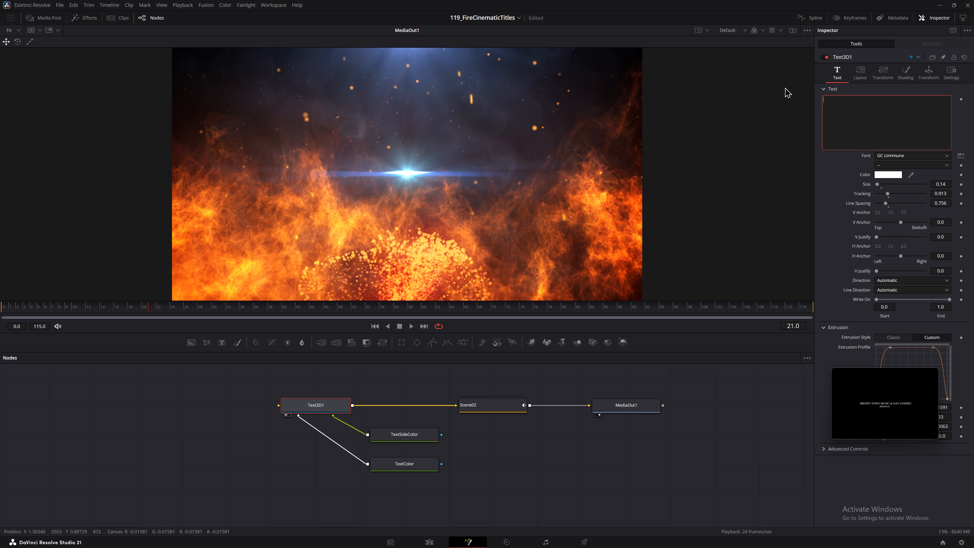
key("ctrl+v")
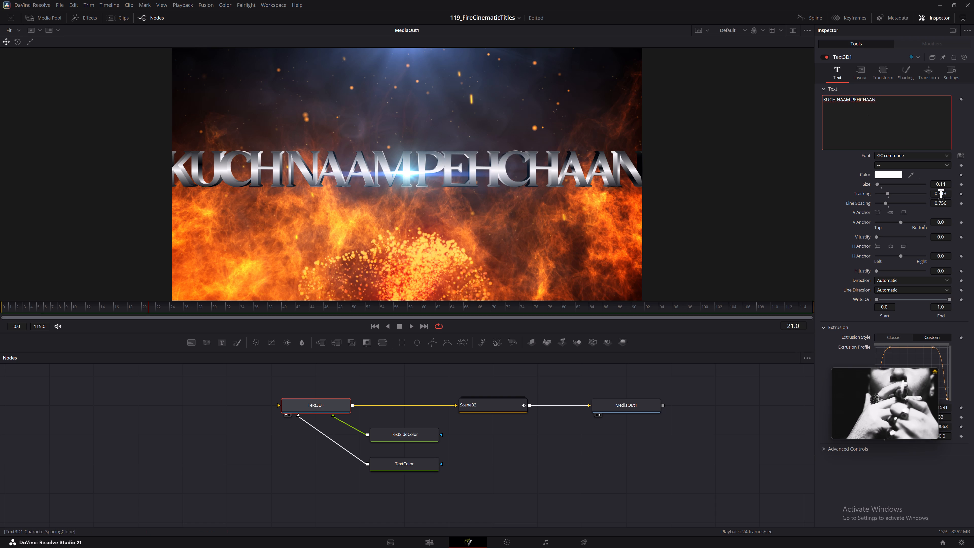
Set the KUCH NAAM PEHCHAAN title's size to 0.09 and tracking to about 1.046.
double_click(869, 187)
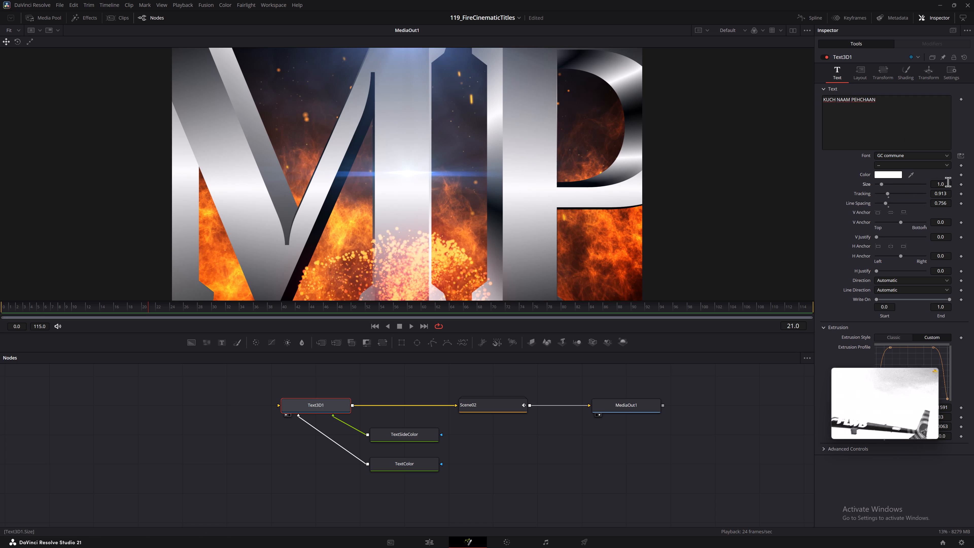
left_click_drag(948, 182, 863, 171)
left_click_drag(945, 195, 517, 194)
Play the Fusion composition from its first frame to check the resized title, and stop playback.
left_click_drag(233, 311, 0, 305)
key("space")
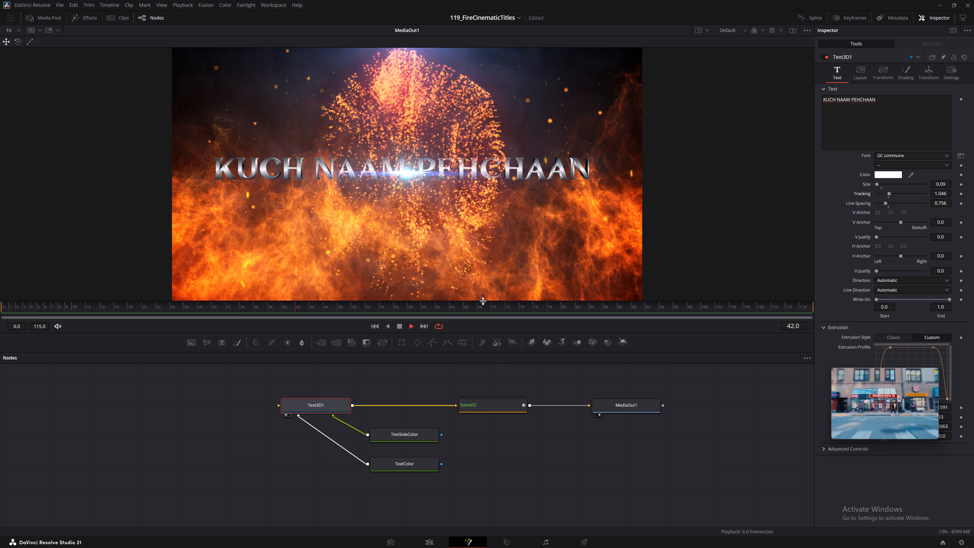
key("space")
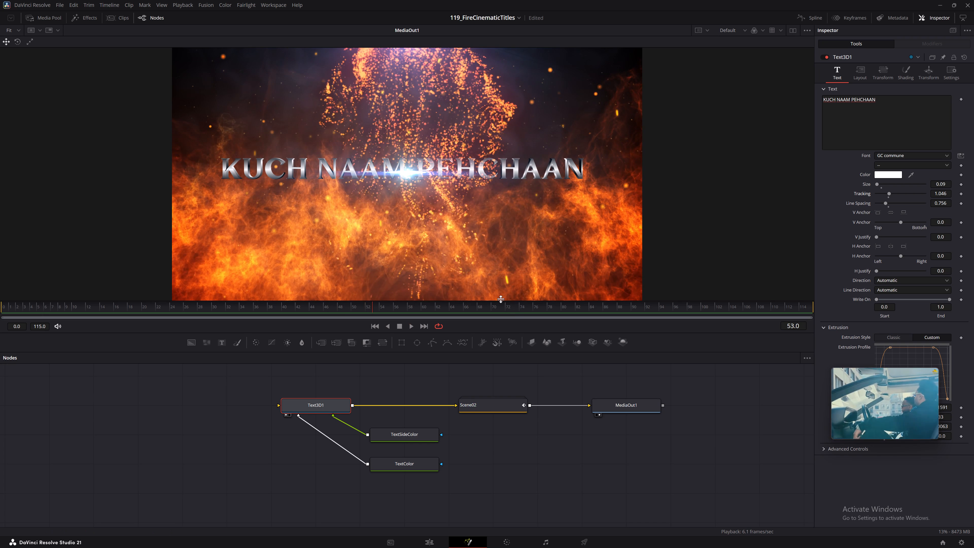
key("space")
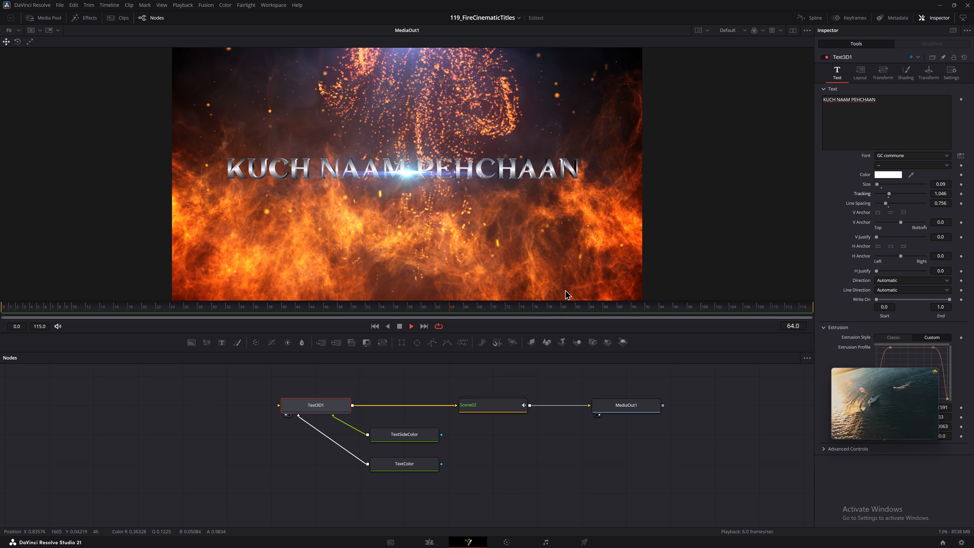
key("space")
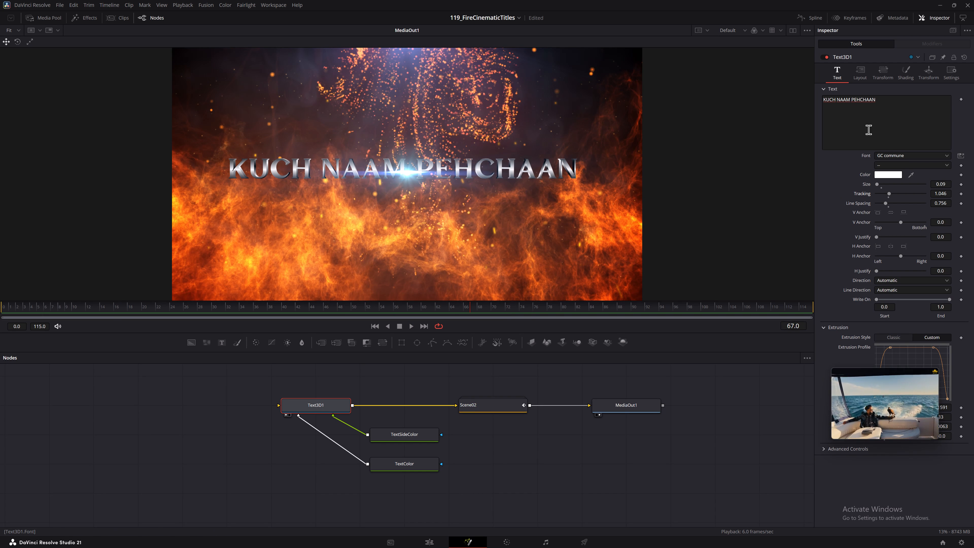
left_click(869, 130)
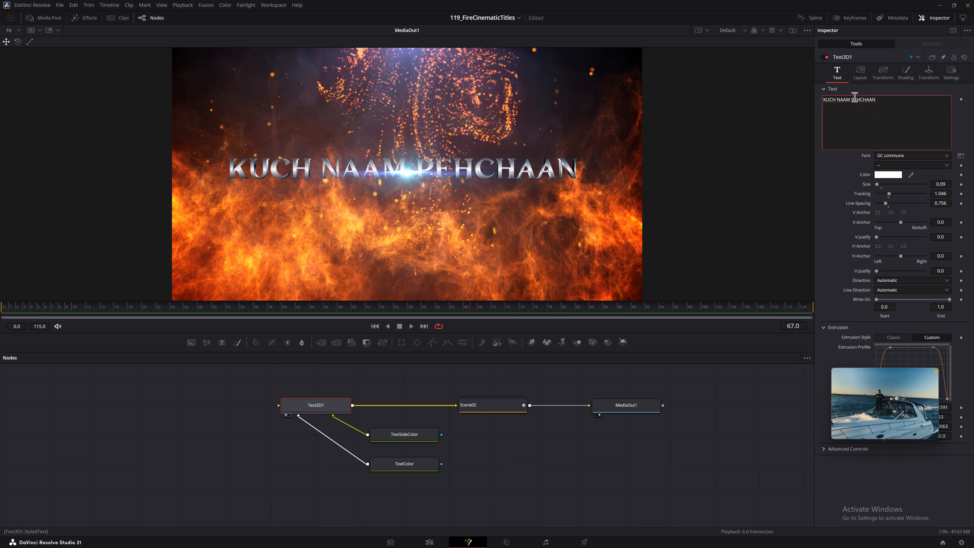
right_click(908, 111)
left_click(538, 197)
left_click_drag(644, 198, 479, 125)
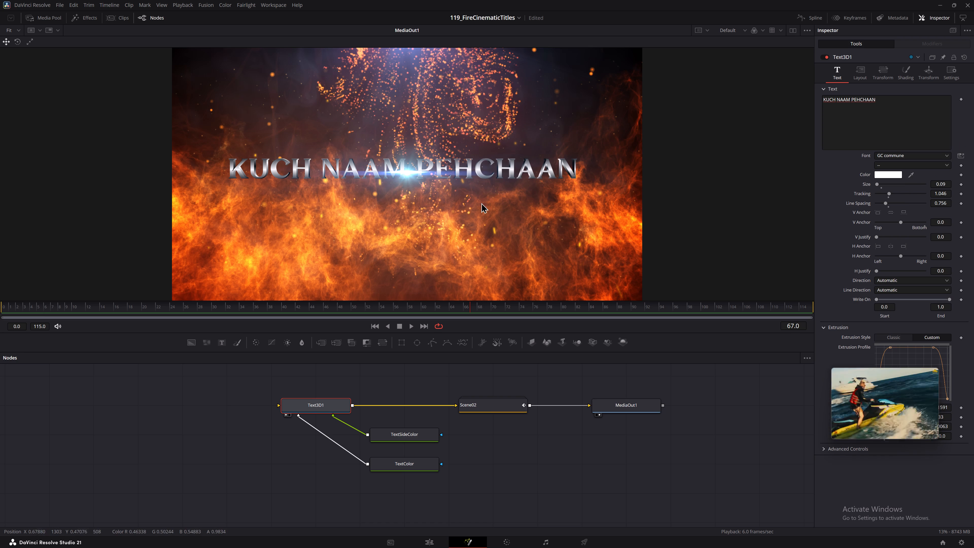
Select the word PEHCHAAN in Text3D1, try several custom colors, and set the title color to red #d60000.
left_click(294, 401)
left_click(873, 137)
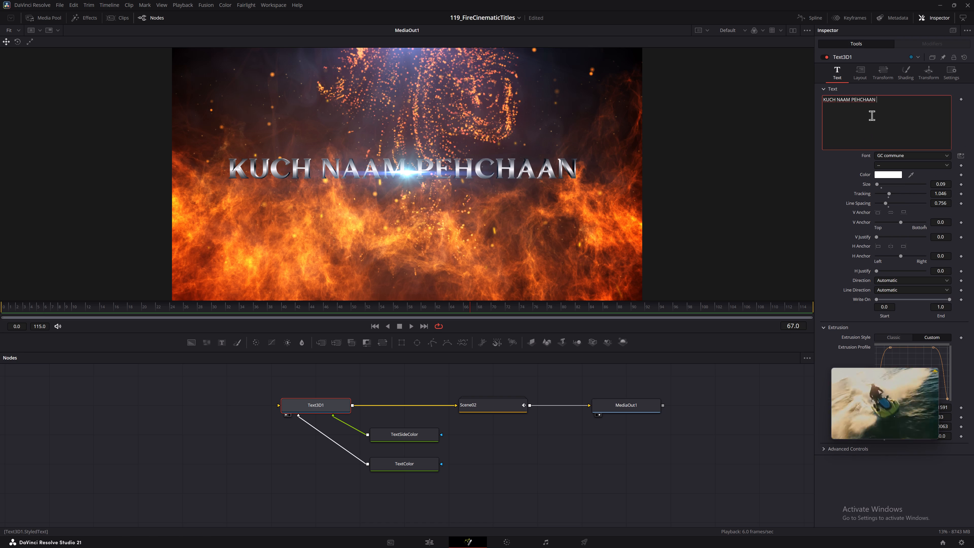
left_click_drag(851, 98, 921, 101)
left_click(896, 177)
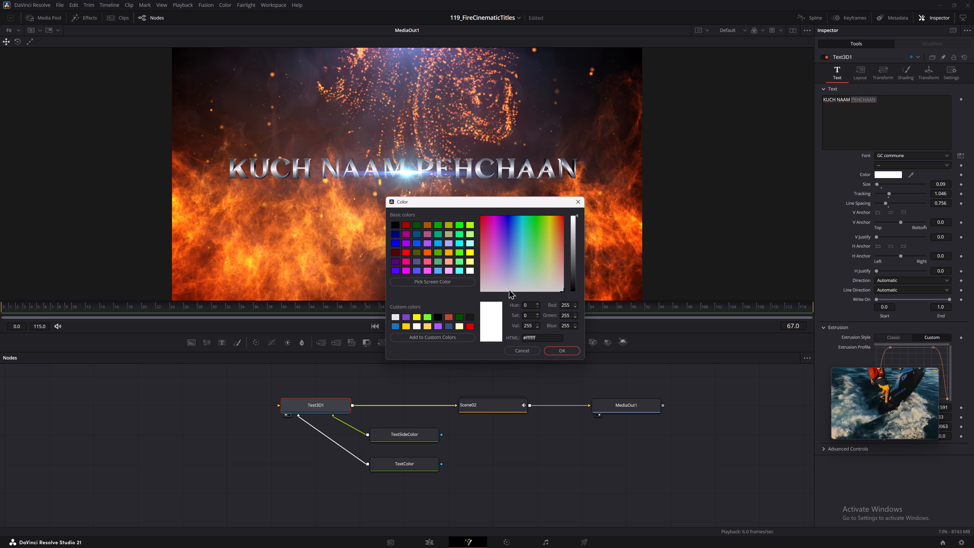
left_click_drag(526, 264, 463, 331)
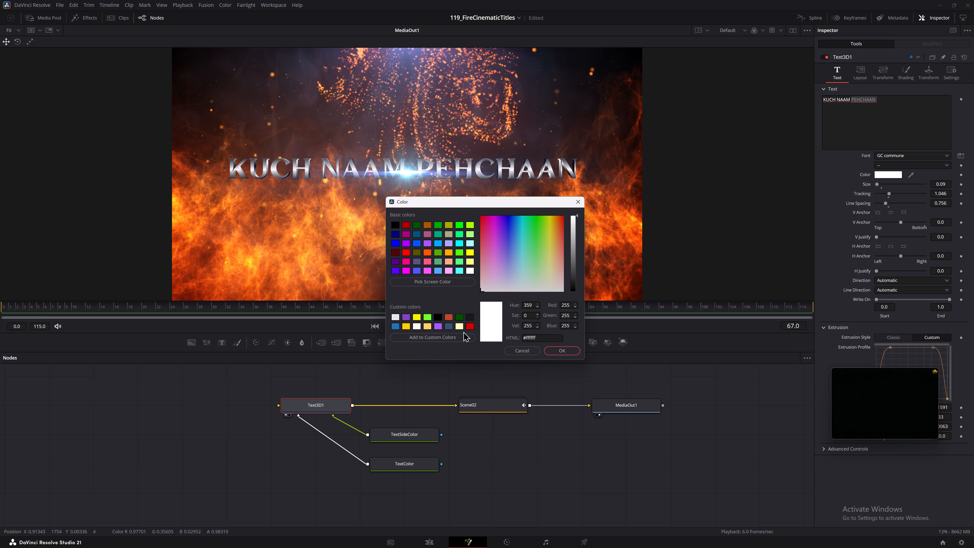
left_click_drag(463, 331, 598, 95)
left_click(471, 327)
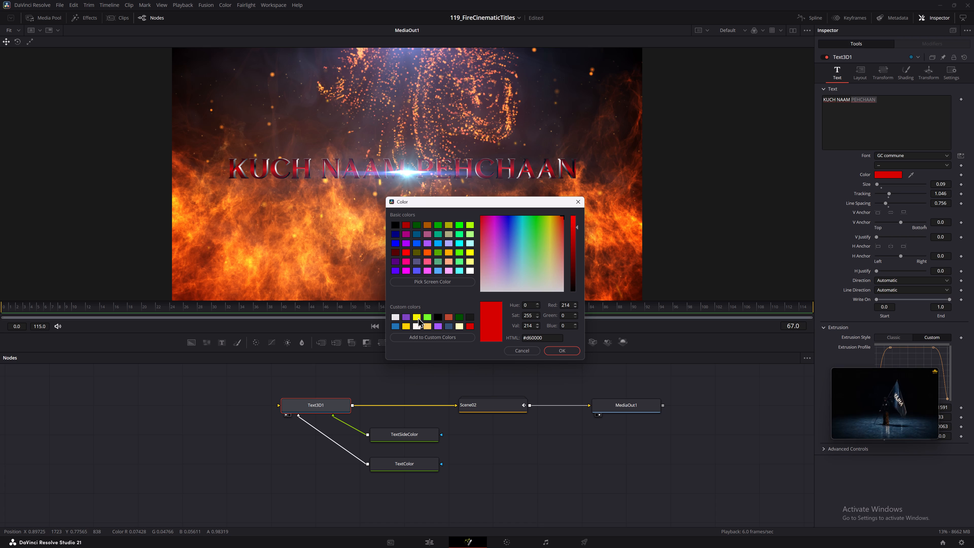
left_click(418, 317)
left_click(406, 328)
left_click(396, 314)
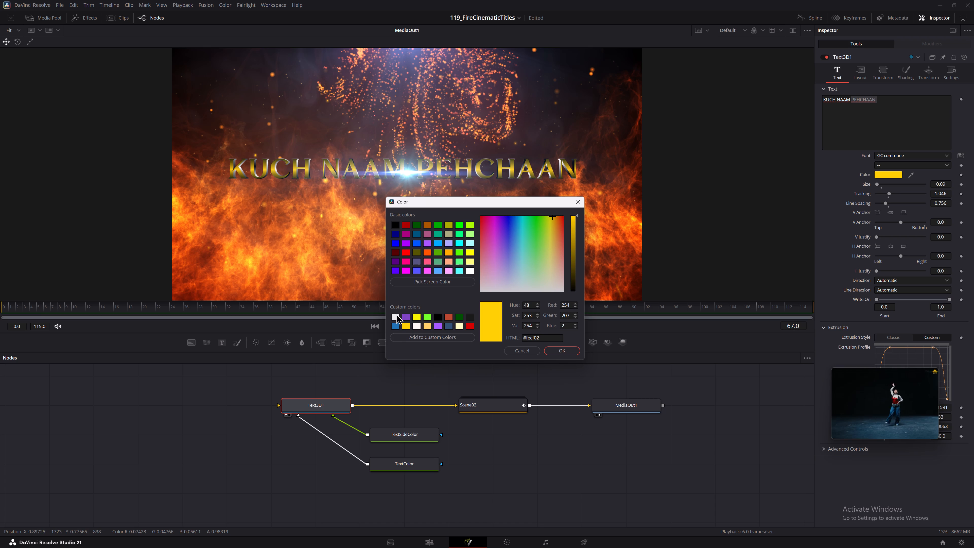
left_click(392, 330)
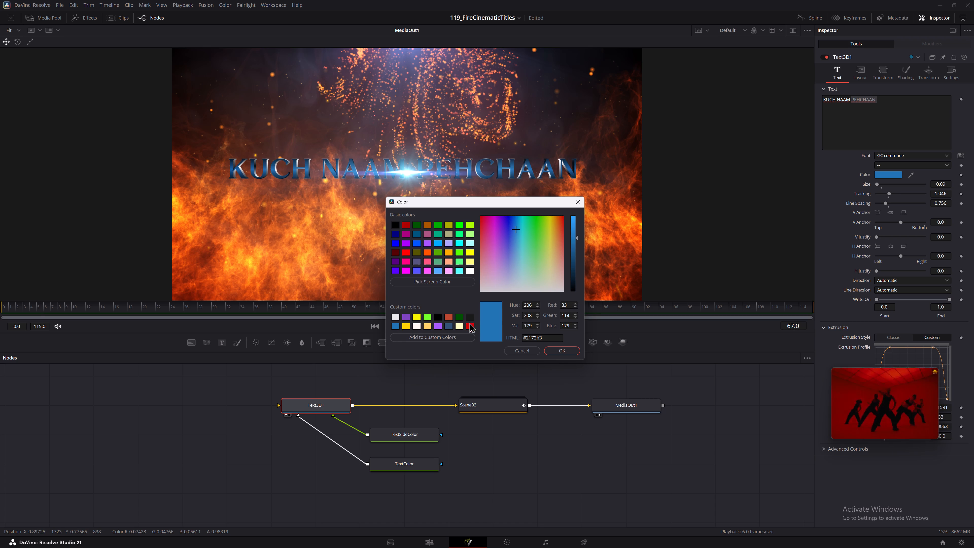
left_click(469, 324)
left_click(557, 354)
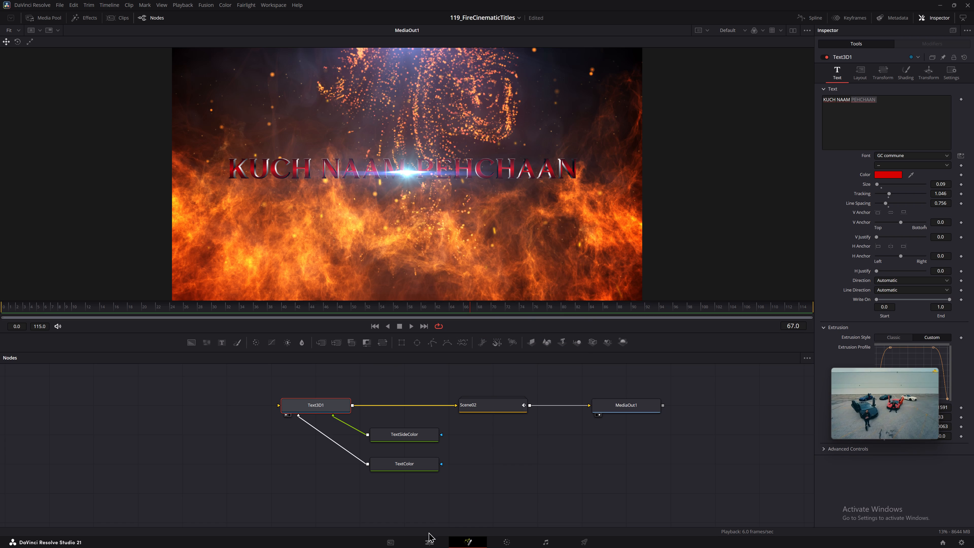
Return to the Edit page and play the timeline from its start to check the Video 1 title.
left_click(429, 542)
left_click_drag(179, 353, 78, 347)
key("space")
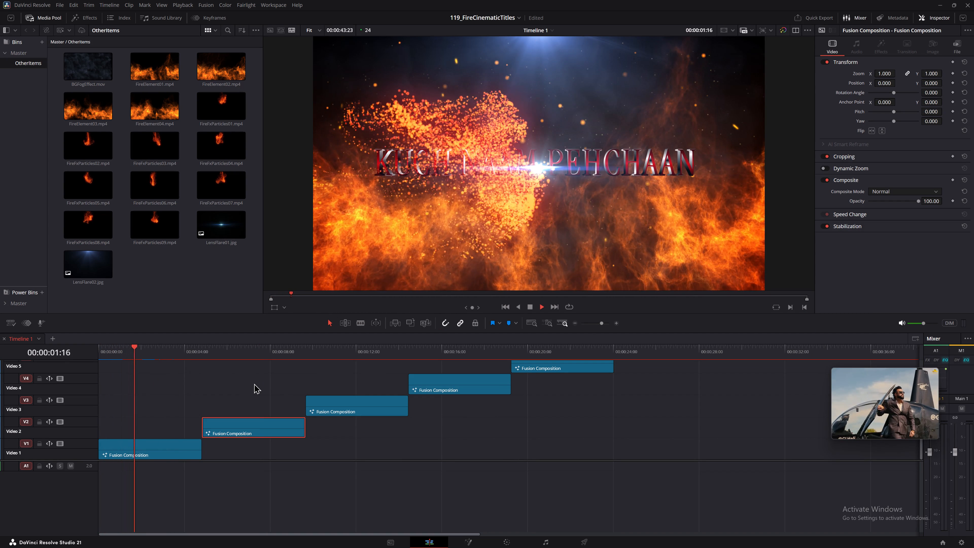
key("space")
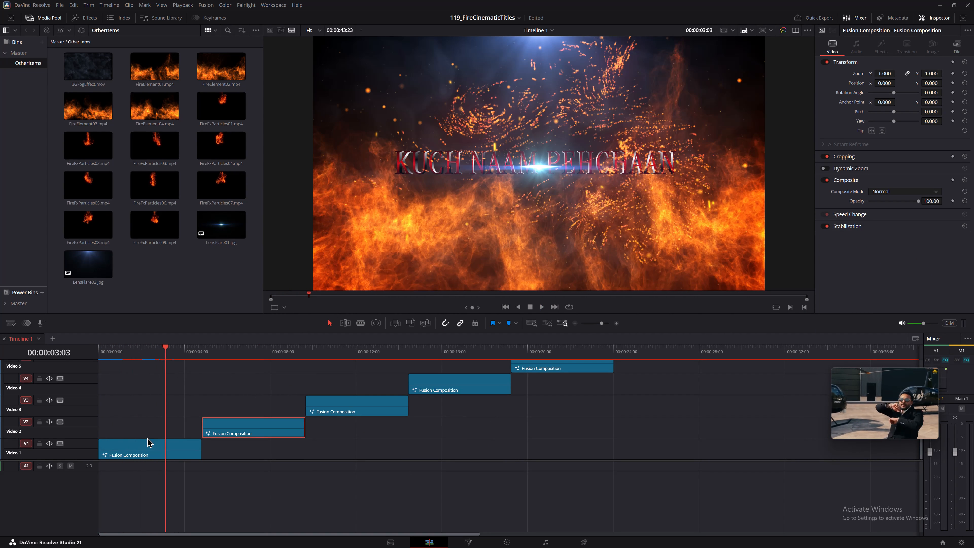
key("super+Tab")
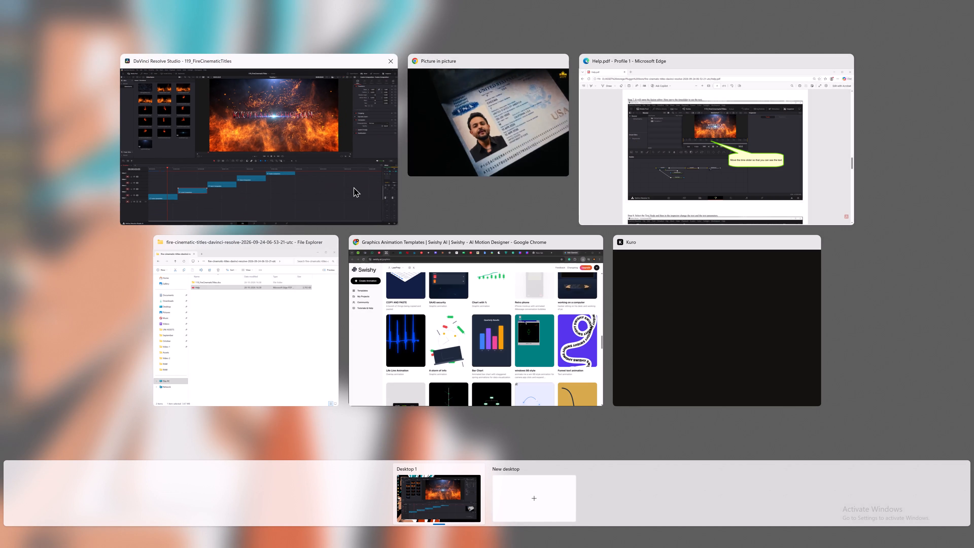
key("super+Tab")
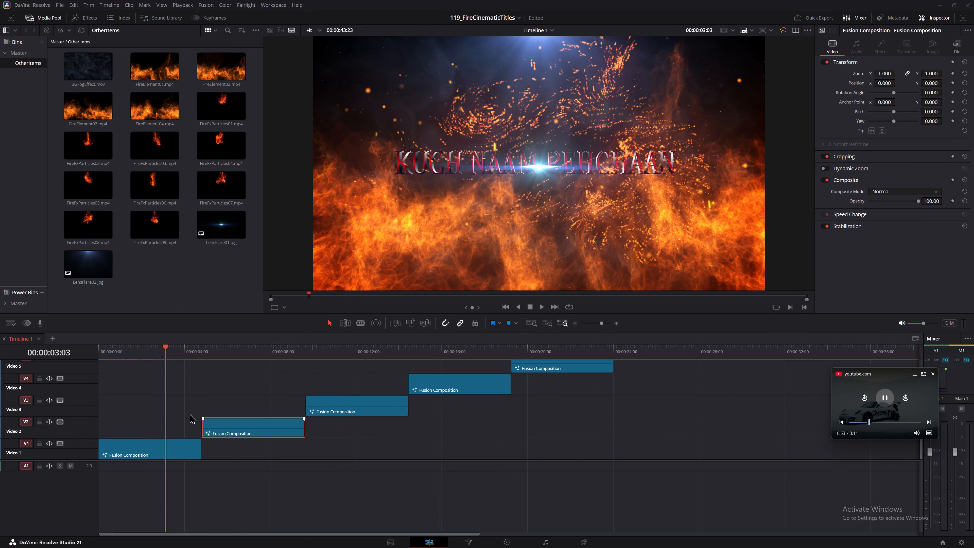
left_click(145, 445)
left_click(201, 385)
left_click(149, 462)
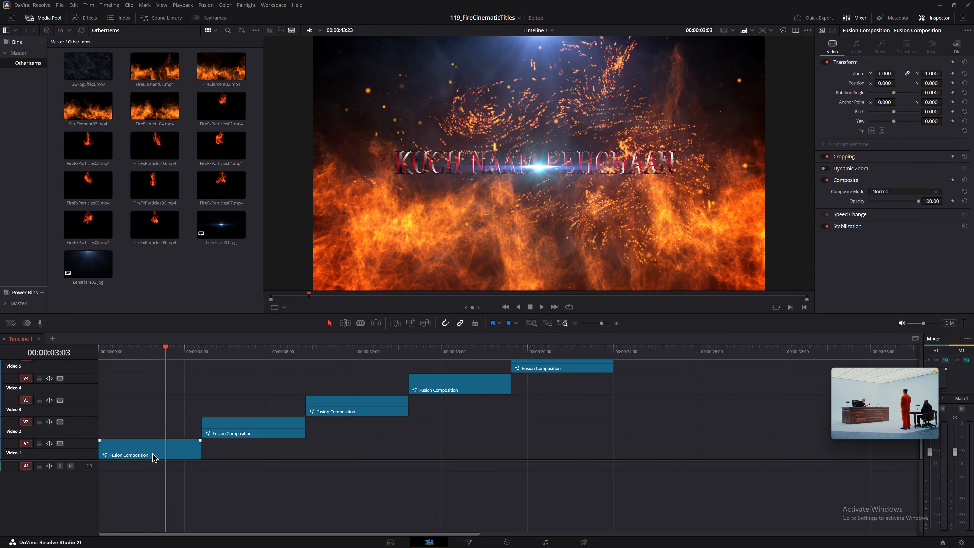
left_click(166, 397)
Check playback of the Video 1, Video 2 and Video 3 compositions from around the start of each clip.
left_click_drag(117, 352, 78, 351)
key("space")
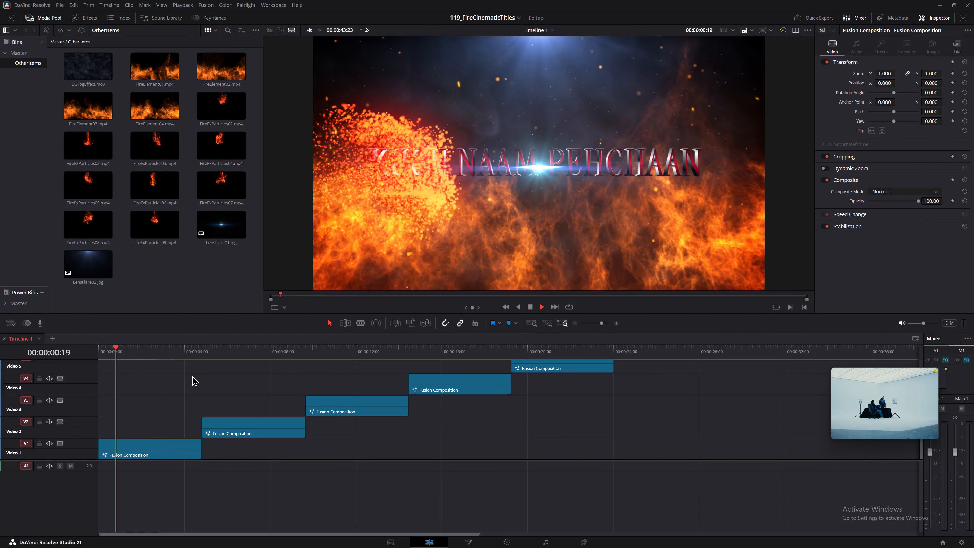
key("space")
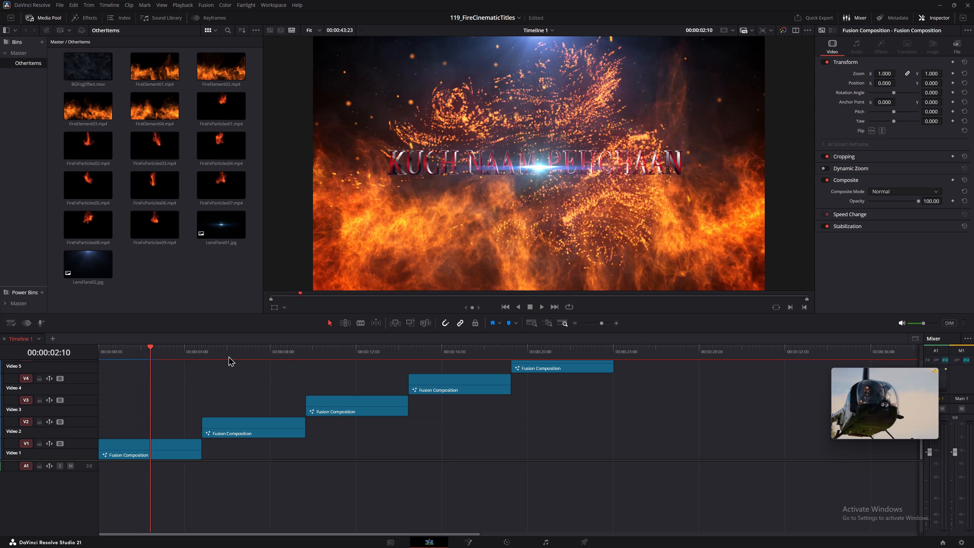
left_click(200, 346)
key("space")
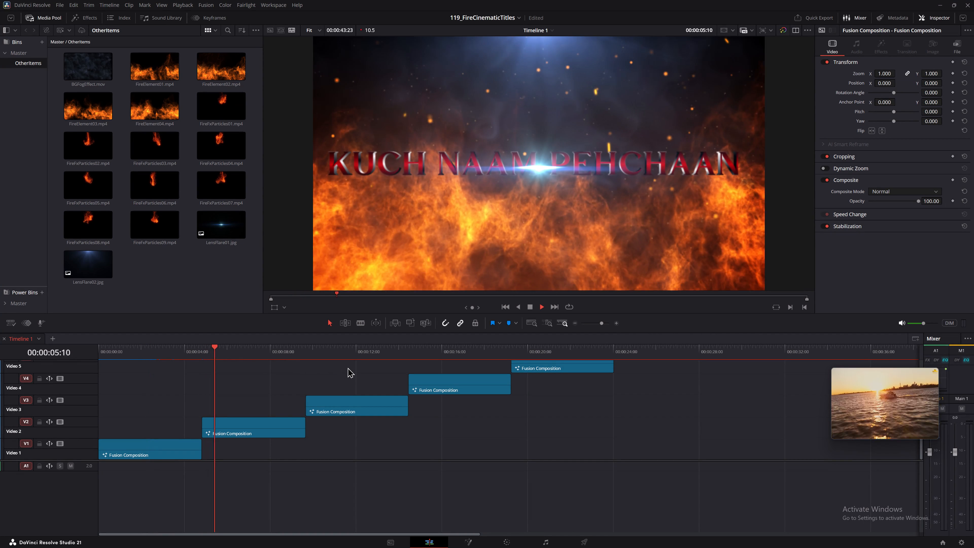
key("space")
left_click(309, 352)
key("space")
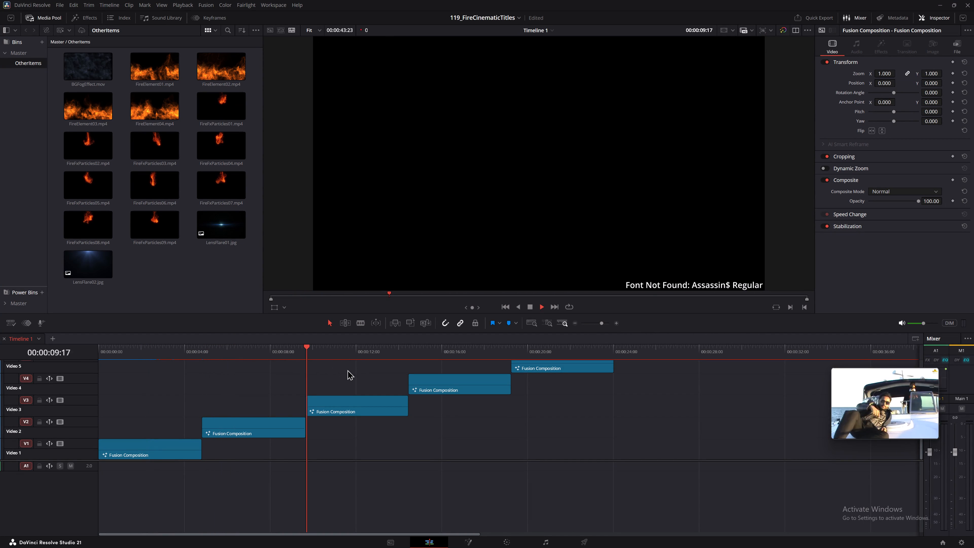
key("space")
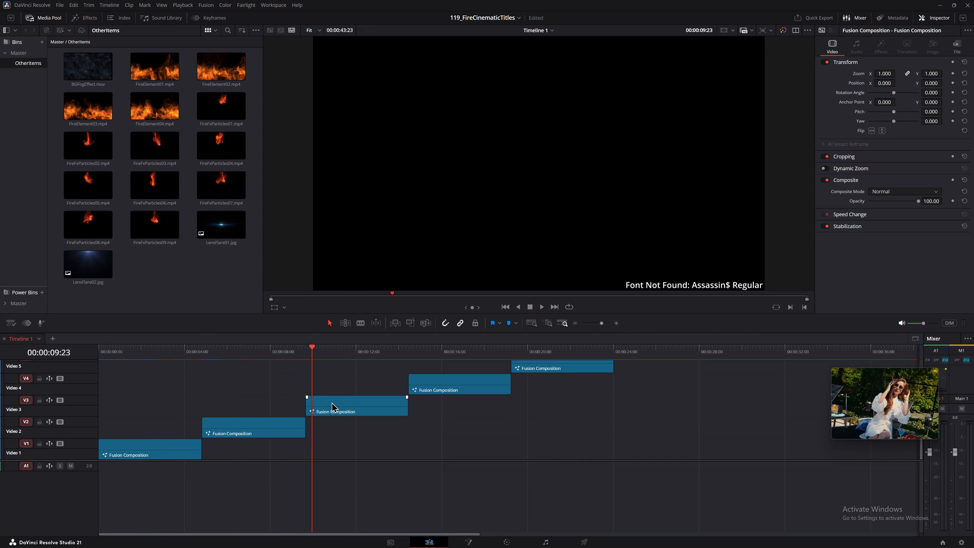
Open the Video 3 composition in Fusion and set the Text3D1 font to Gilroy-Heavy.
left_click(332, 402)
key("alt+f")
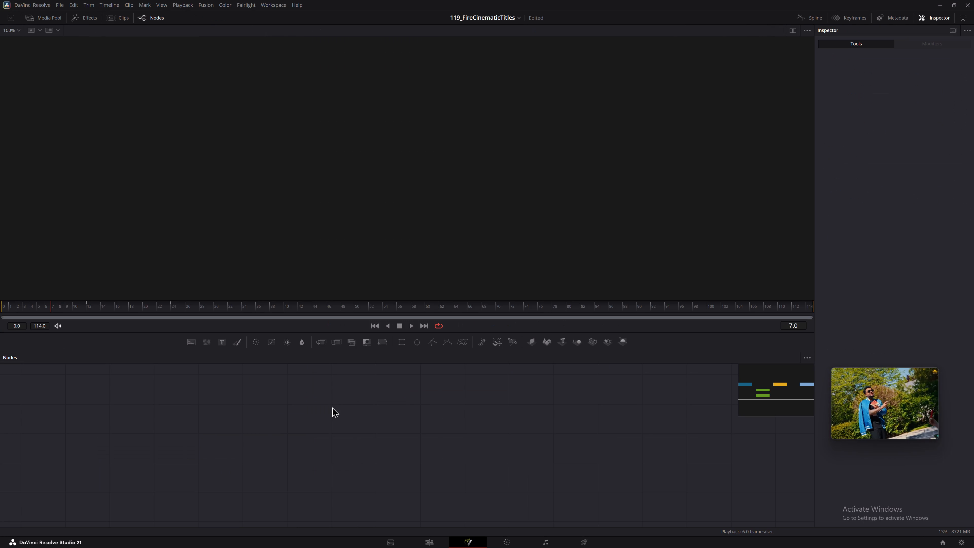
middle_click_drag(140, 392, 363, 529)
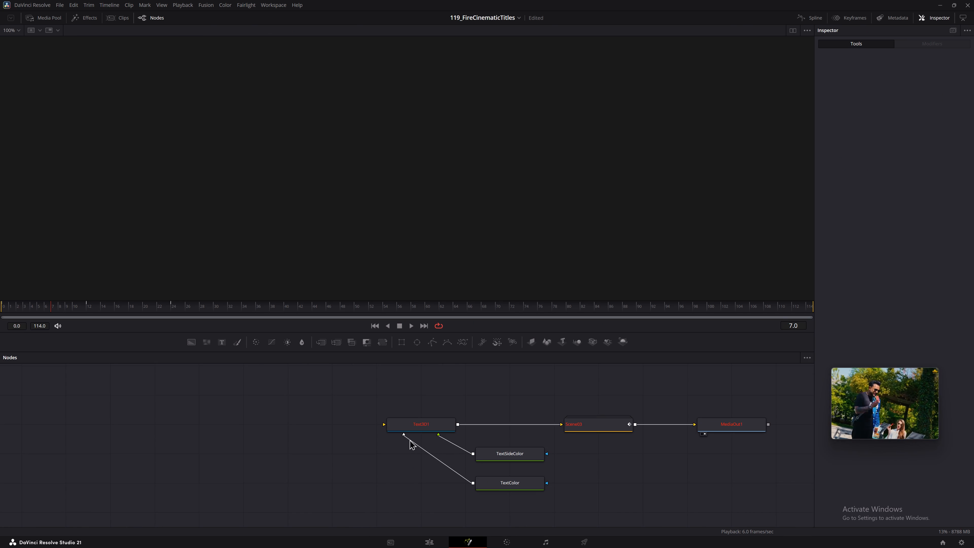
left_click(411, 430)
key("1")
left_click(899, 157)
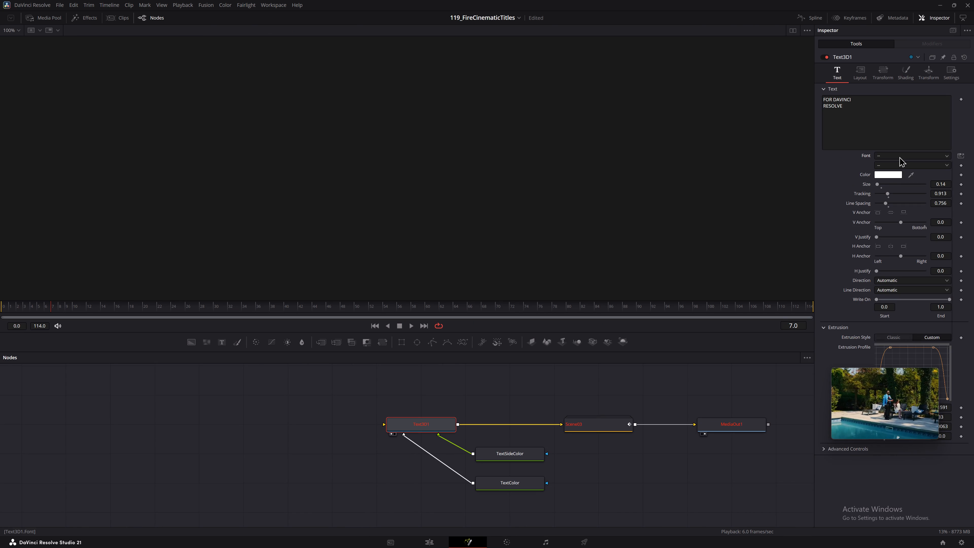
key("i")
scroll(901, 235, "down", 2)
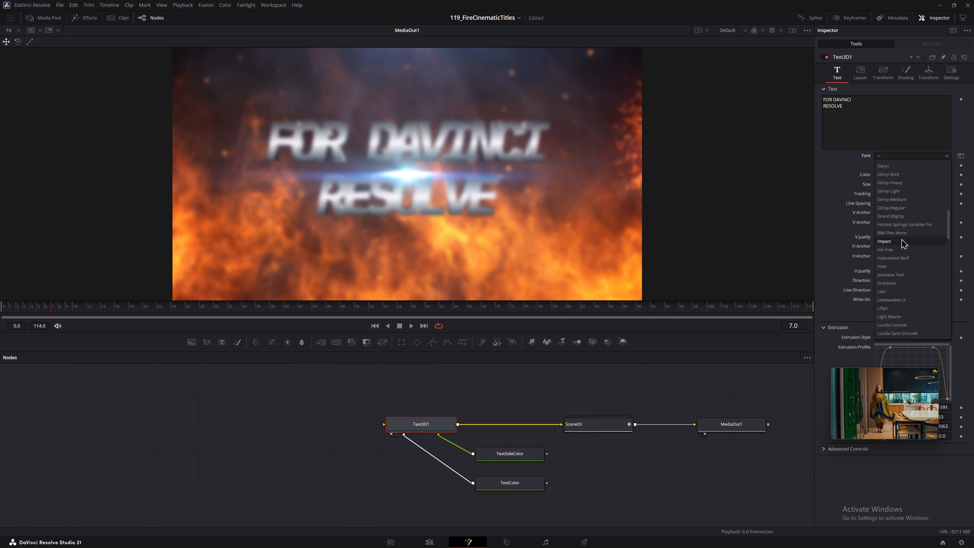
scroll(901, 238, "down", 7)
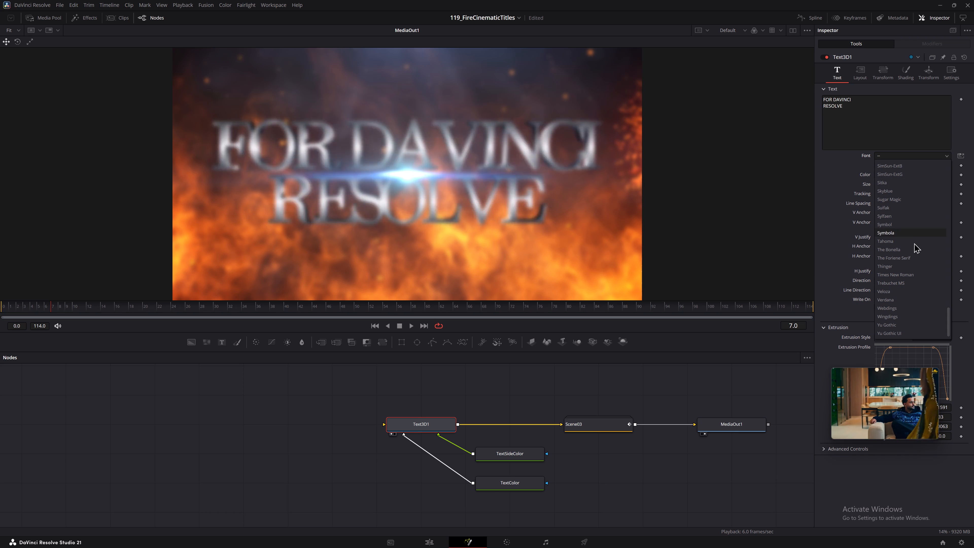
scroll(920, 278, "down", 3)
scroll(911, 209, "up", 5)
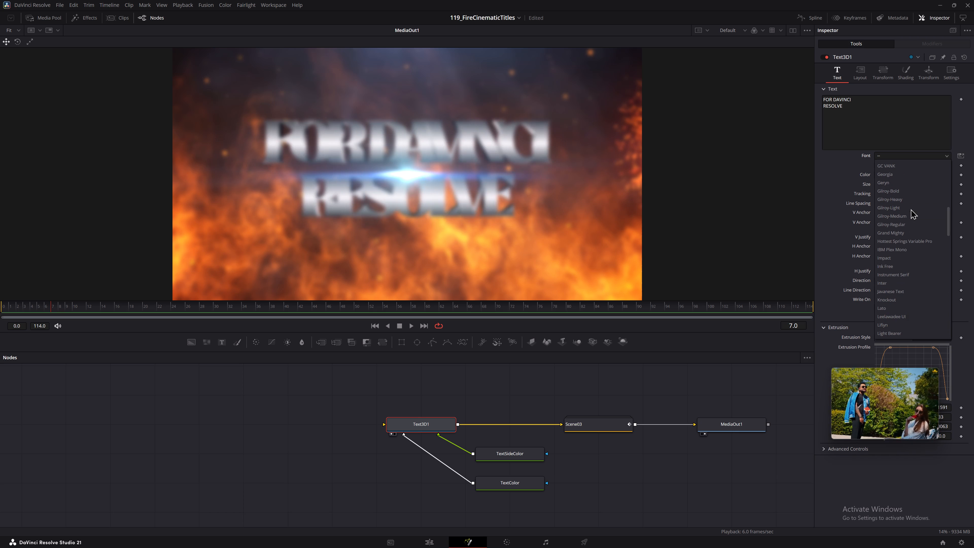
left_click(905, 197)
Set the Text3D1 tracking to 1.01 and the size to 0.12.
left_click_drag(939, 193, 942, 193)
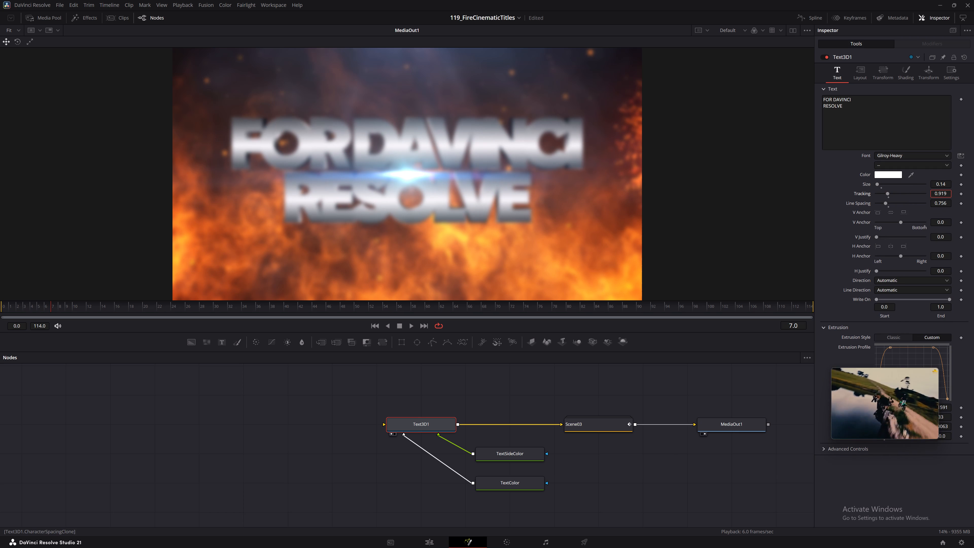
left_click_drag(942, 193, 496, 192)
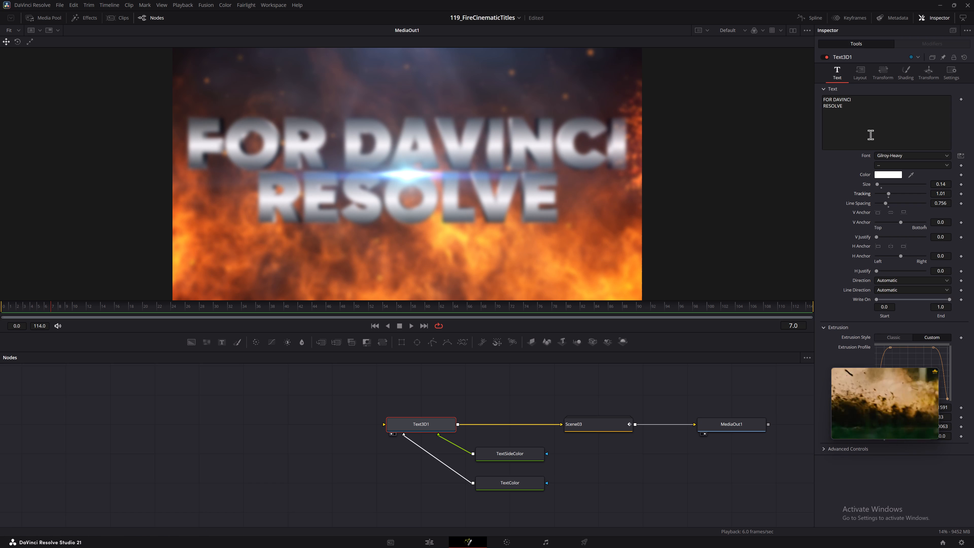
left_click_drag(938, 182, 924, 183)
Play the composition and scrub through its frames to check the restyled title, and stop playback.
key("space")
left_click_drag(82, 310, 272, 303)
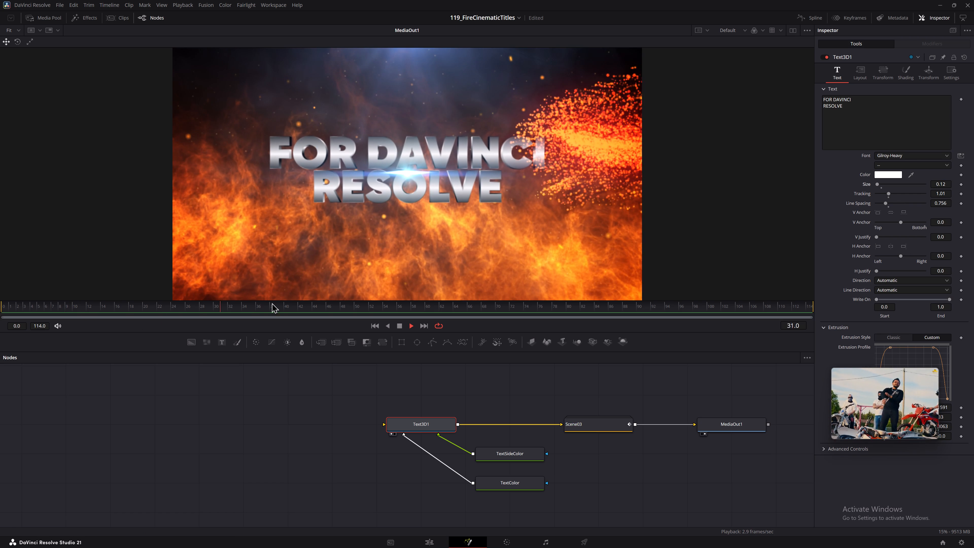
left_click_drag(272, 303, 277, 303)
key("space")
key("space")
key("space")
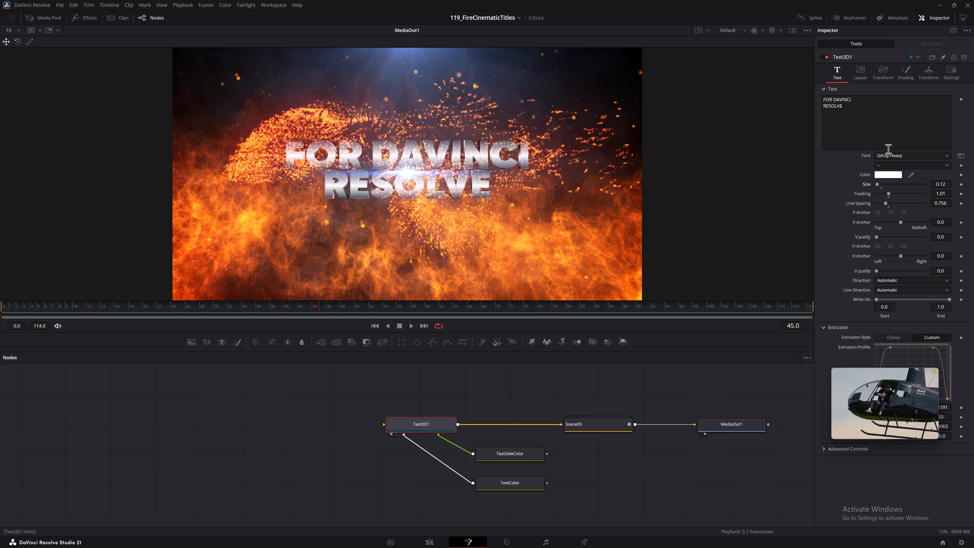
Replace the Text3D1 text FOR DAVINCI RESOLVE with the copied text KUCH NAAM PEHCHAAN.
left_click_drag(873, 120, 747, 77)
key("BackSpace")
key("ctrl+v")
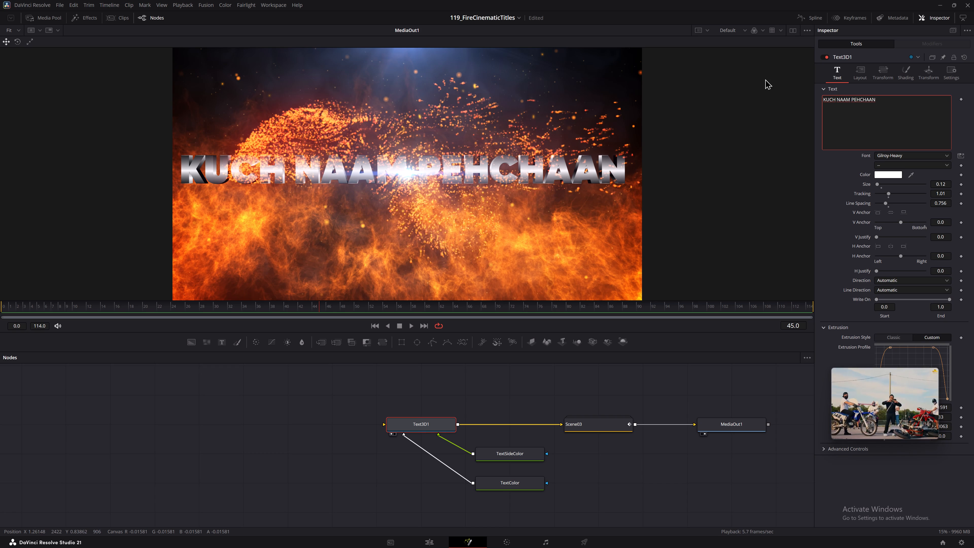
Switch to the new teacher project, copy KE MOHTAAJ NAHI HOTE from the V11 Cinematic 2 title, and return to 119_FireCinematicTitles.
left_click(481, 14)
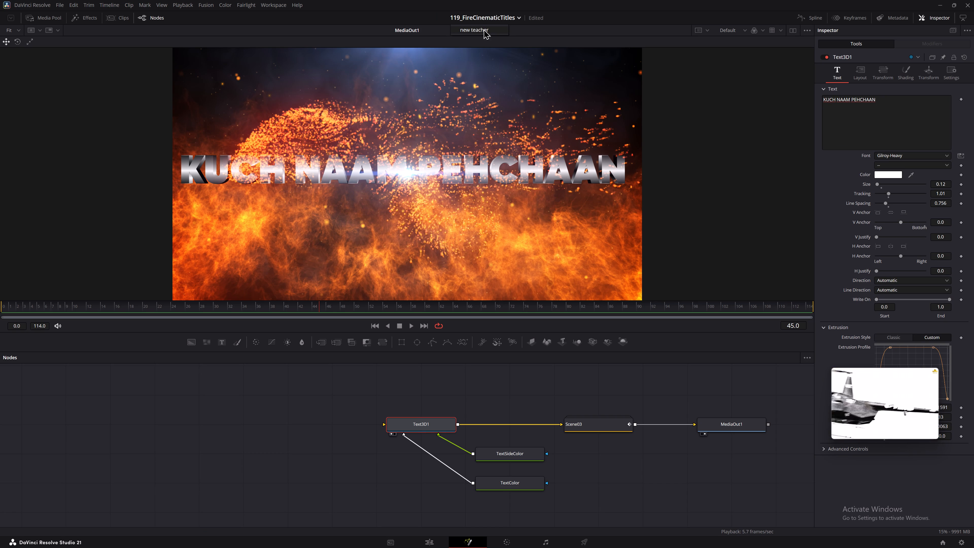
left_click(483, 29)
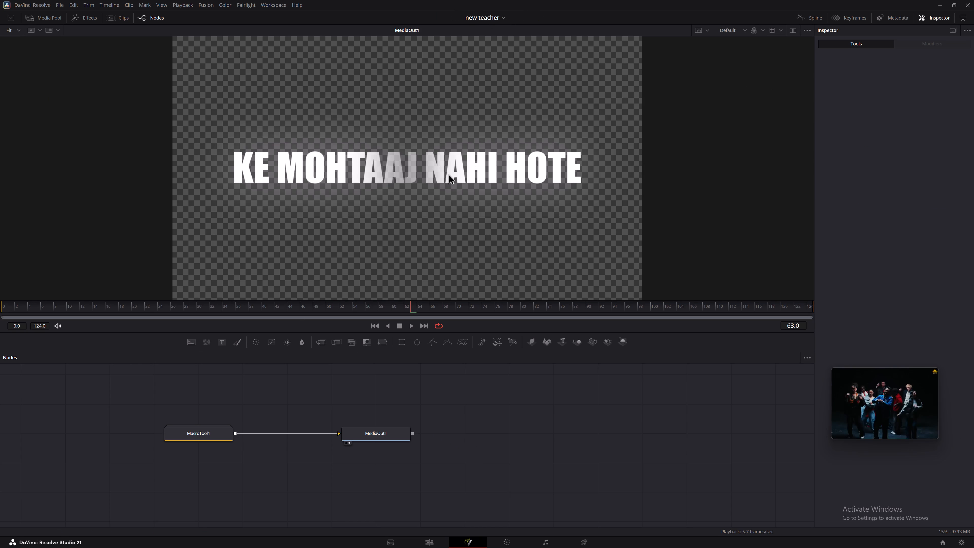
left_click(434, 537)
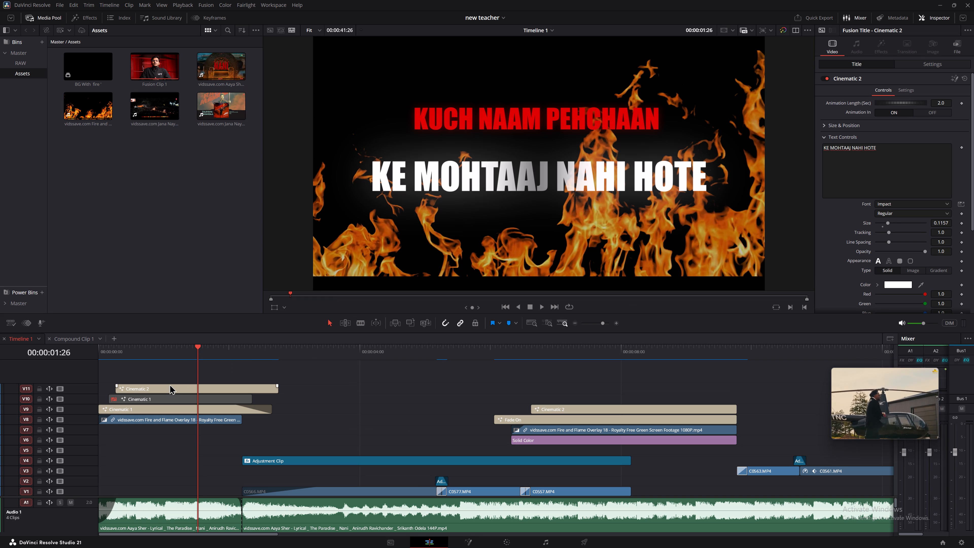
left_click(166, 385)
left_click_drag(868, 171, 776, 141)
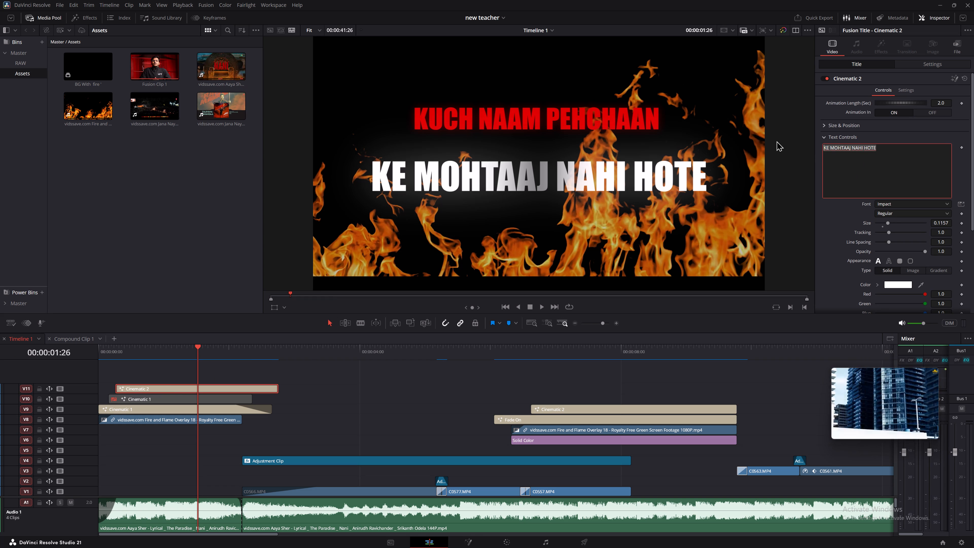
key("ctrl+c")
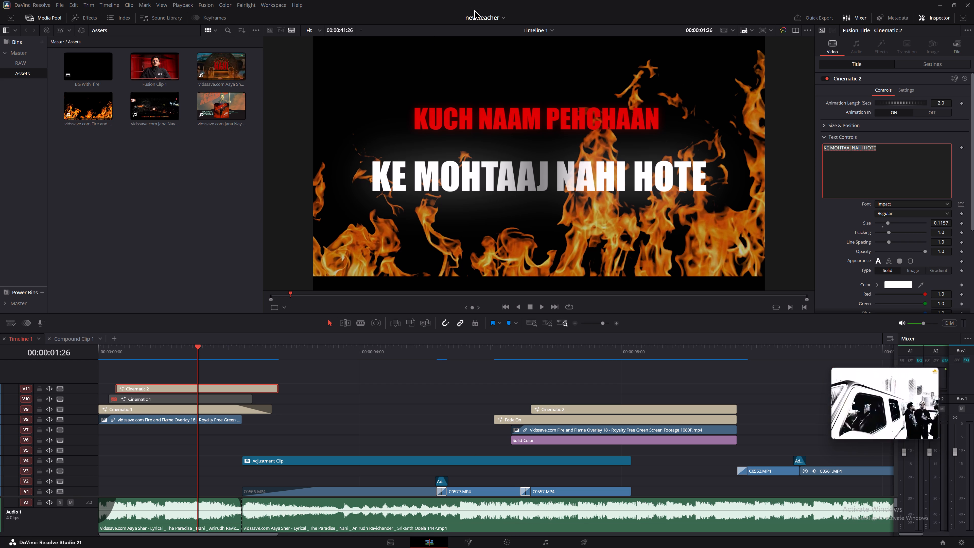
left_click(479, 18)
left_click(501, 29)
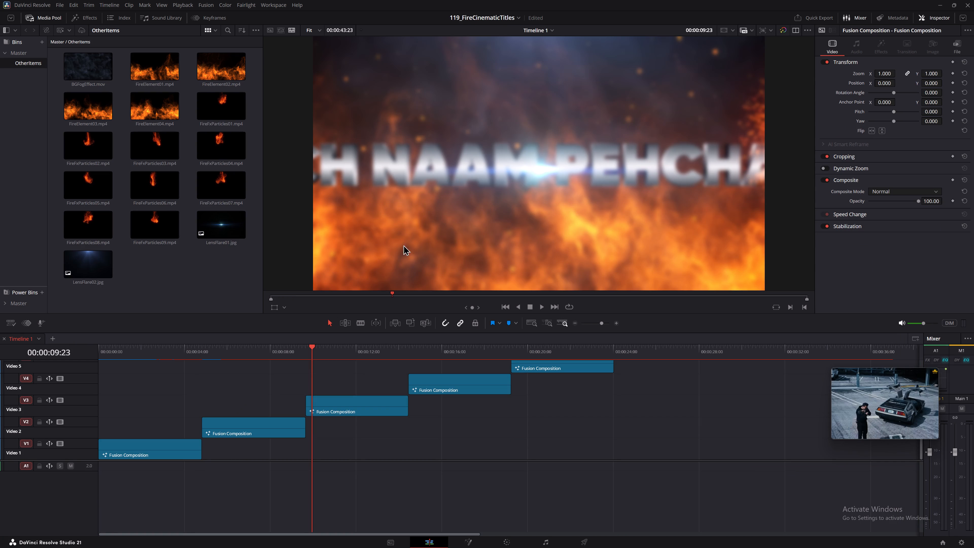
Play short stretches of the Video 1, Video 2 and Video 3 compositions on the timeline to compare their titles.
left_click_drag(229, 346, 25, 354)
key("space")
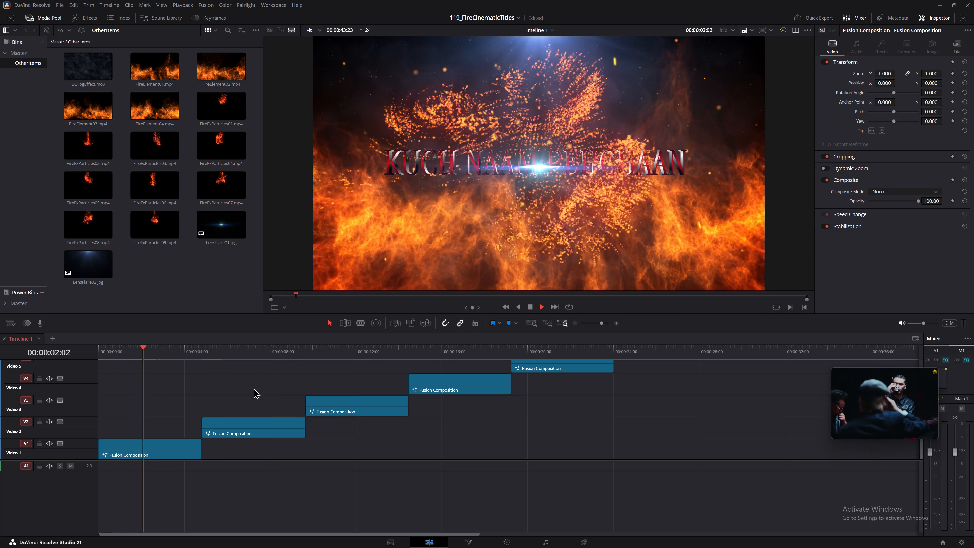
key("space")
left_click_drag(222, 358, 218, 357)
key("space")
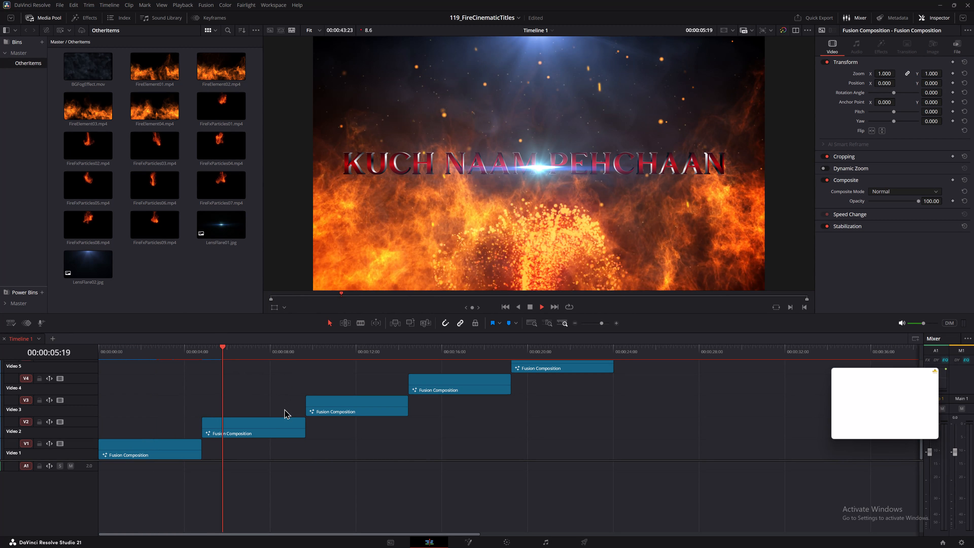
key("space")
left_click(323, 350)
key("space")
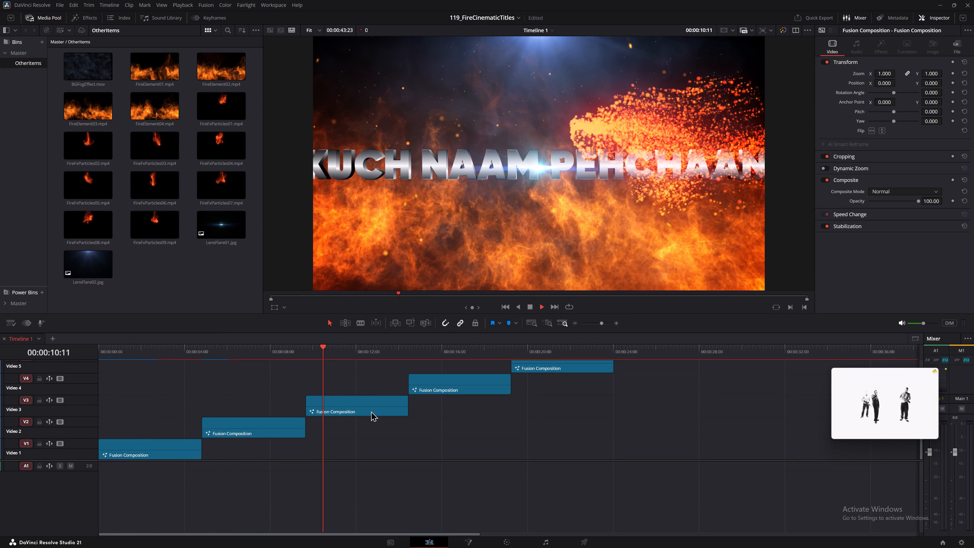
key("space")
key("space")
key("space")
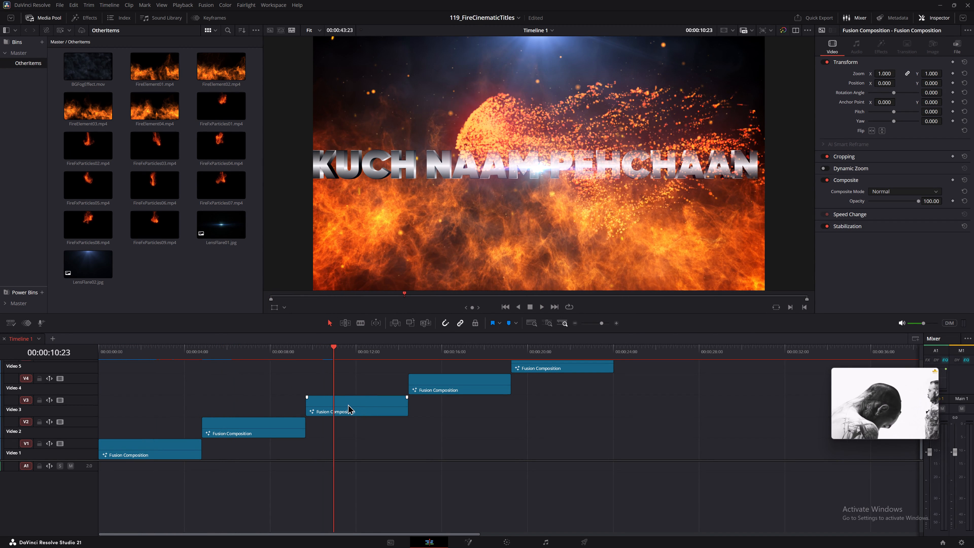
Select the Video 3 composition on the timeline and reopen it in Fusion.
left_click(348, 404)
left_click(855, 51)
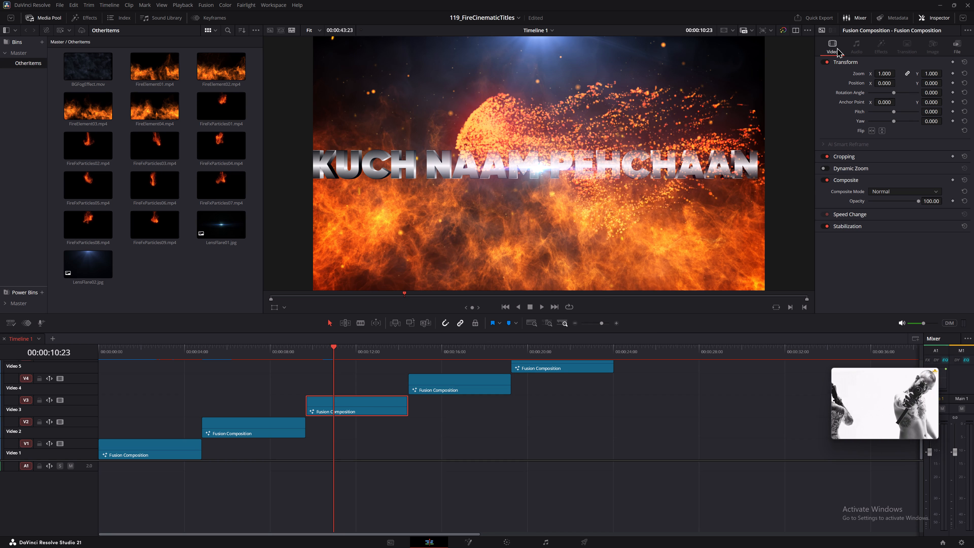
left_click(828, 47)
left_click(384, 404)
key("alt+f")
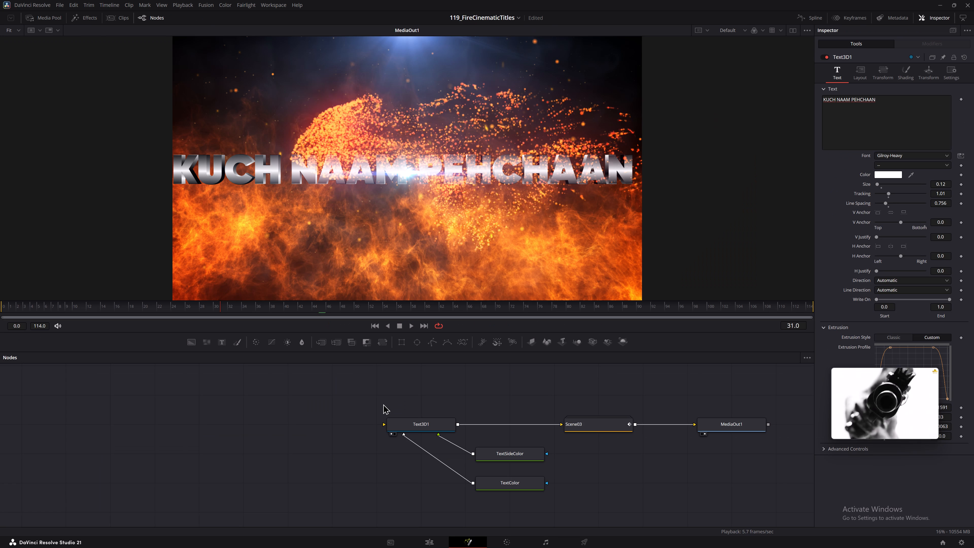
Examine the settings of Text3D1, TextSideColor and TextColor and the contents of the Scene03 group, and collapse the group.
middle_click_drag(467, 396, 420, 398)
left_click(386, 422)
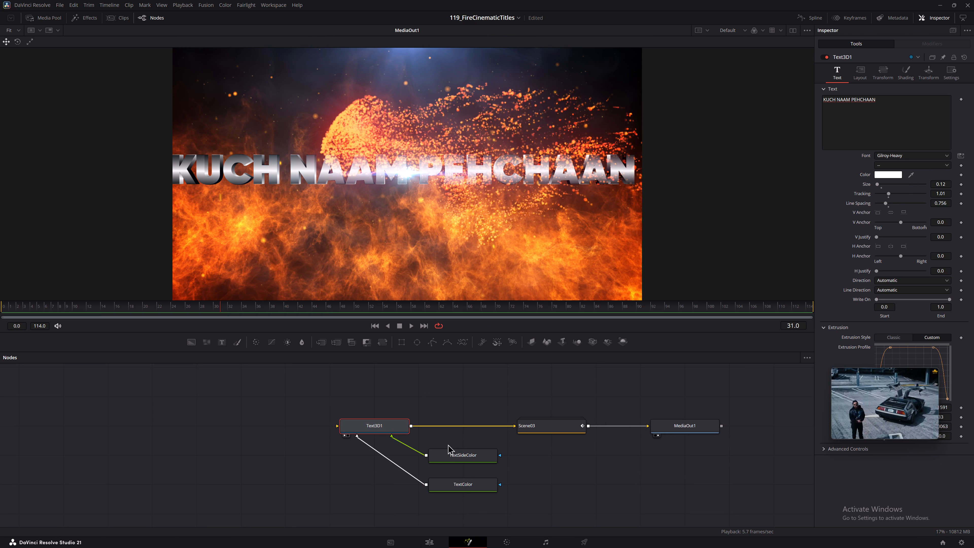
left_click(457, 456)
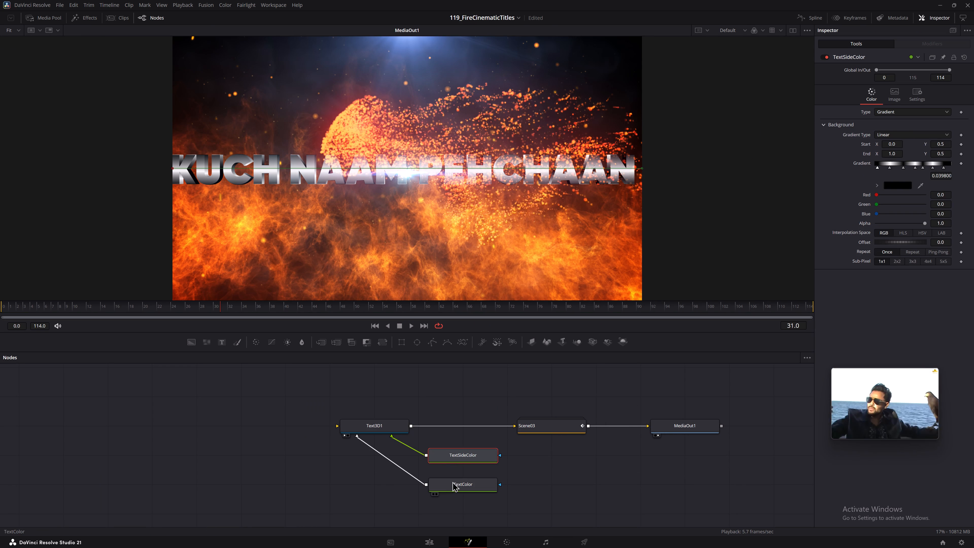
left_click(455, 485)
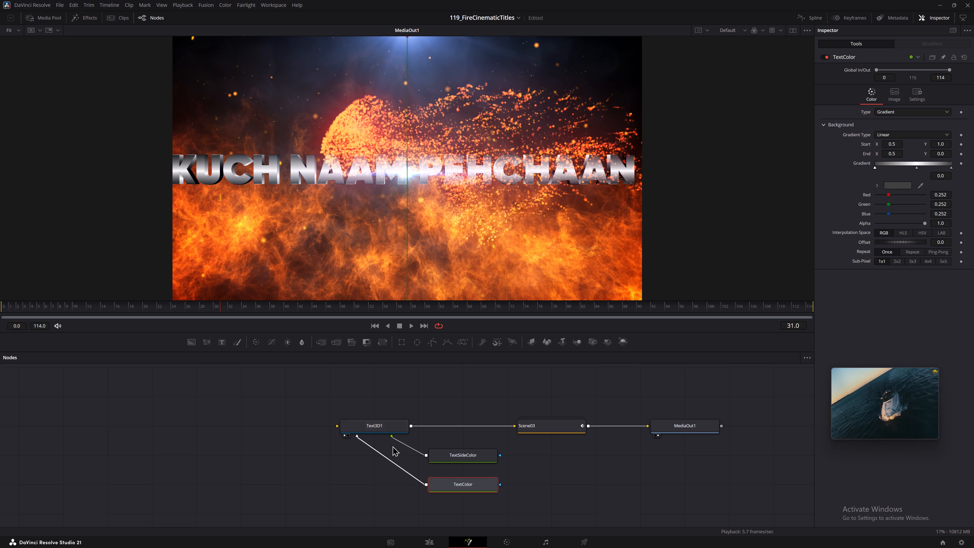
left_click(391, 429)
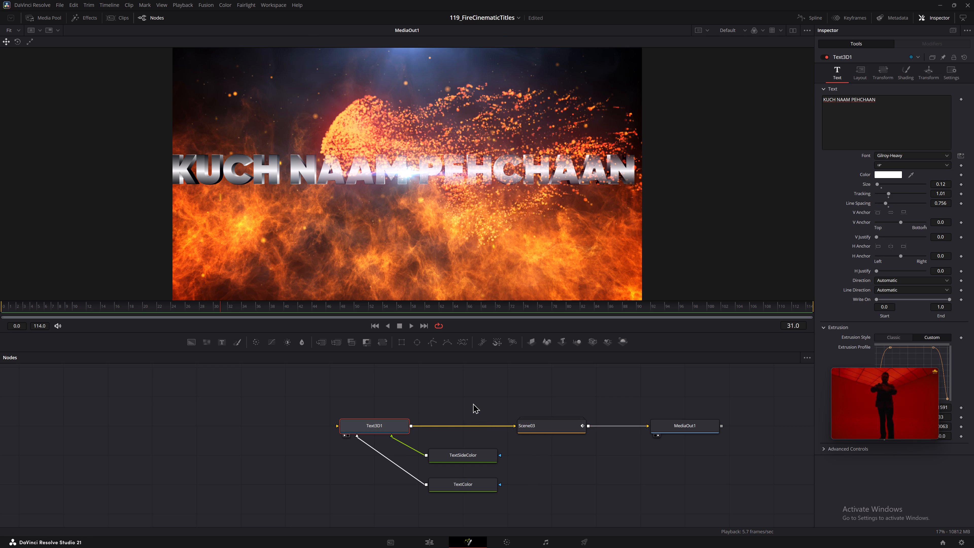
middle_click_drag(473, 403, 495, 432)
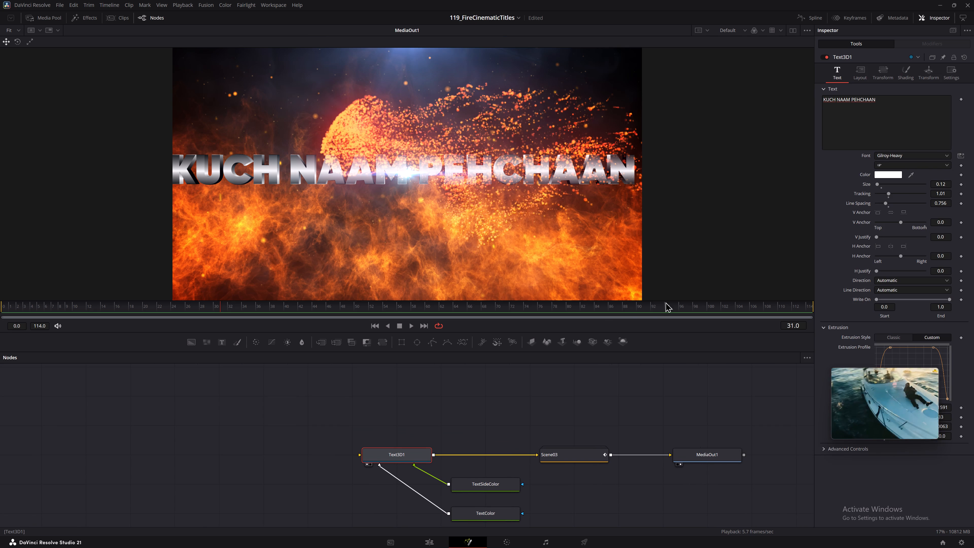
double_click(560, 457)
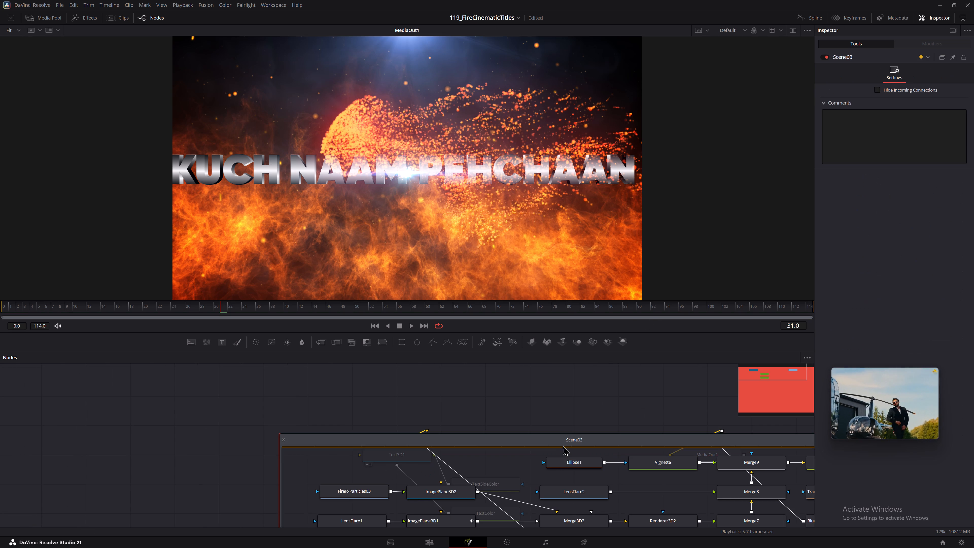
middle_click_drag(573, 425, 448, 332)
middle_click_drag(443, 373, 355, 454)
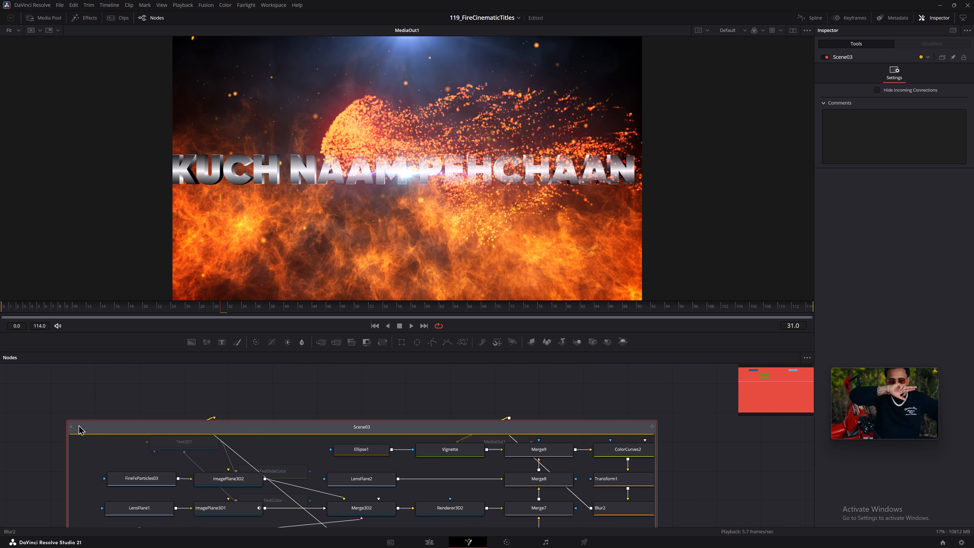
left_click(71, 426)
middle_click_drag(335, 411, 475, 412)
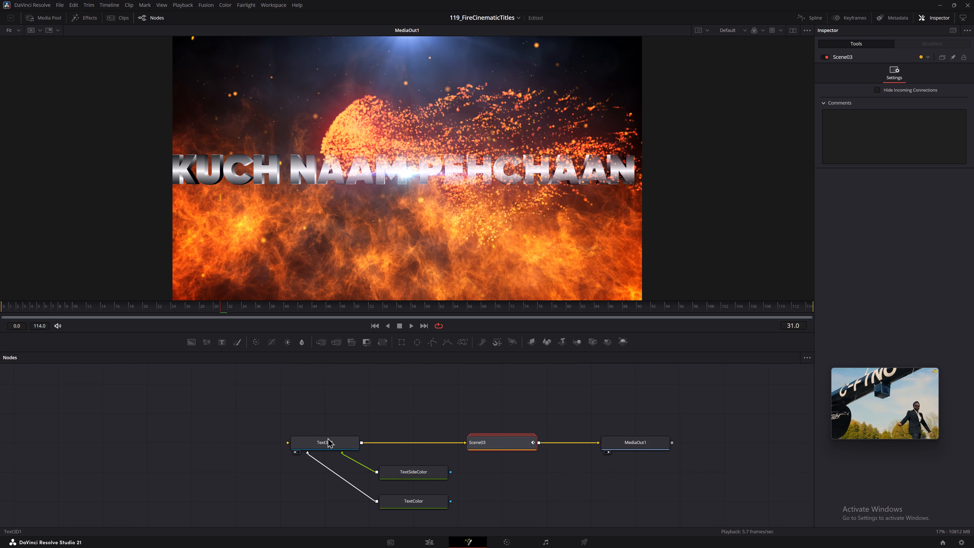
Raise the Text3D1 title by setting its Y translation to 0.099.
left_click(326, 438)
middle_click_drag(405, 403, 442, 405)
left_click(379, 439)
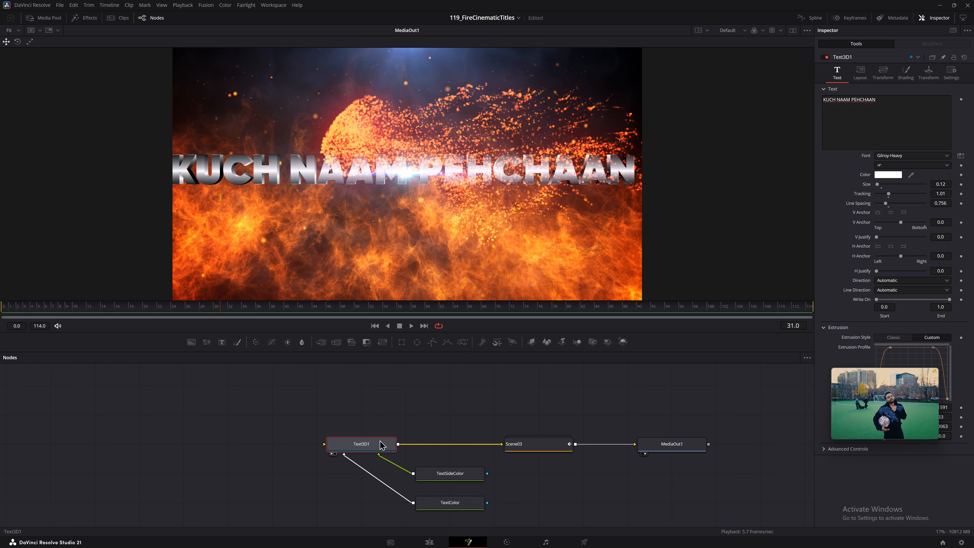
left_click(923, 69)
left_click_drag(941, 111, 951, 111)
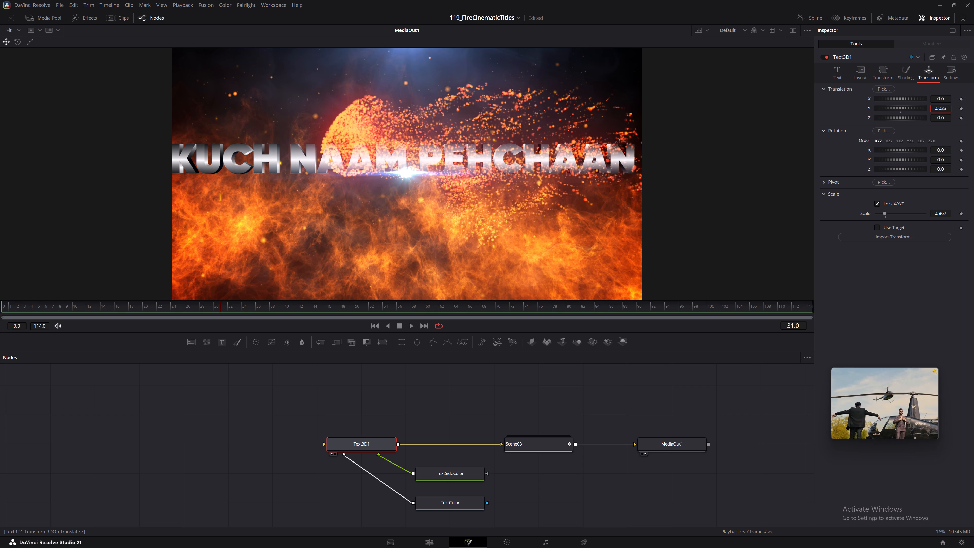
left_click_drag(951, 111, 498, 115)
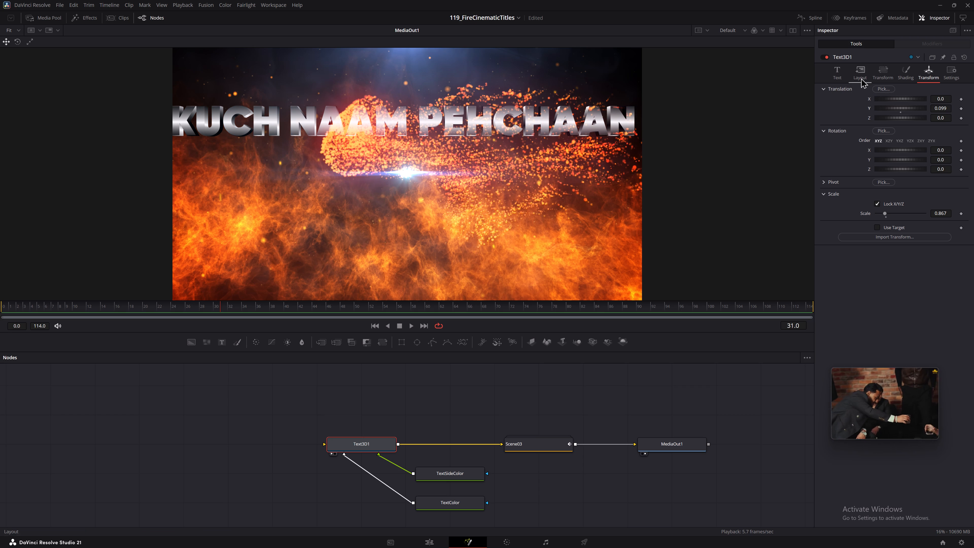
Reduce the Text3D1 text size to 0.1.
left_click(840, 71)
left_click(938, 184)
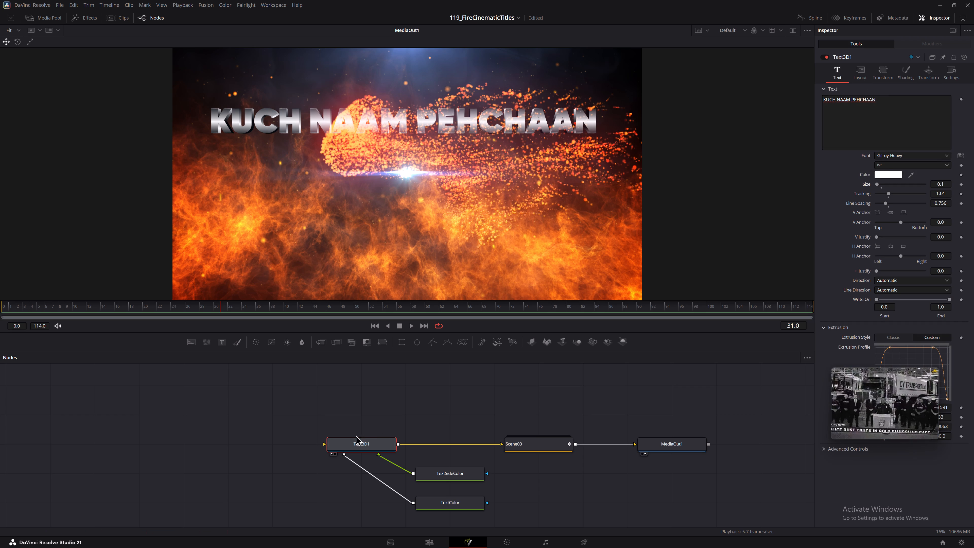
Move the TextColor node directly beneath Text3D1 and bring the TextSideColor node closer to it.
left_click(354, 453)
left_click(354, 443)
left_click(313, 395)
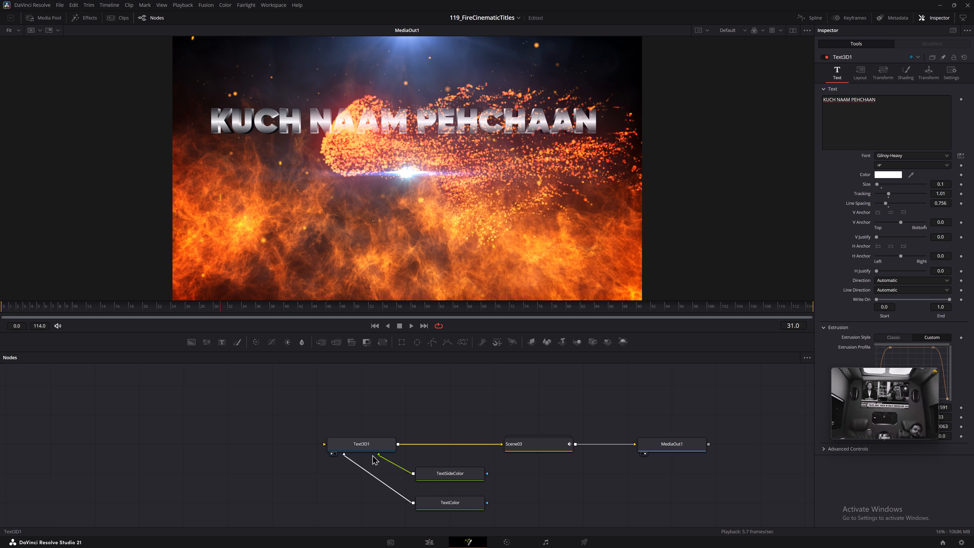
left_click_drag(451, 505, 359, 507)
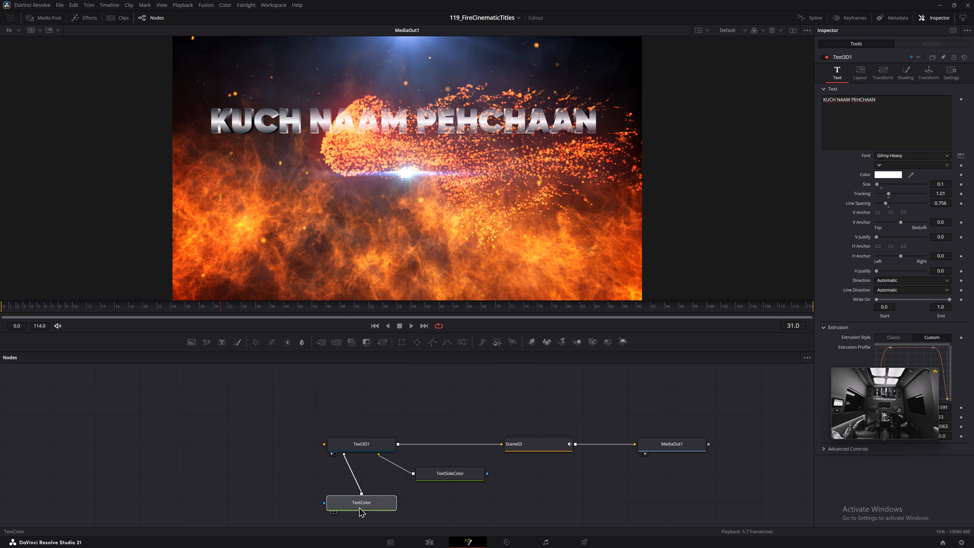
left_click_drag(359, 507, 356, 508)
left_click_drag(457, 472, 403, 473)
left_click(334, 427)
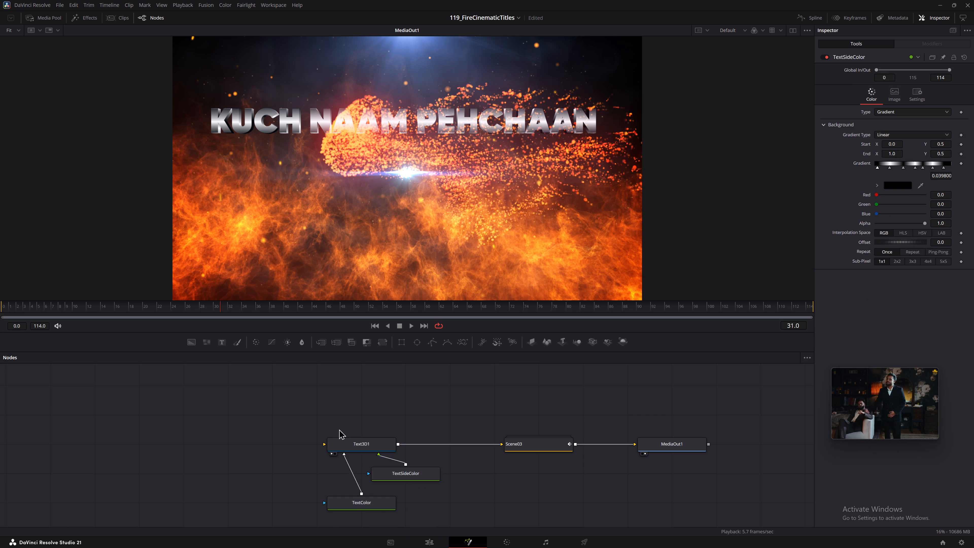
Change the Text3D1 title colour to the saved custom red #d60000.
left_click(362, 437)
left_click(362, 500)
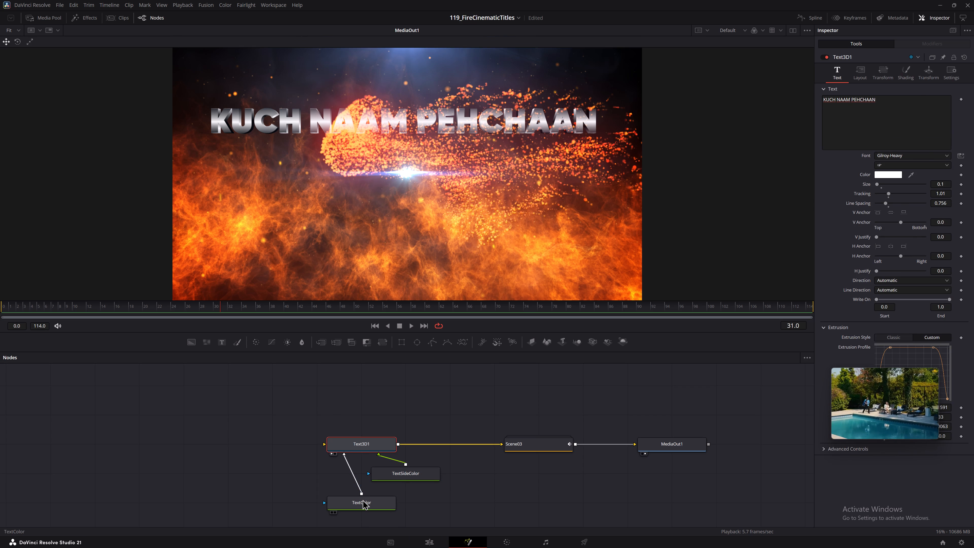
left_click(351, 447)
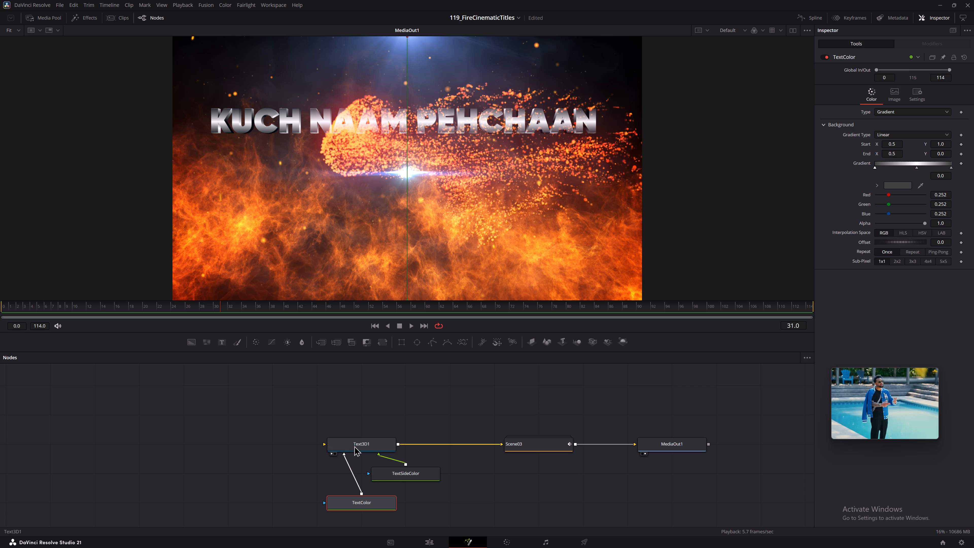
left_click(883, 178)
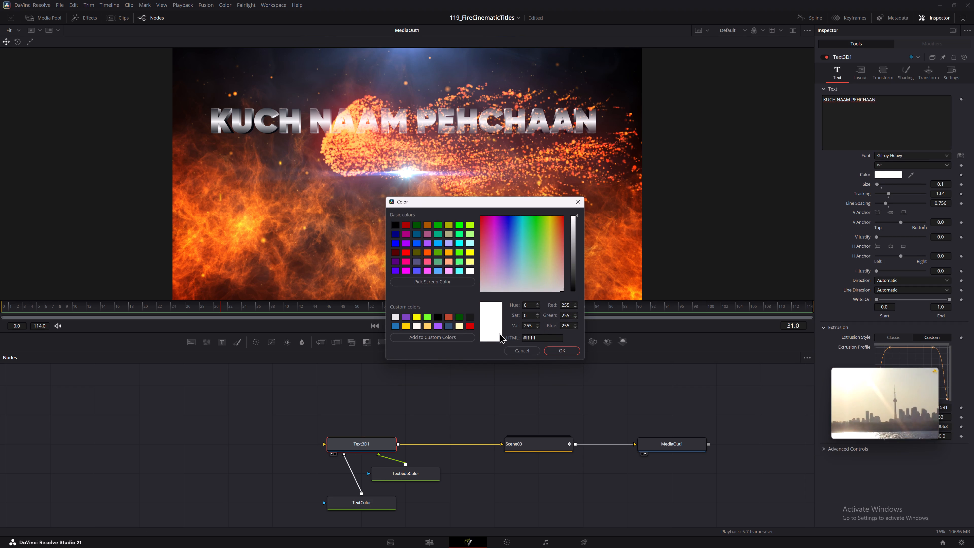
left_click(469, 325)
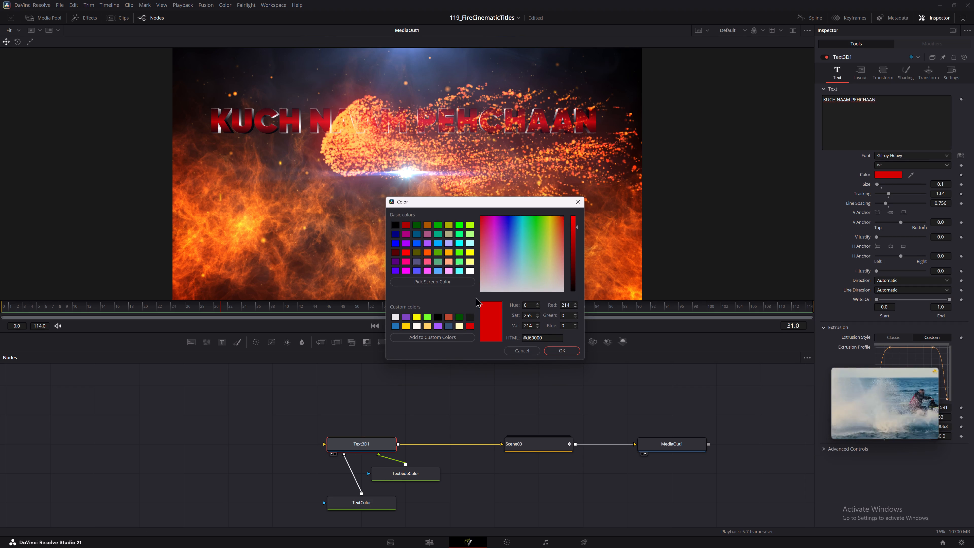
left_click(556, 345)
left_click(556, 349)
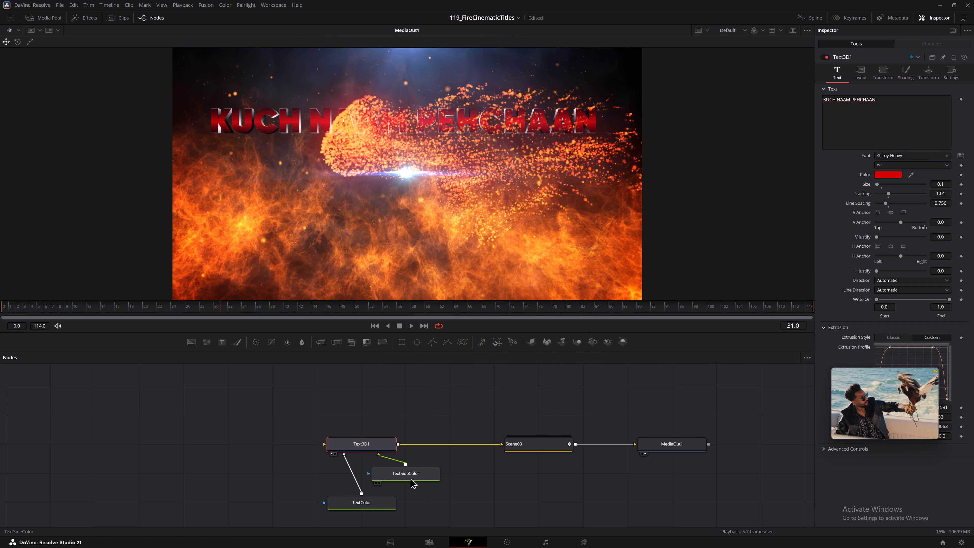
Duplicate the Text3D1, TextSideColor and TextColor nodes together into the empty area above the existing node chain.
left_click_drag(410, 477, 395, 490)
left_click_drag(439, 520, 334, 430)
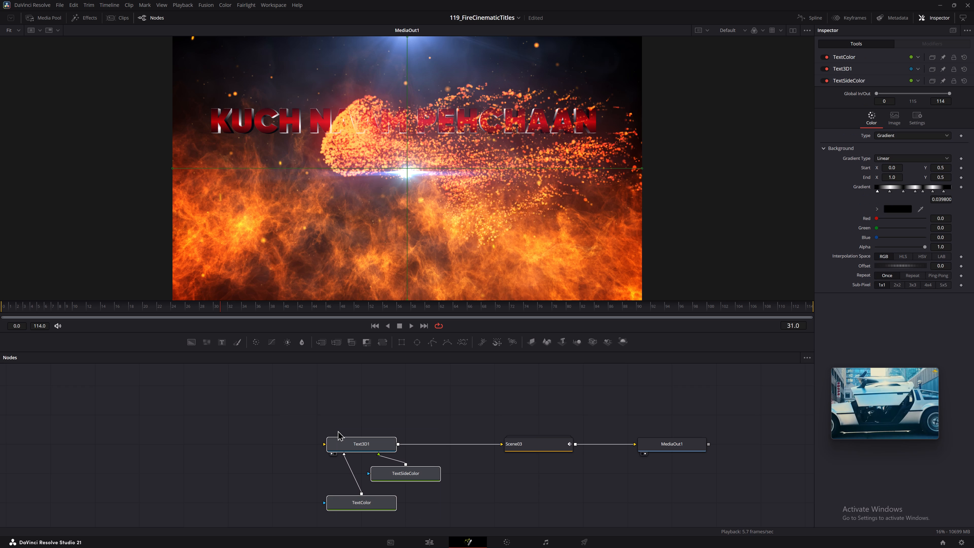
key("ctrl+c")
left_click(214, 389)
left_click(216, 388)
key("ctrl+v")
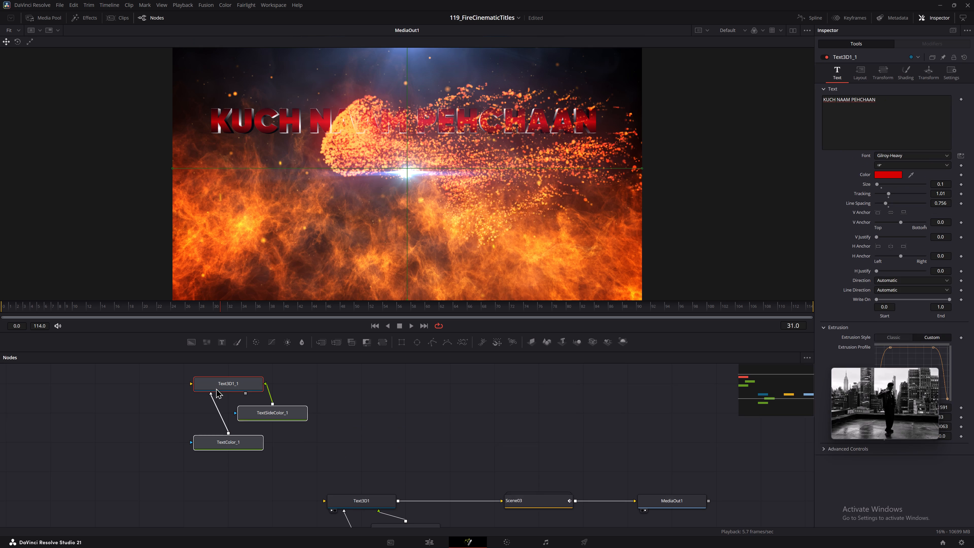
left_click(387, 393)
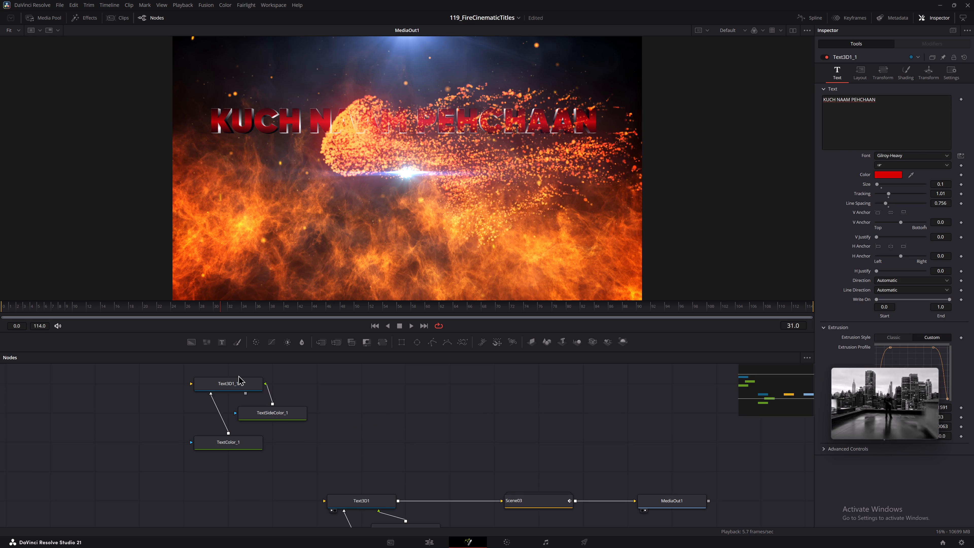
Clear the title text of the duplicated Text3D1_1 node.
left_click(238, 375)
left_click(235, 384)
triple_click(885, 132)
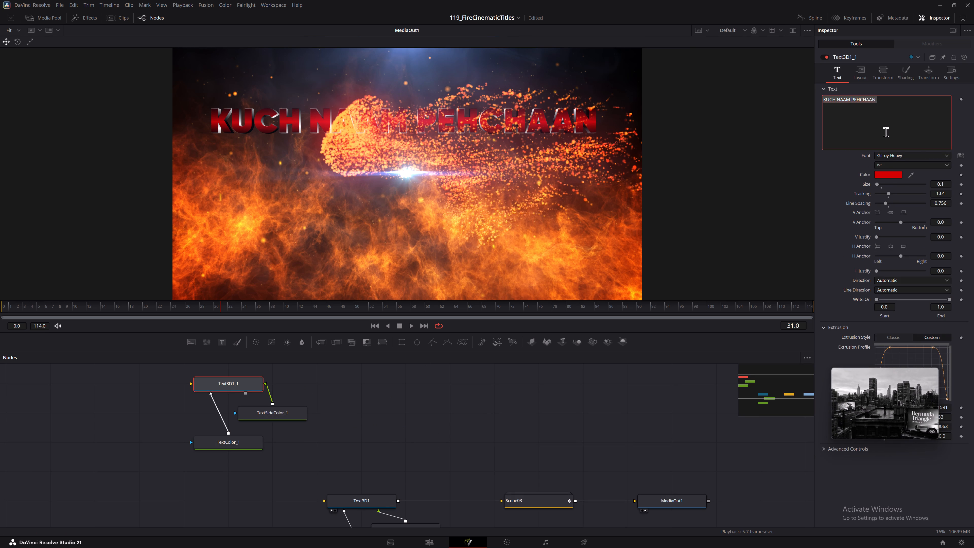
key("BackSpace")
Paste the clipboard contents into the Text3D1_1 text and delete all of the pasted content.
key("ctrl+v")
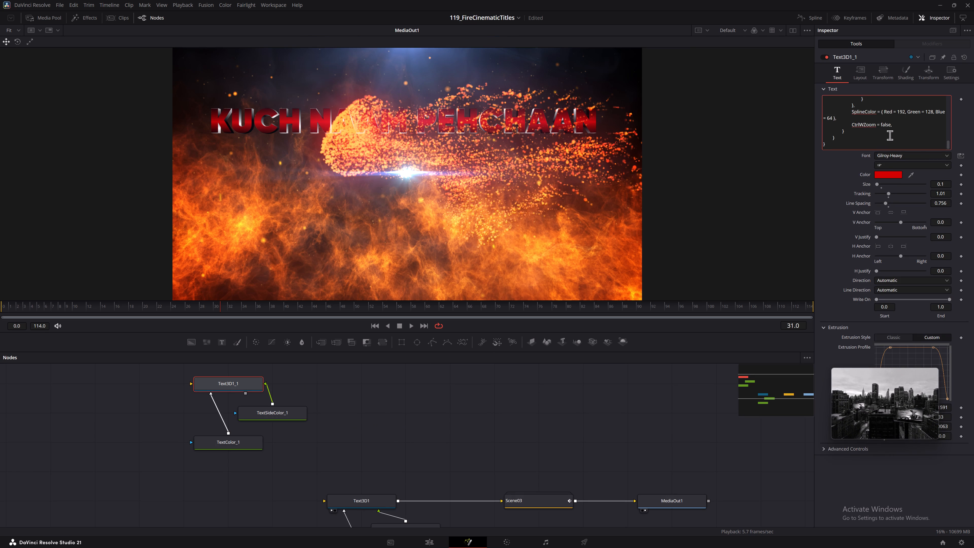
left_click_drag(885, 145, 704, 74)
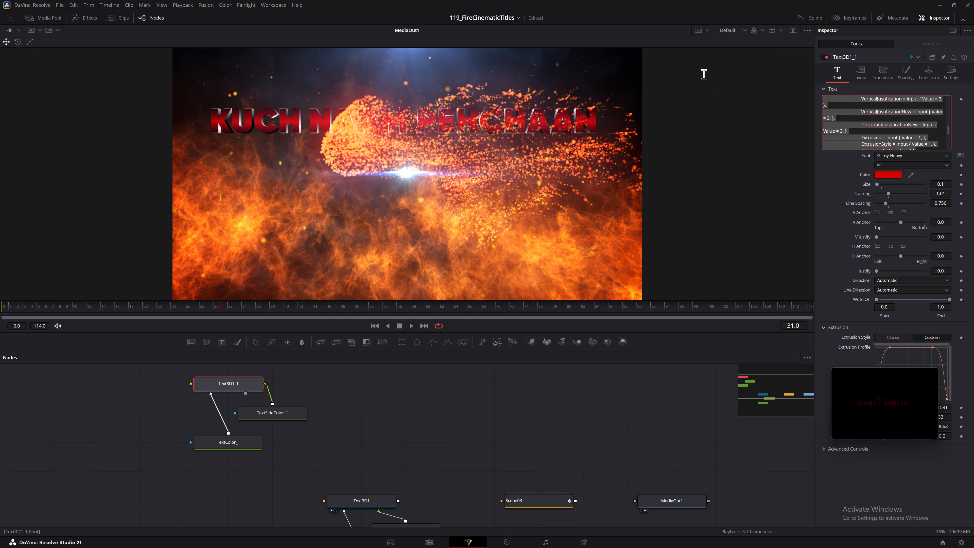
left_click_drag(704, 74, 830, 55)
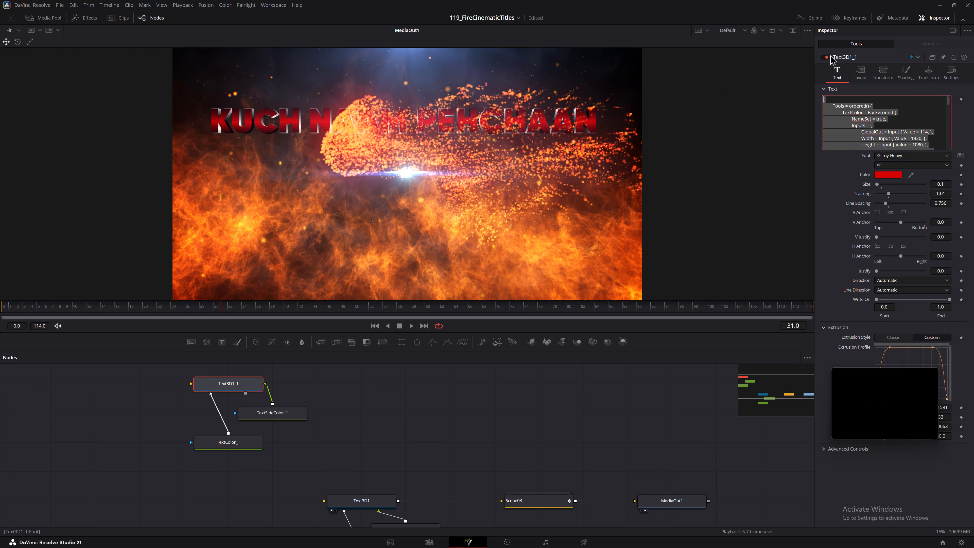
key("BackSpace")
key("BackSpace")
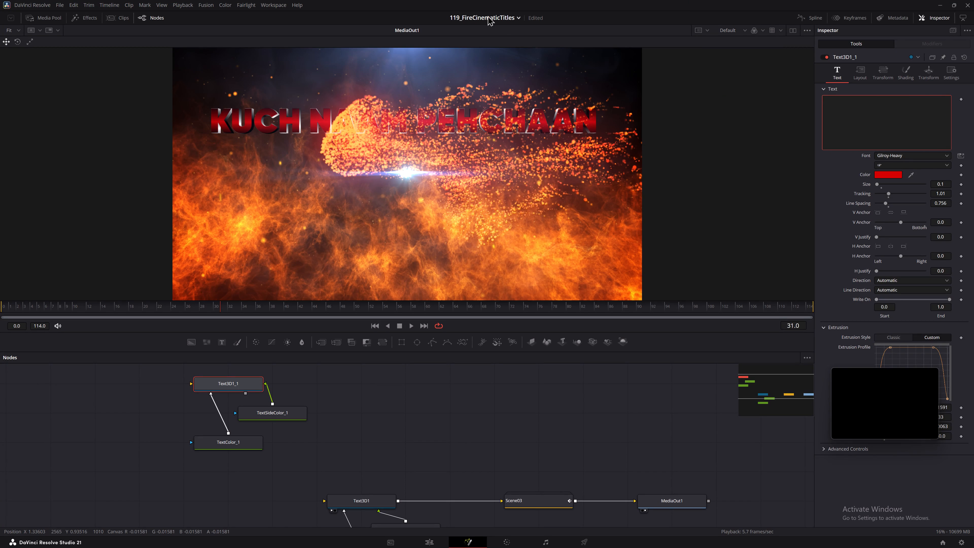
Switch to the new teacher project, open its edit timeline and select the V11 Cinematic 2 title's text.
left_click(488, 15)
left_click(483, 29)
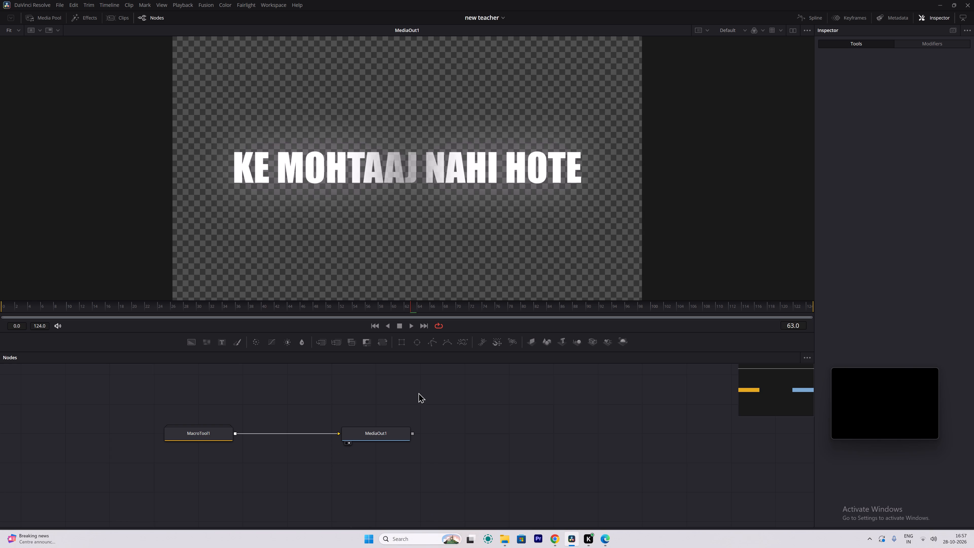
left_click(424, 538)
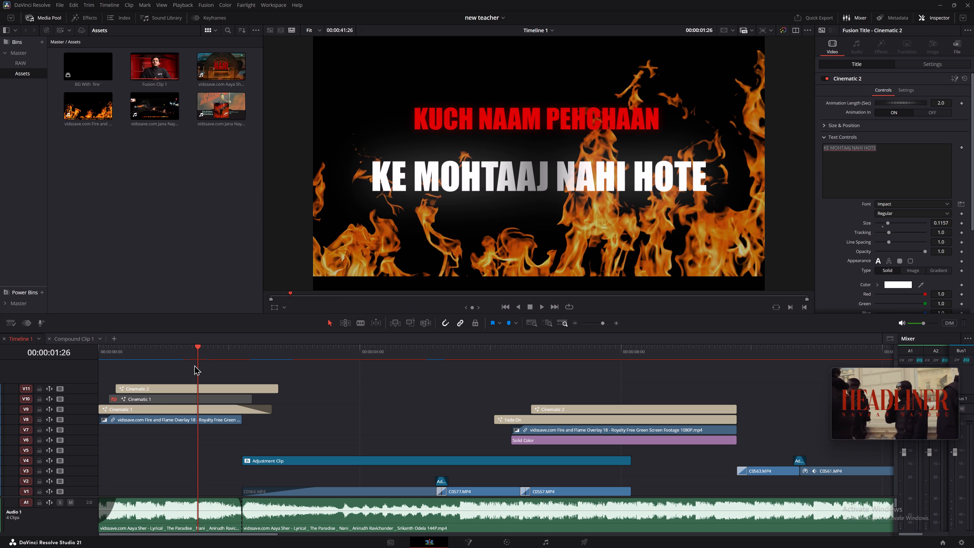
left_click(156, 387)
triple_click(900, 160)
left_click(900, 160)
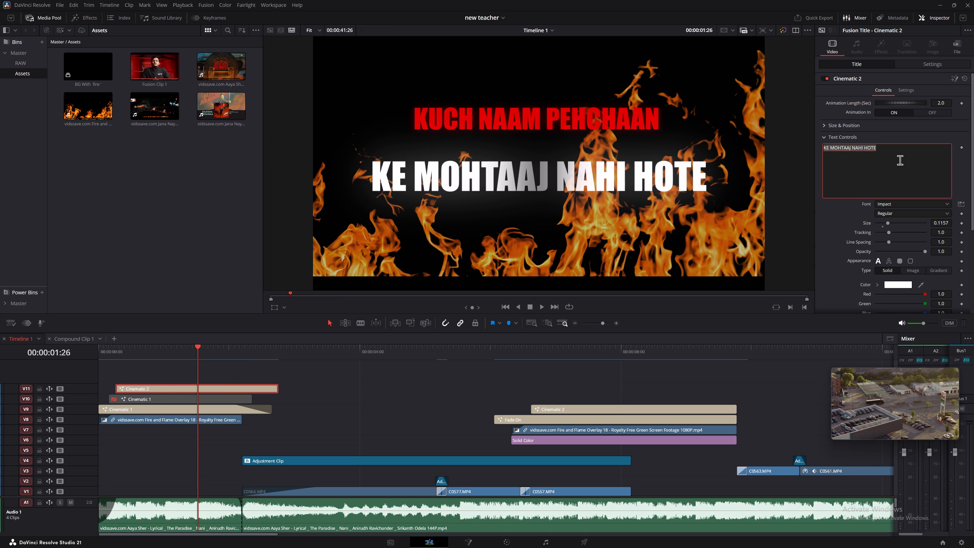
Play the opening titles of the new teacher timeline from its start.
left_click(323, 420)
left_click_drag(130, 354, 102, 355)
key("space")
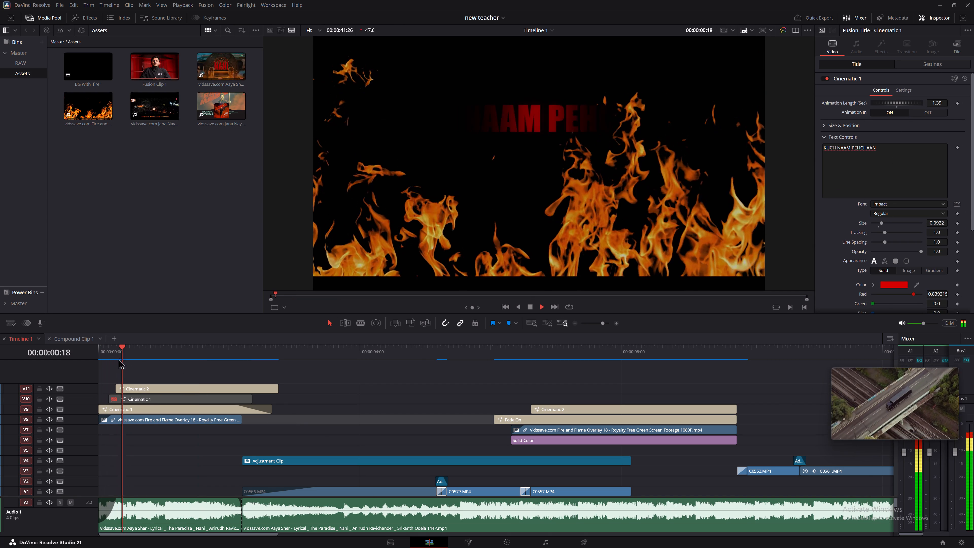
key("space")
Copy the text KE MOHTAAJ NAHI HOTE from the V11 Cinematic 2 title.
left_click(159, 388)
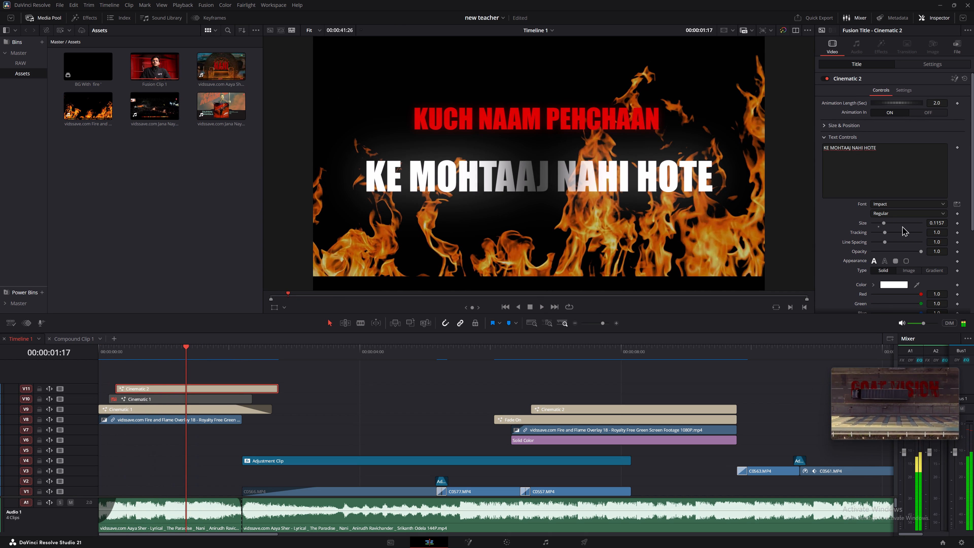
left_click(879, 177)
double_click(880, 176)
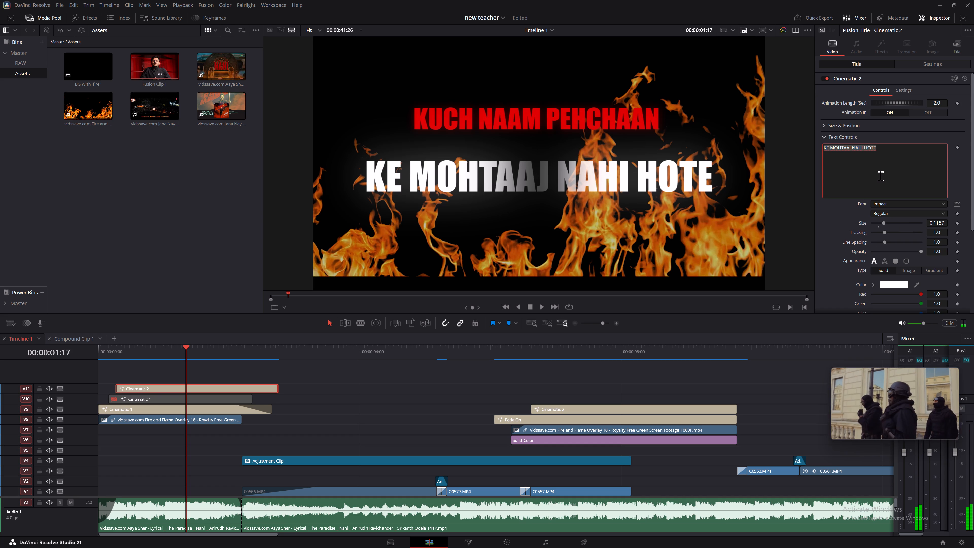
left_click(385, 399)
scroll(399, 405, "up", 5, "ctrl")
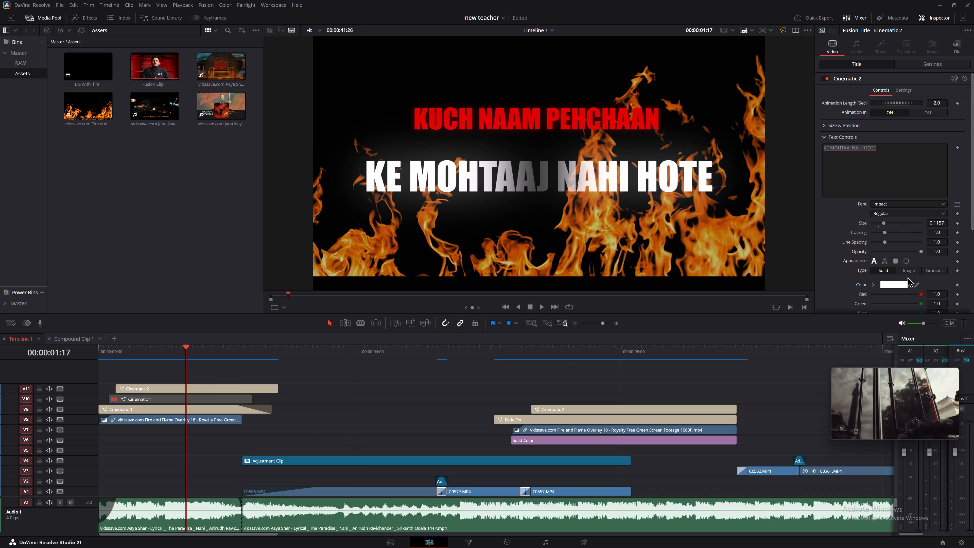
key("ctrl+c")
left_click(879, 184)
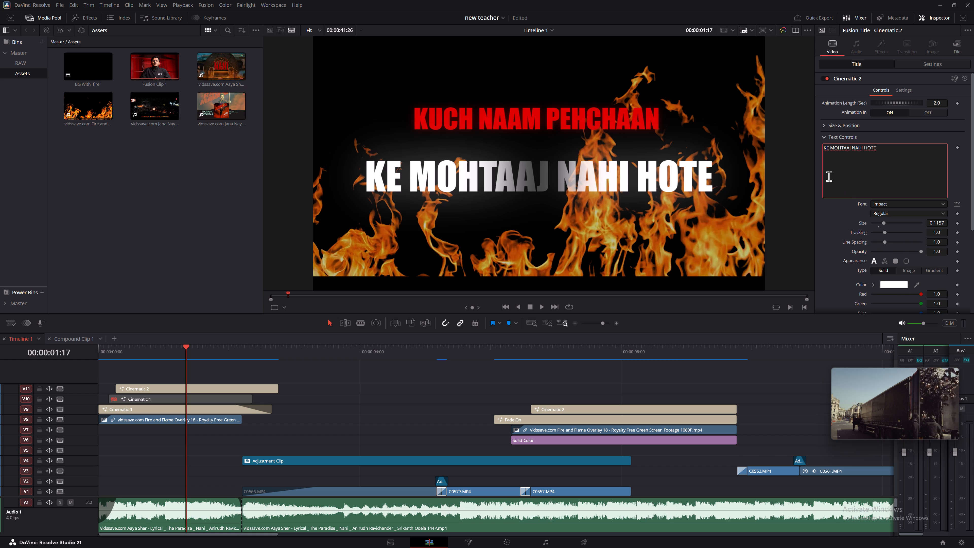
Switch back to the 119_FireCinematicTitles project.
left_click_drag(497, 16, 496, 33)
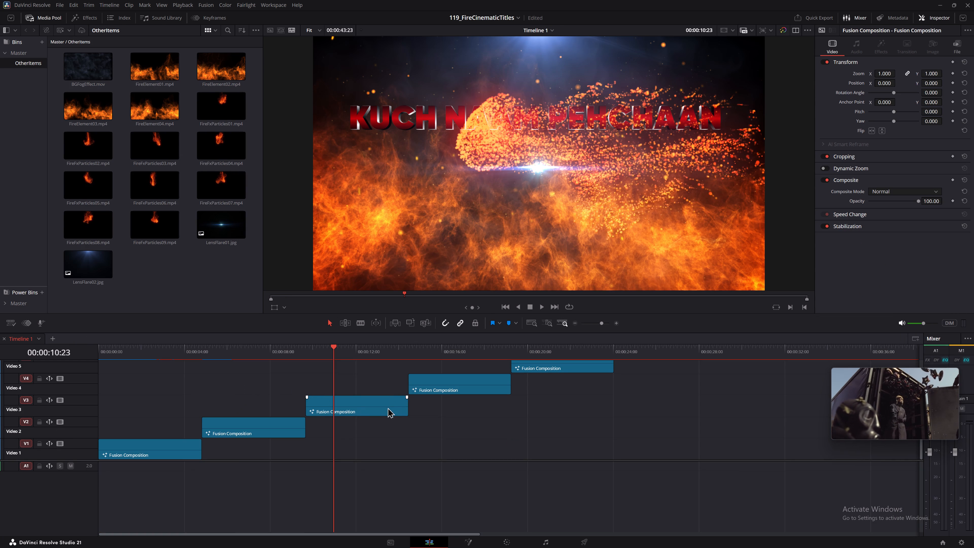
Play parts of the Video 2 and Video 3 compositions to check the red titles.
left_click(250, 341)
left_click(244, 353)
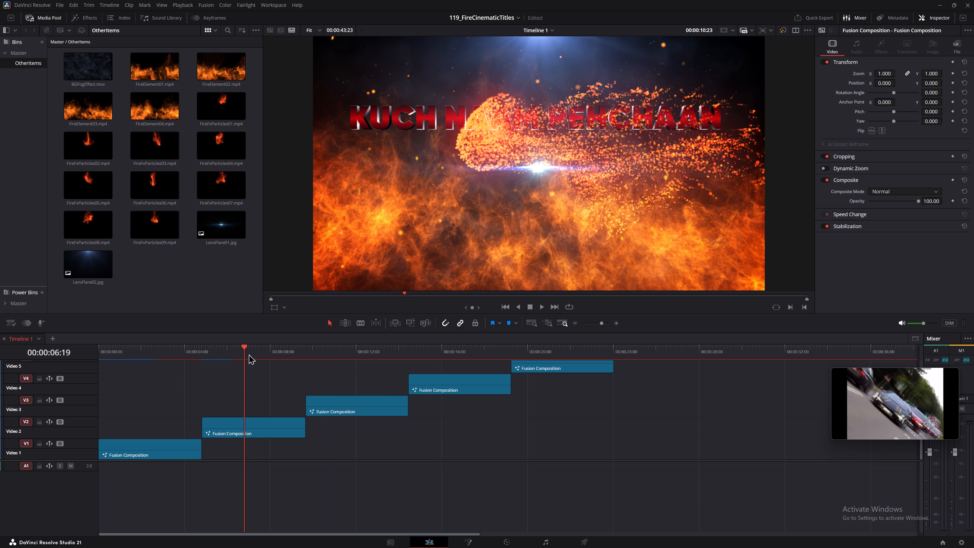
key("space")
left_click(327, 356)
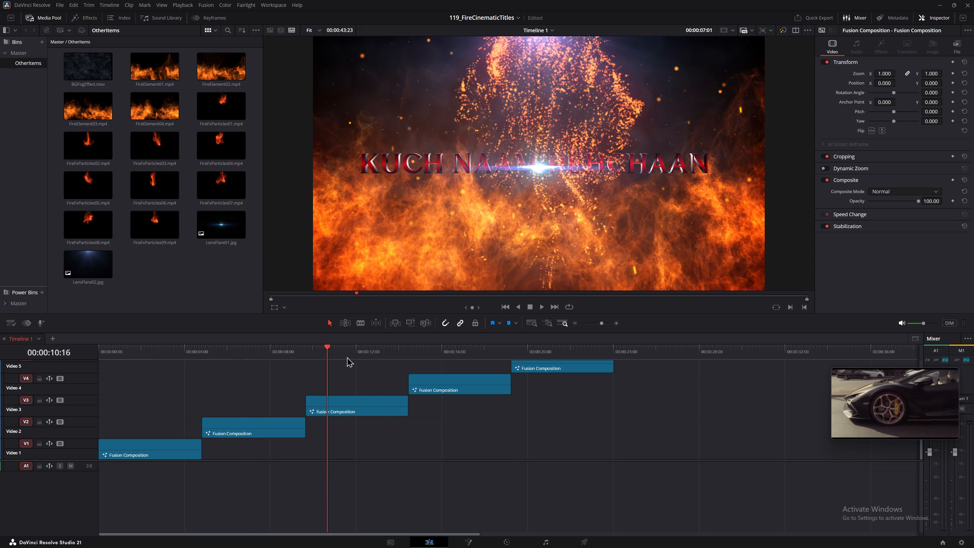
key("space")
Reopen the Video 3 composition in Fusion and open the Text3D1_1 title text for editing.
left_click(346, 402)
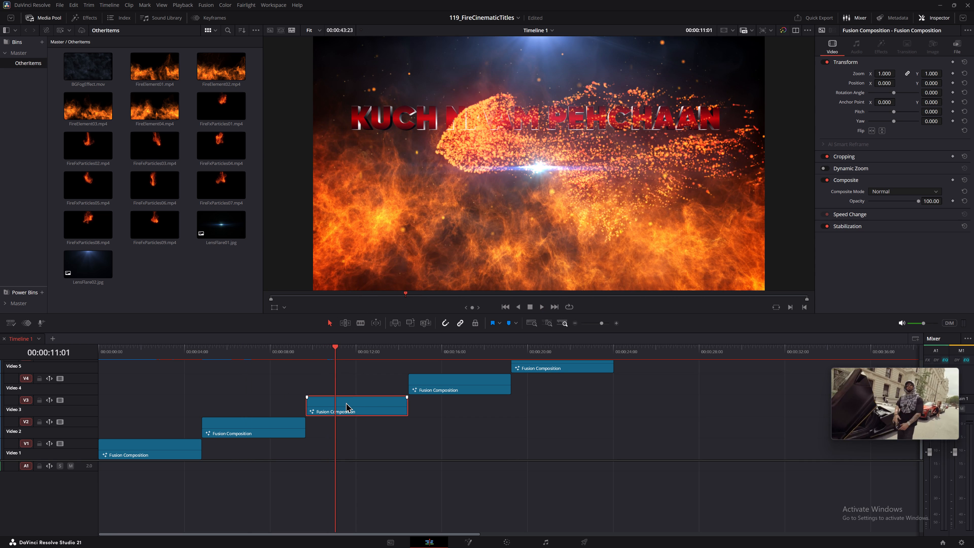
key("alt+f")
middle_click_drag(379, 418, 440, 446)
left_click(277, 409)
double_click(907, 123)
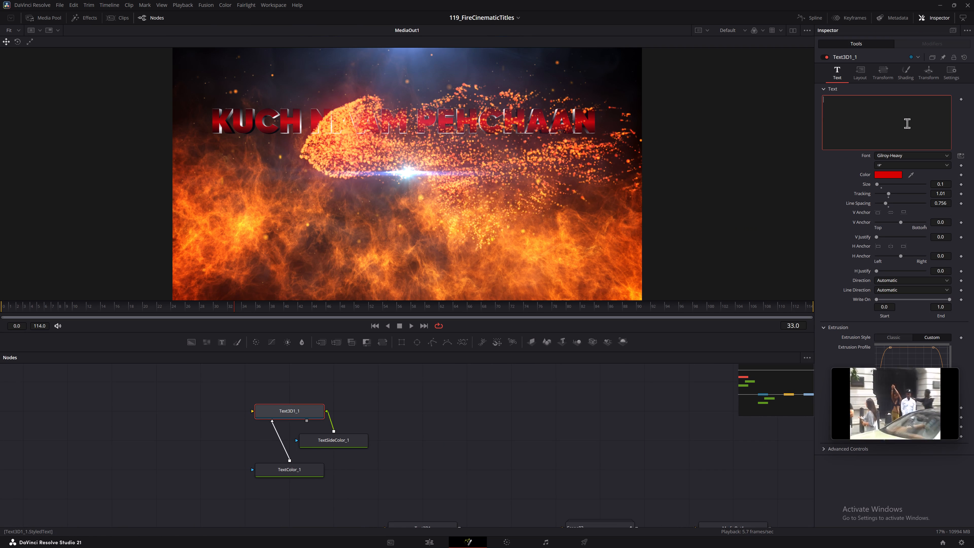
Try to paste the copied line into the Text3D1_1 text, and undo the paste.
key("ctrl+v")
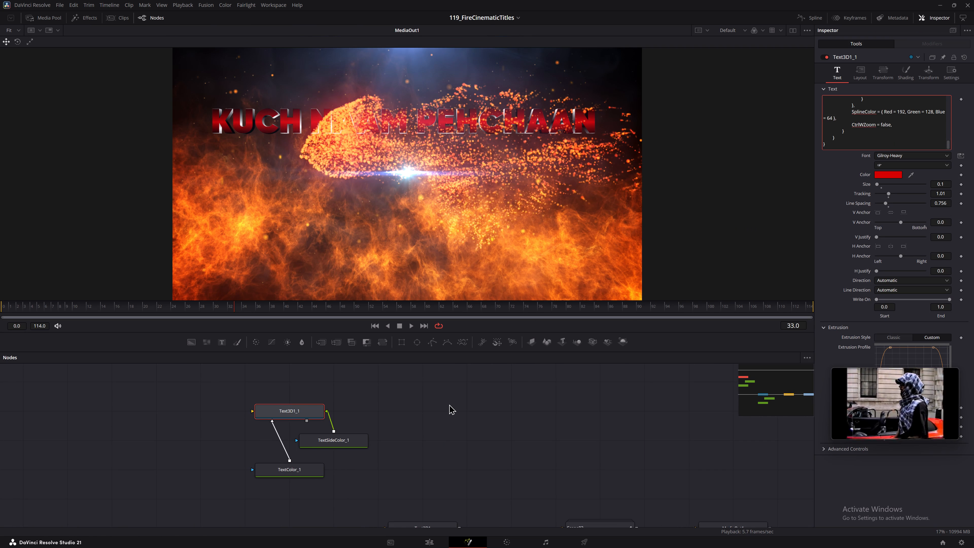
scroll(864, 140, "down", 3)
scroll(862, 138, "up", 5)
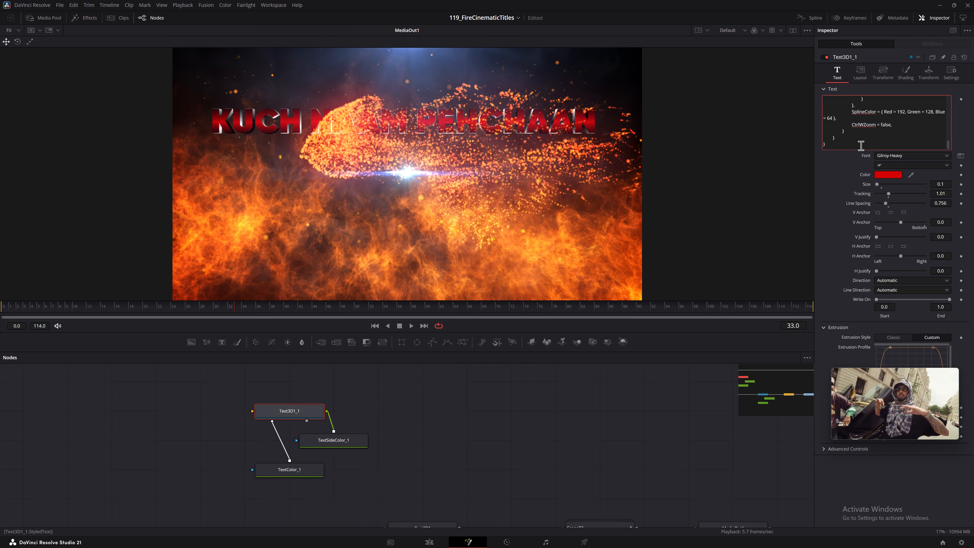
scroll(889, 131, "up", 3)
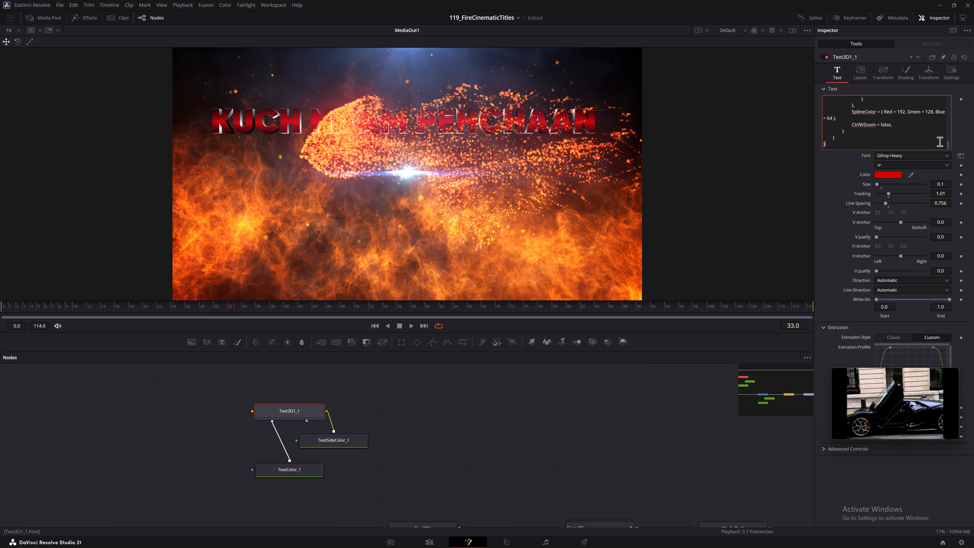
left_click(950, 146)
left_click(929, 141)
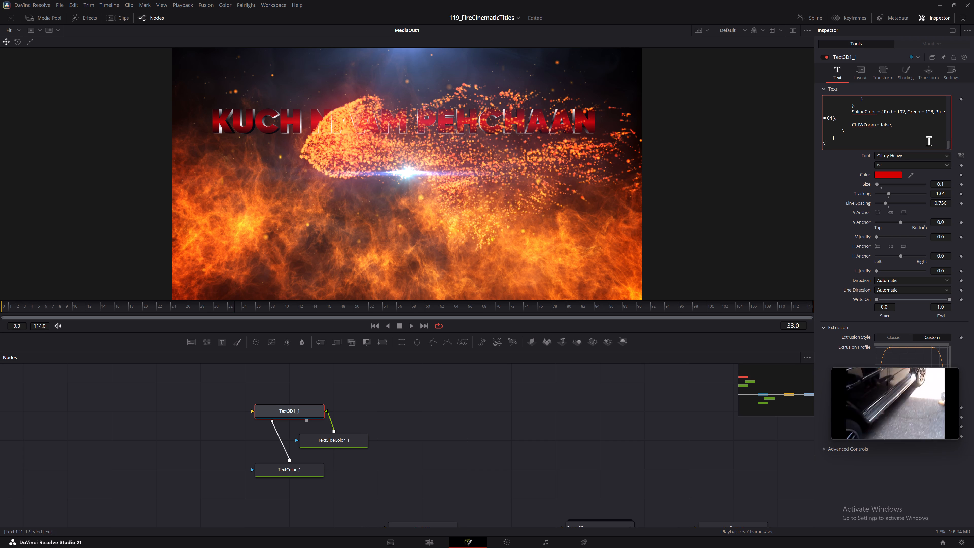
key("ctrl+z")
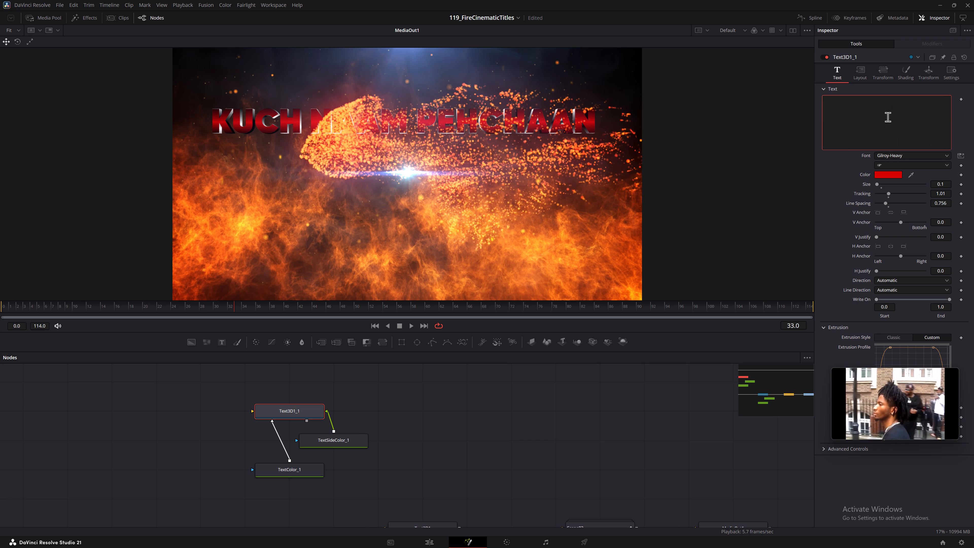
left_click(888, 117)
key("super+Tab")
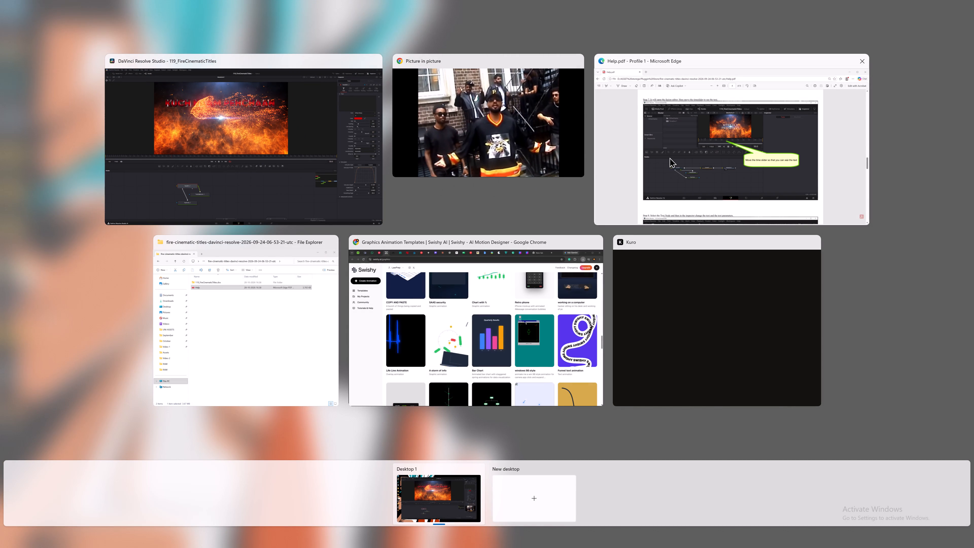
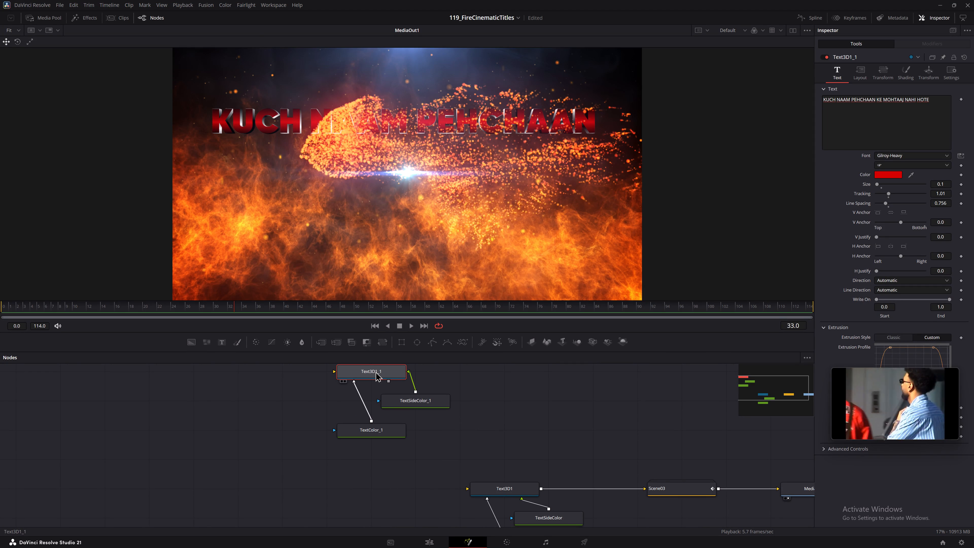
Spread out the node graph by moving MediaOut1 and the Text3D1 node set away from the Scene03 group.
left_click(410, 398)
type("11")
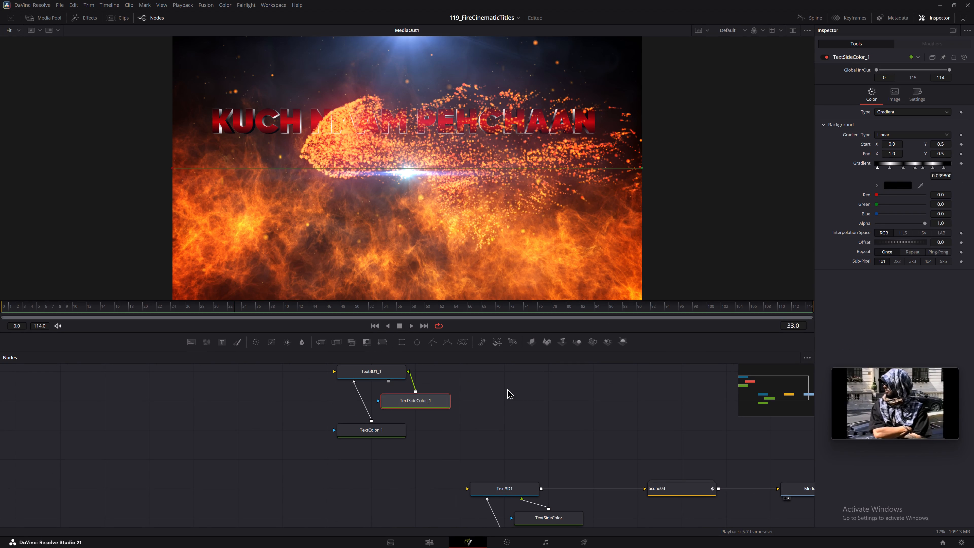
left_click(507, 391)
middle_click_drag(602, 417, 484, 403)
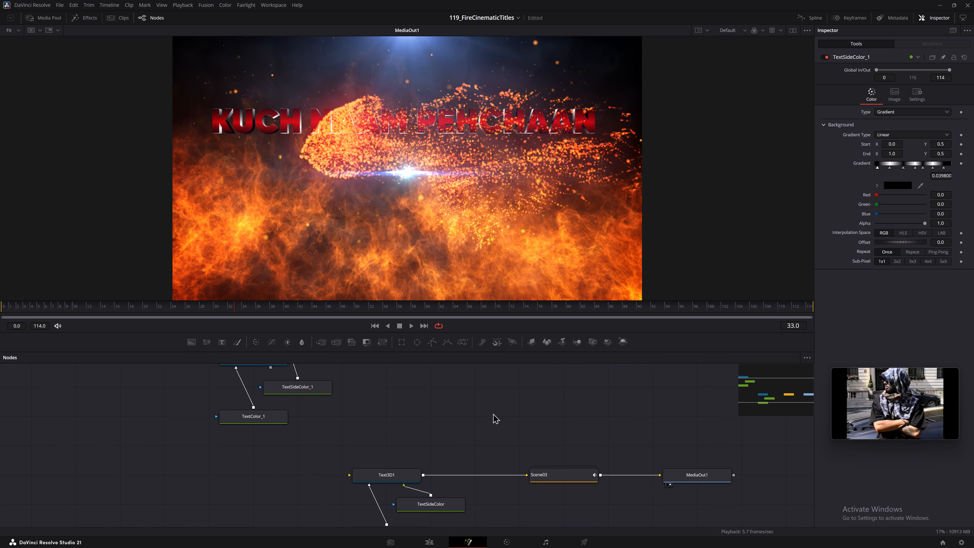
scroll(493, 413, "down", 2, "ctrl")
left_click_drag(590, 444, 761, 444)
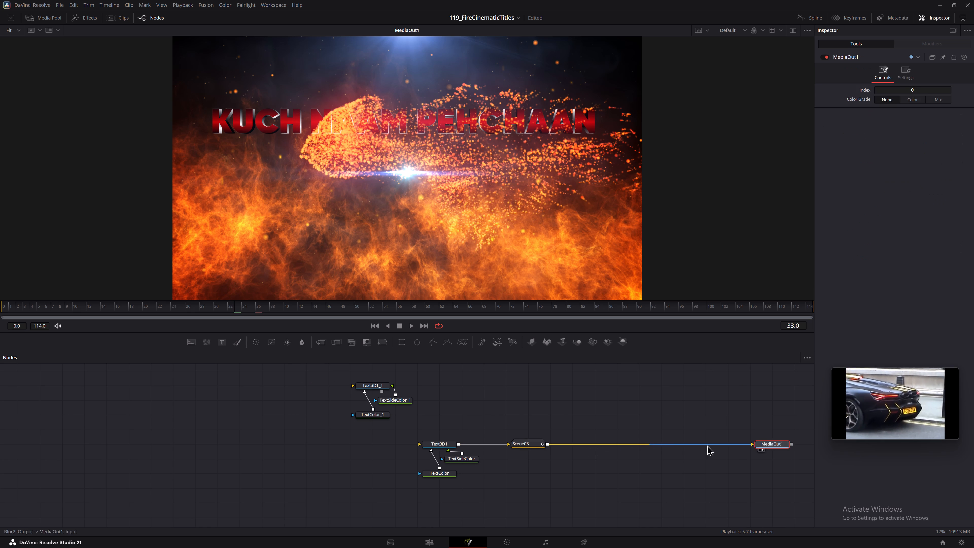
middle_click_drag(627, 419, 609, 418)
left_click_drag(438, 494, 373, 423)
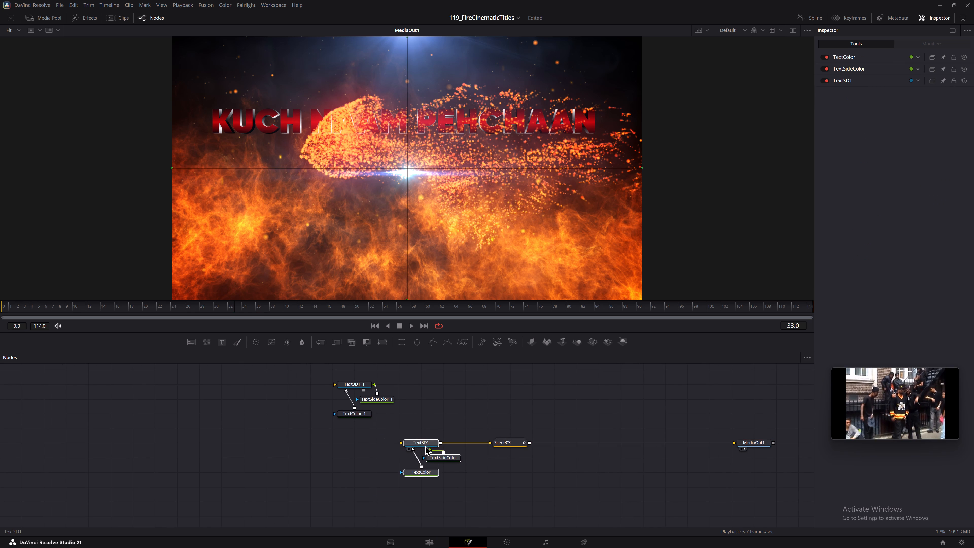
left_click_drag(425, 445, 201, 443)
Expand the Scene03 group to examine the nodes inside it, and collapse it again.
left_click(512, 445)
right_click(512, 445)
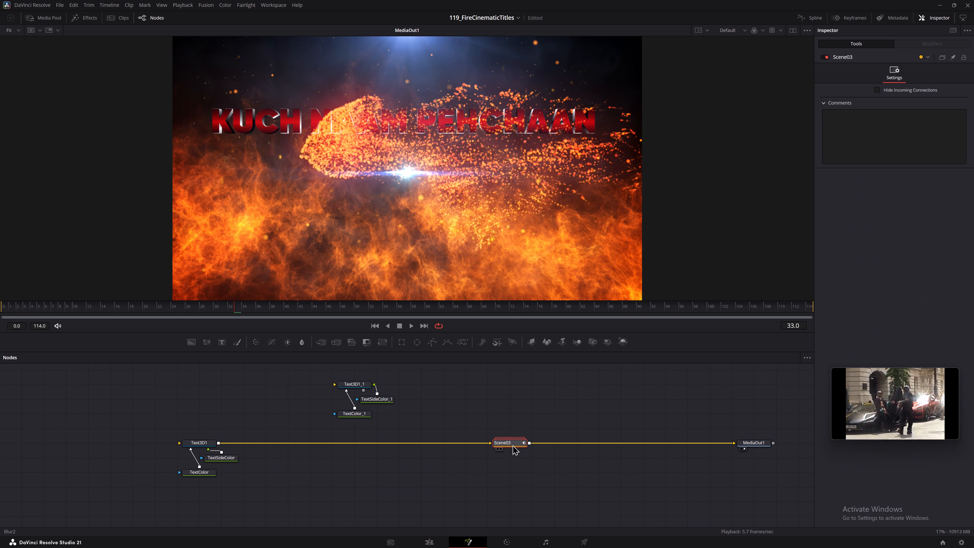
left_click(470, 411)
left_click(510, 445)
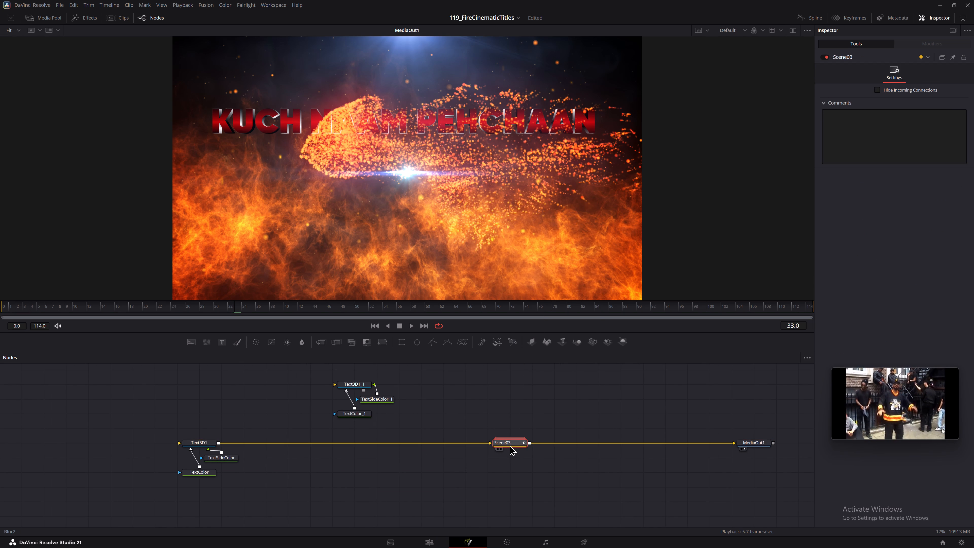
double_click(510, 445)
left_click_drag(507, 436, 505, 448)
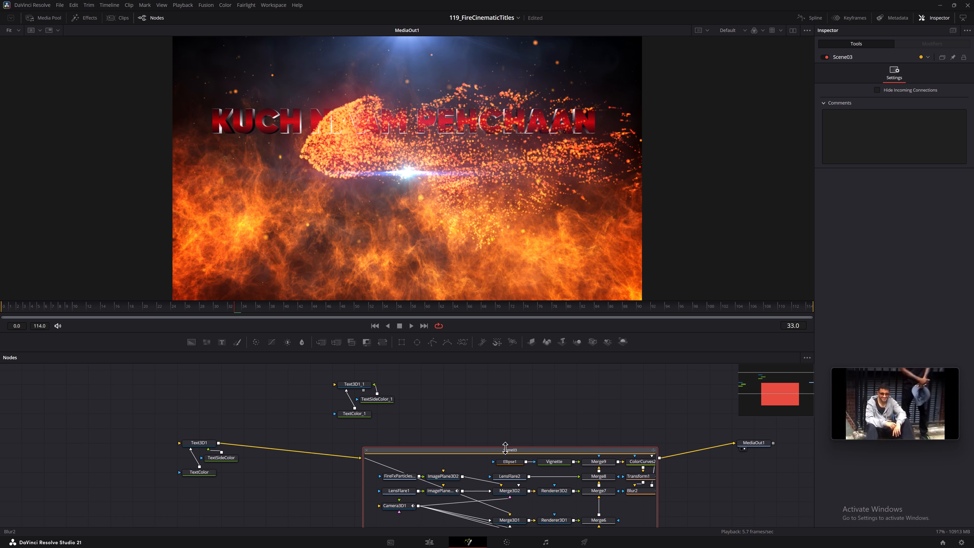
left_click_drag(505, 448, 505, 433)
middle_click_drag(524, 416, 529, 376)
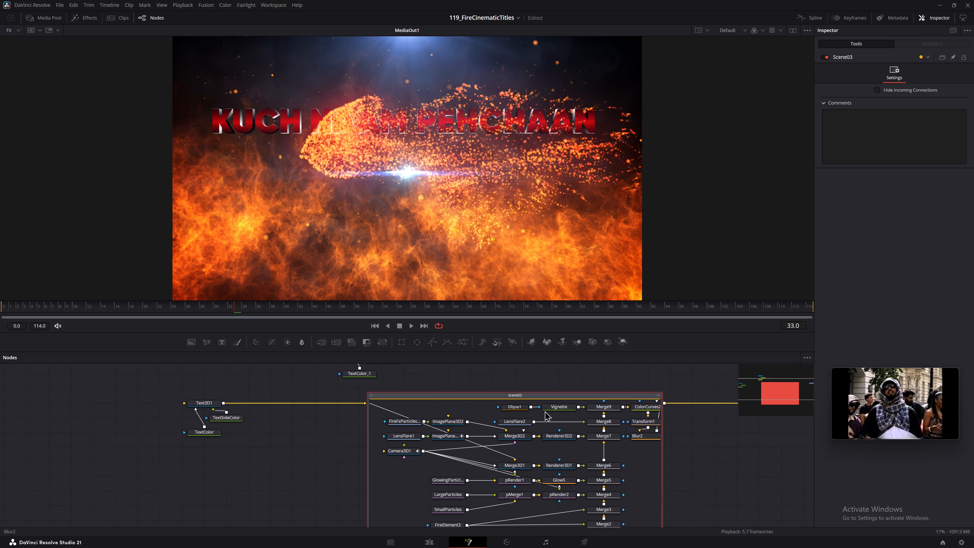
left_click(496, 373)
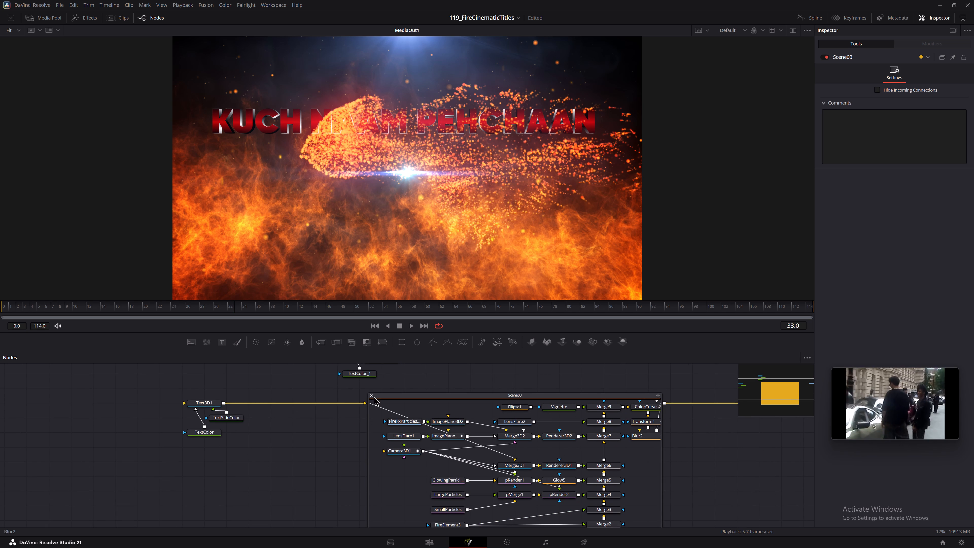
left_click(372, 396)
Move MediaOut1 and the Text3D1, TextSideColor and TextColor nodes still farther from Scene03 on either side.
scroll(363, 447, "down", 2, "alt")
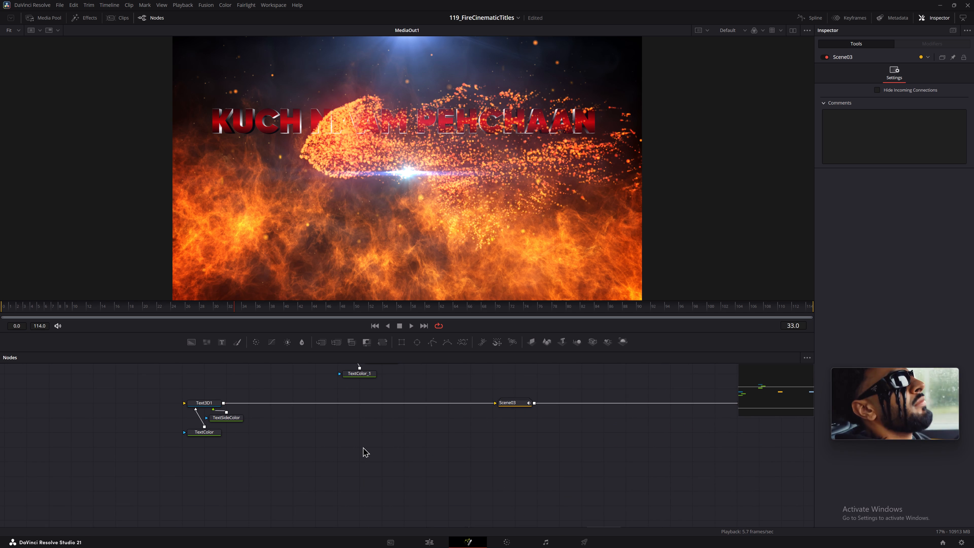
scroll(363, 447, "down", 1, "alt")
scroll(366, 439, "down", 3)
scroll(405, 433, "down", 3)
middle_click_drag(425, 434, 370, 523)
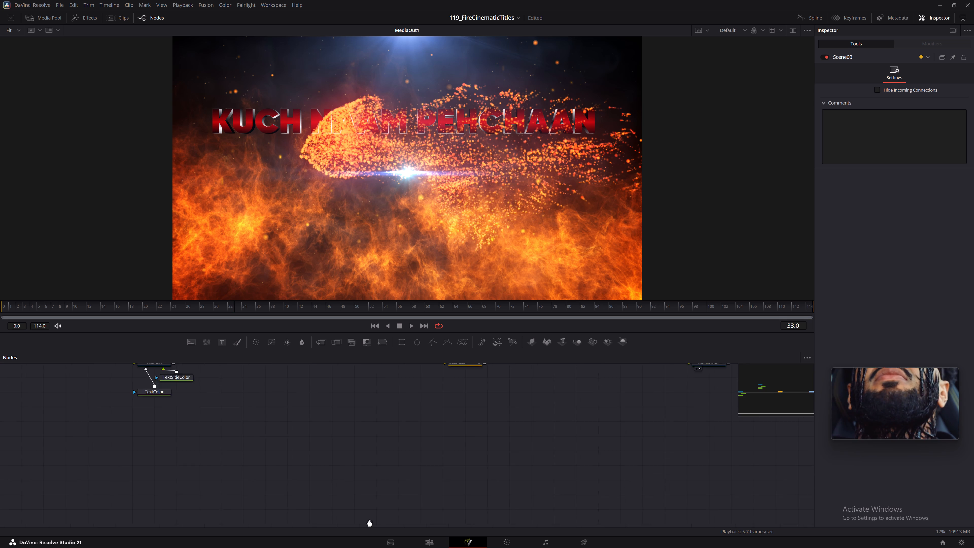
middle_click_drag(370, 523, 353, 547)
scroll(419, 443, "down", 2, "ctrl")
left_click_drag(588, 465, 545, 394)
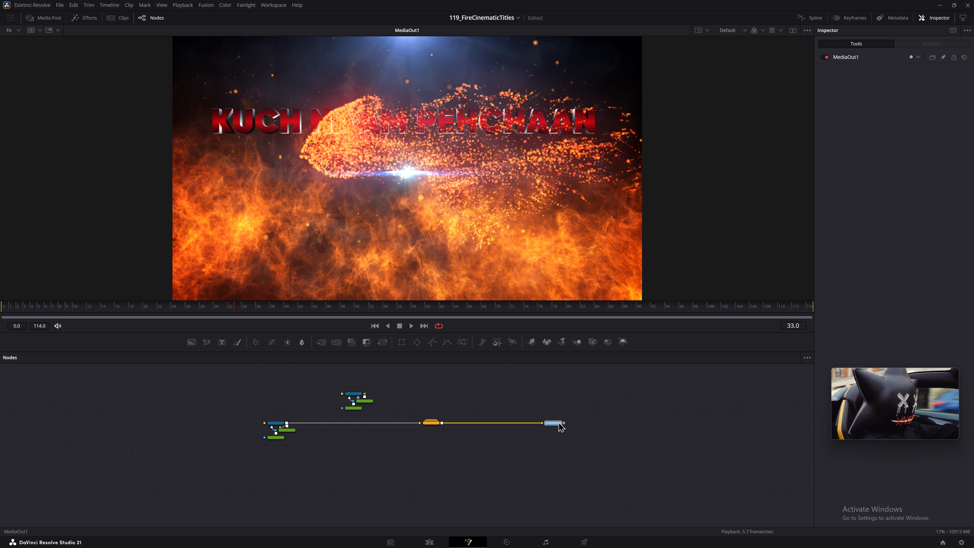
left_click_drag(557, 422, 703, 423)
left_click_drag(330, 470, 240, 409)
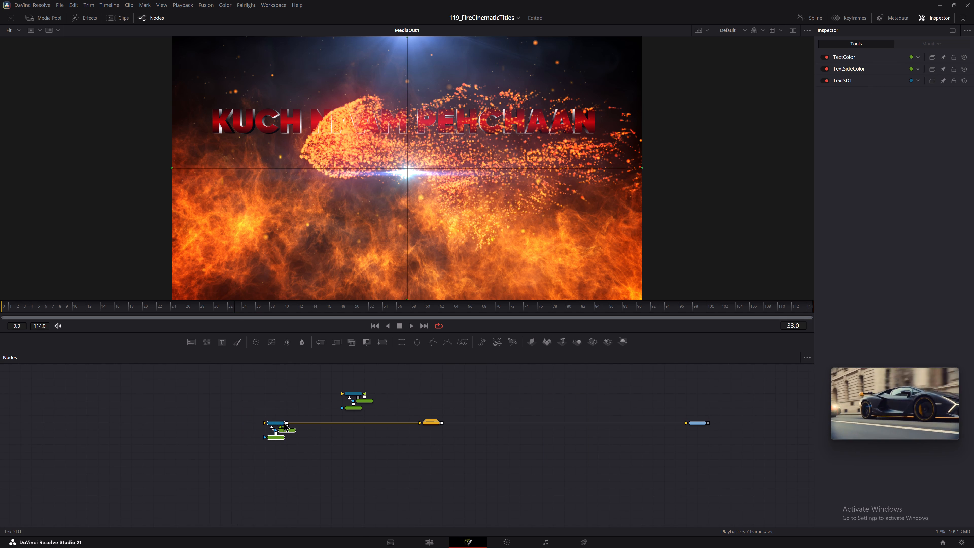
left_click_drag(277, 422, 79, 419)
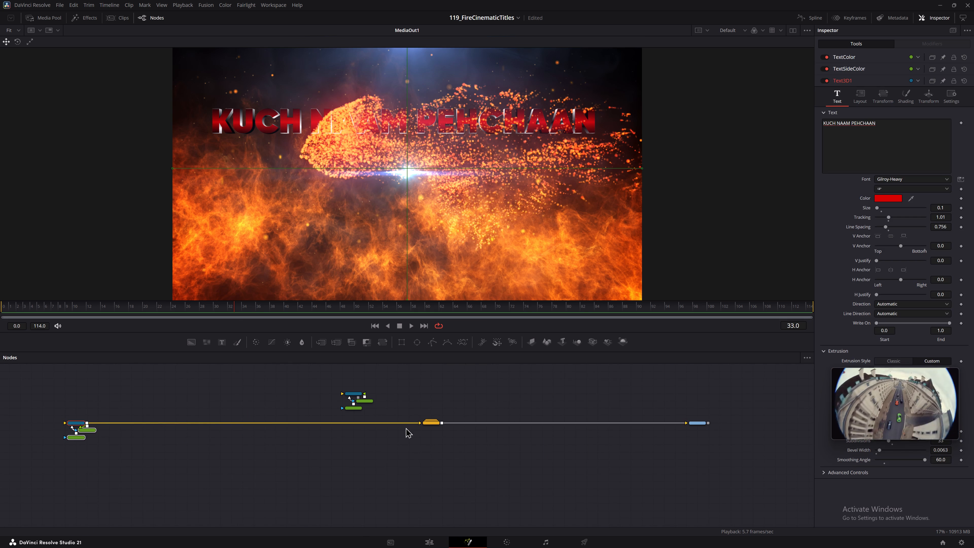
Ungroup the Scene03 group into its individual nodes.
left_click(433, 422)
right_click(433, 422)
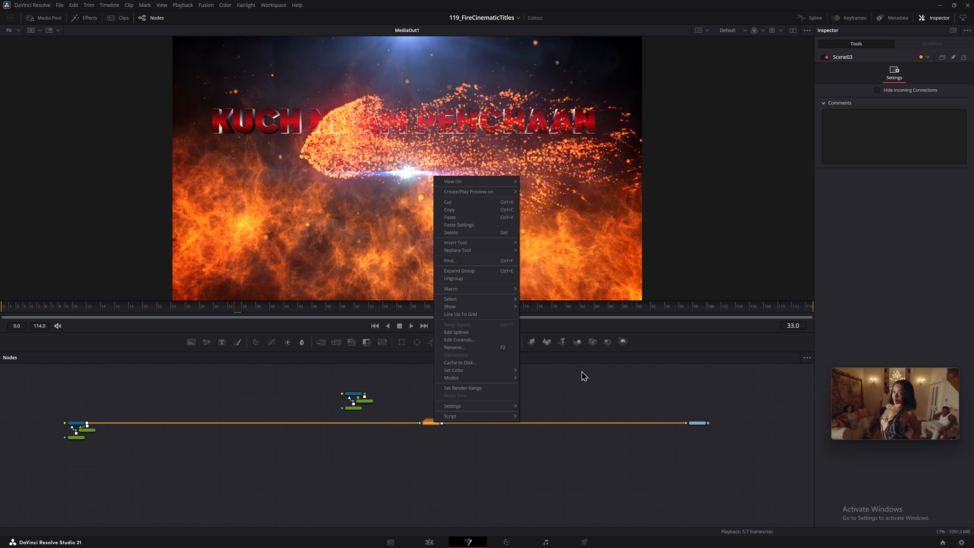
left_click(469, 276)
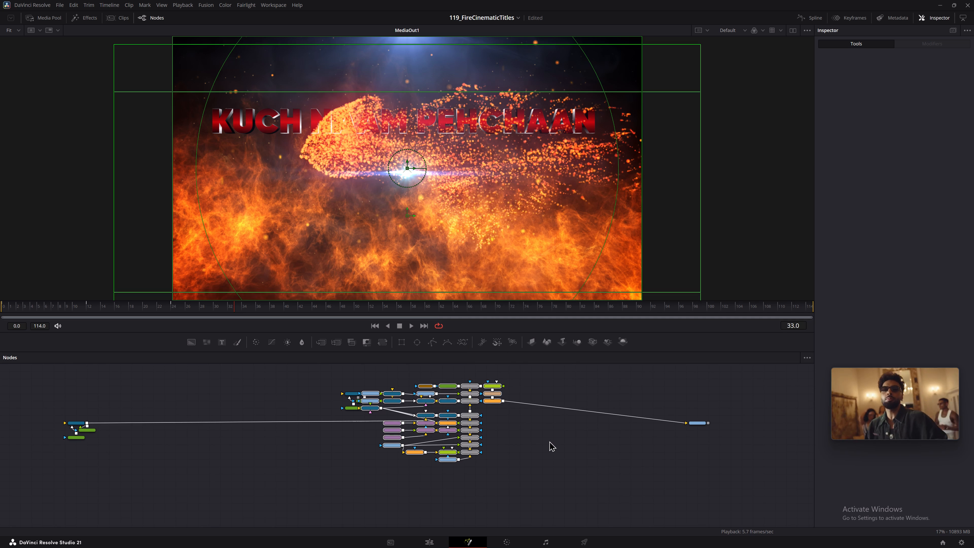
Separate the Text3D1_1, TextColor_1 and TextSideColor_1 nodes from the ungrouped scene nodes and stack them in their own column.
middle_click_drag(551, 442, 557, 452)
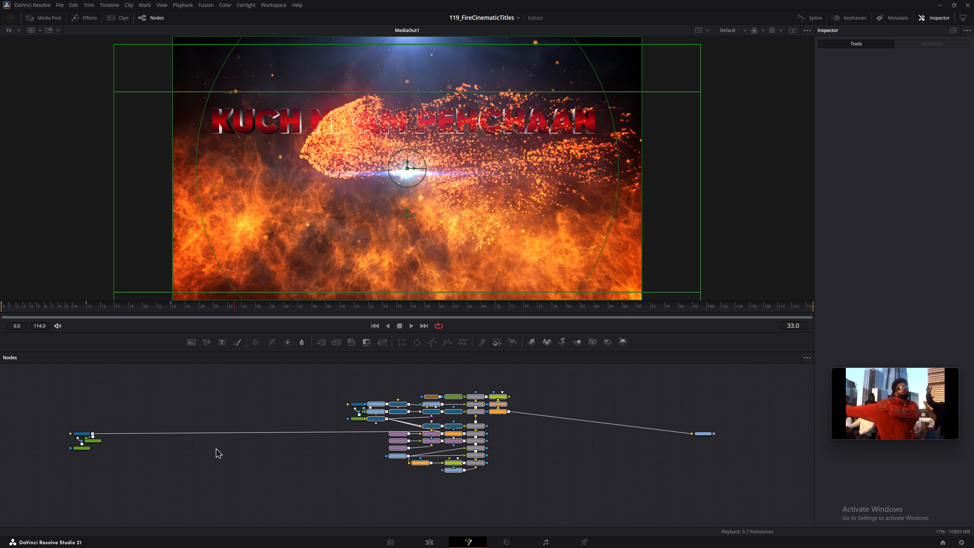
scroll(534, 461, "up", 2, "ctrl")
middle_click_drag(516, 451, 649, 493, "ctrl")
left_click_drag(316, 425, 318, 394)
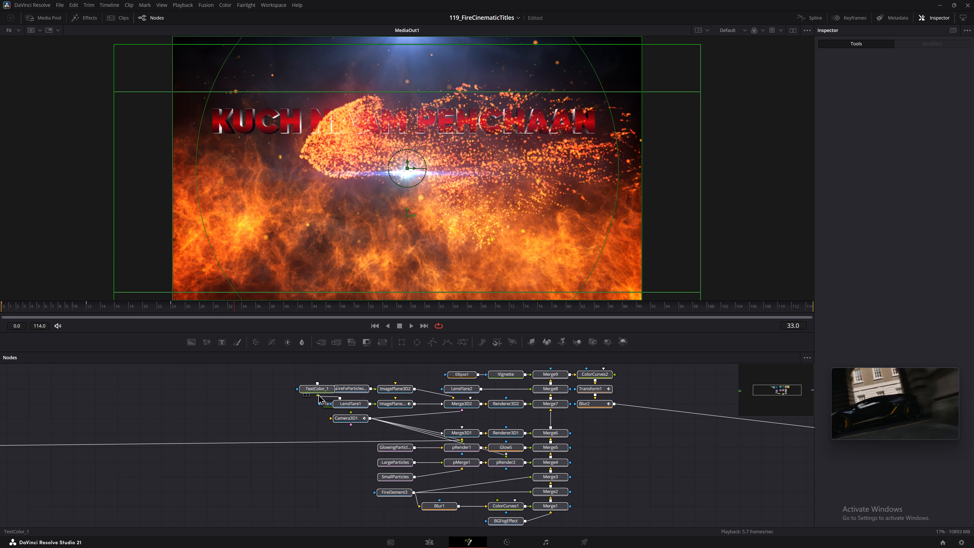
left_click_drag(318, 394, 259, 405)
left_click_drag(328, 405, 300, 409)
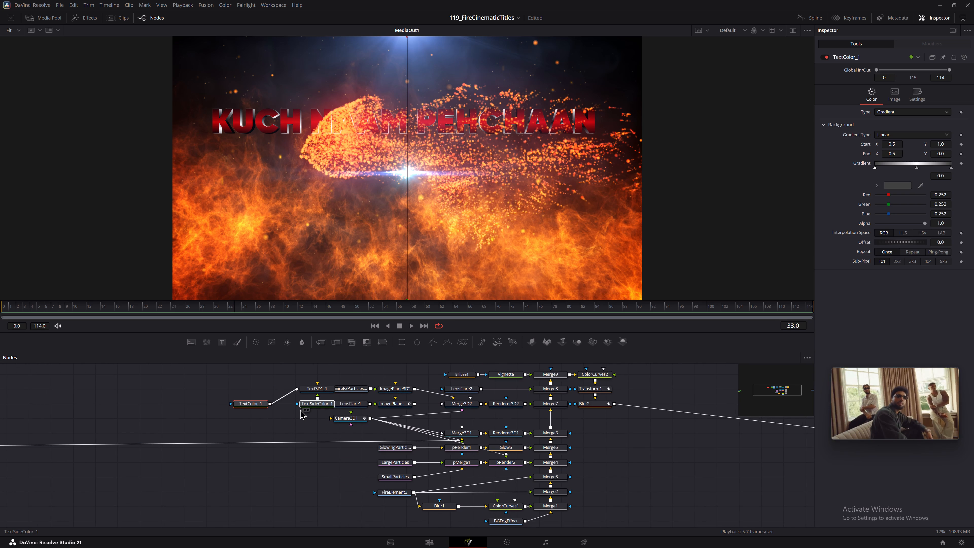
left_click_drag(300, 409, 293, 409)
left_click_drag(319, 388, 273, 379)
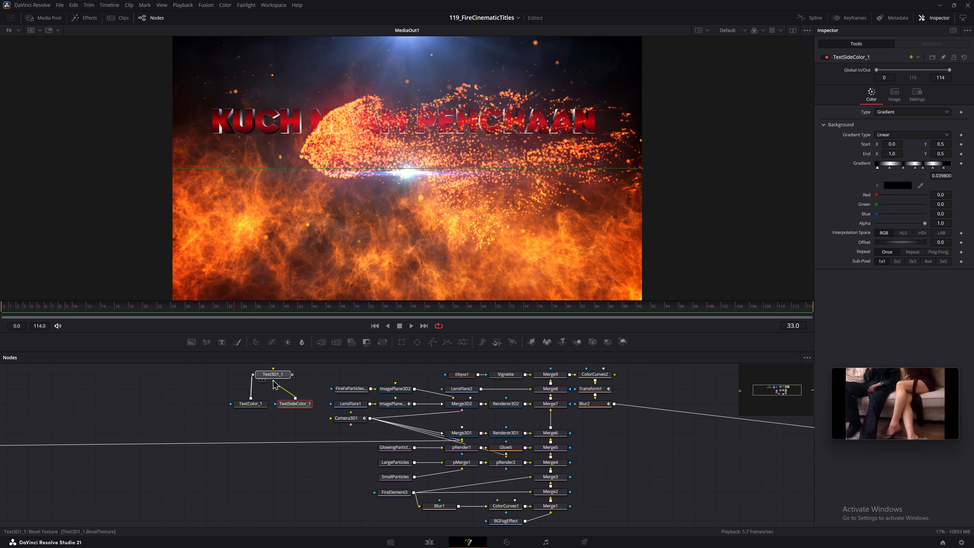
left_click_drag(273, 379, 255, 381)
left_click(294, 402)
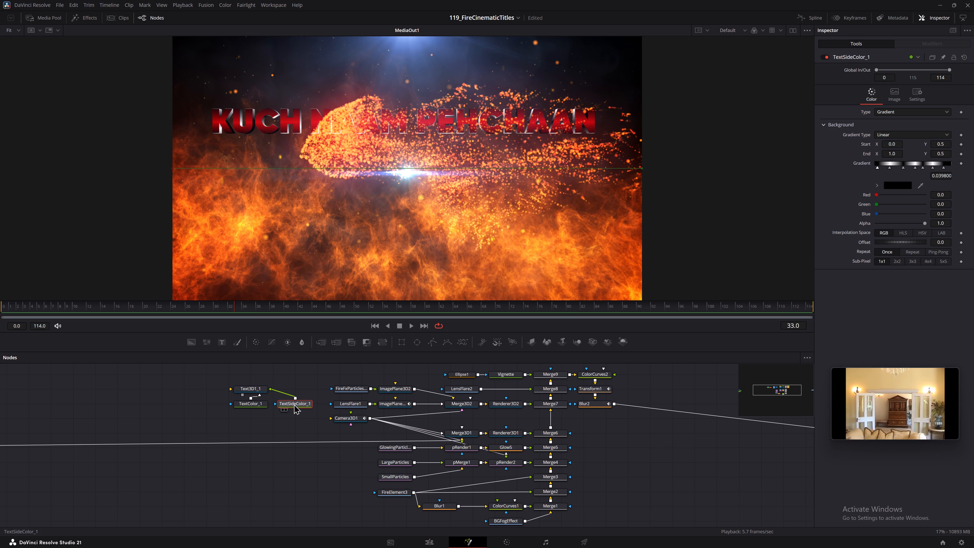
left_click_drag(294, 404, 250, 371)
left_click_drag(280, 414, 232, 358)
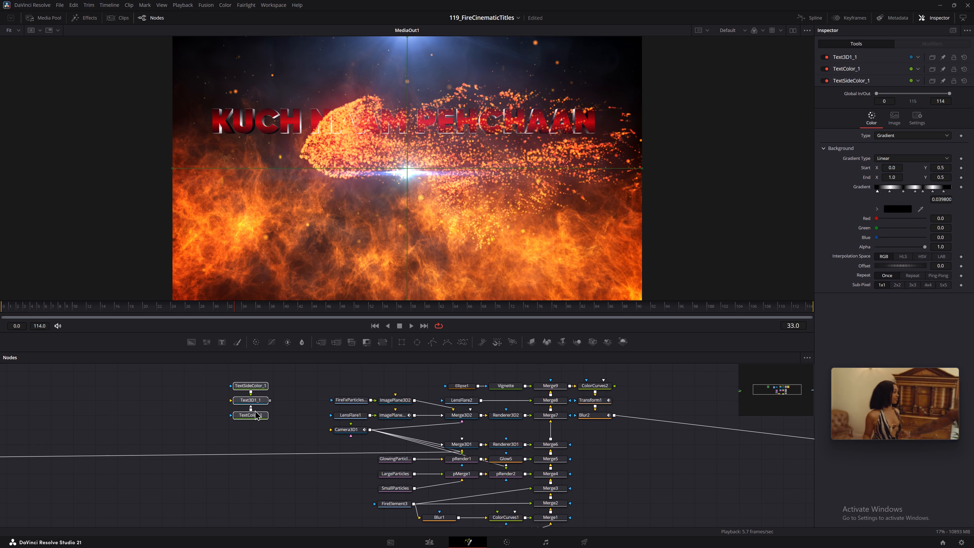
left_click_drag(254, 415, 132, 415)
Move the Merge3D1 node out of the scene nodes into the open space near the title nodes.
scroll(319, 426, "down", 1, "alt")
scroll(291, 422, "down", 1)
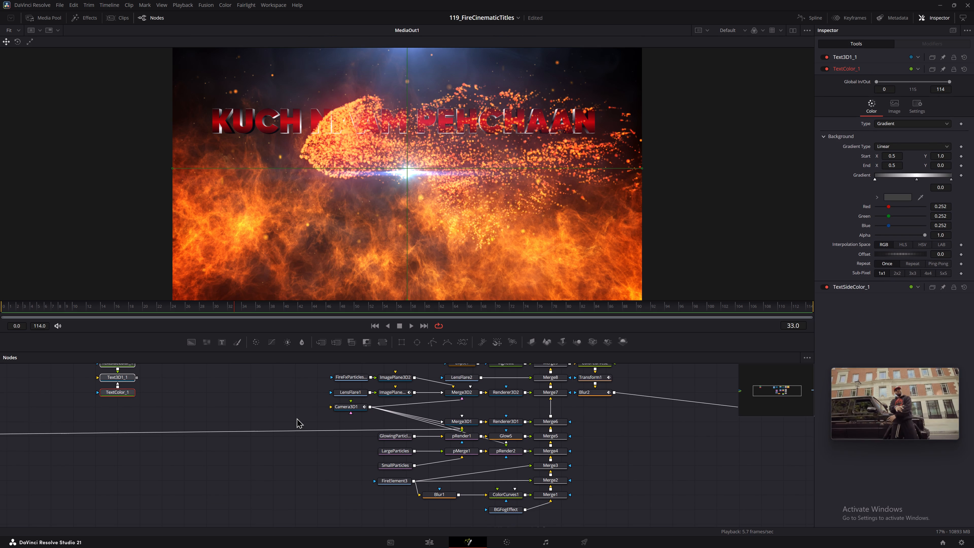
middle_click_drag(297, 417, 245, 422)
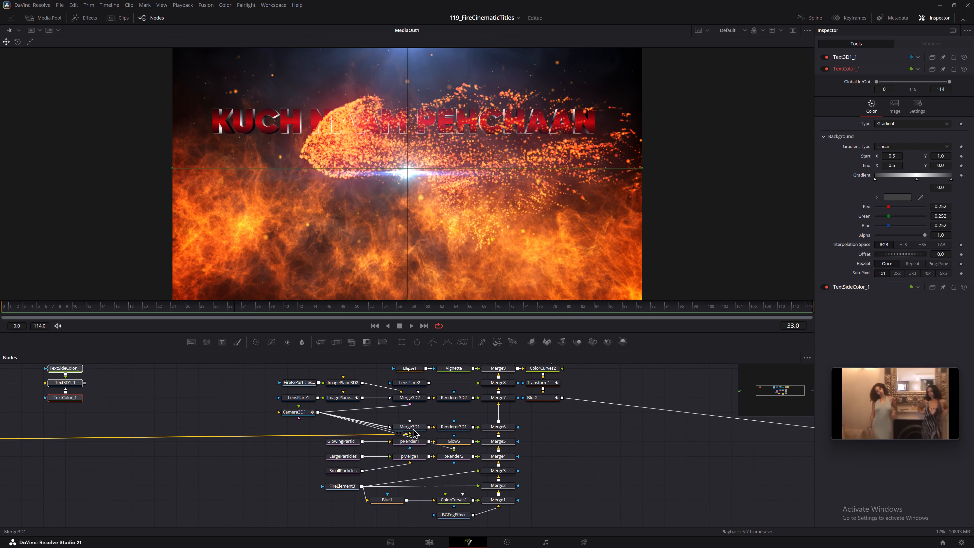
left_click_drag(413, 425, 217, 426)
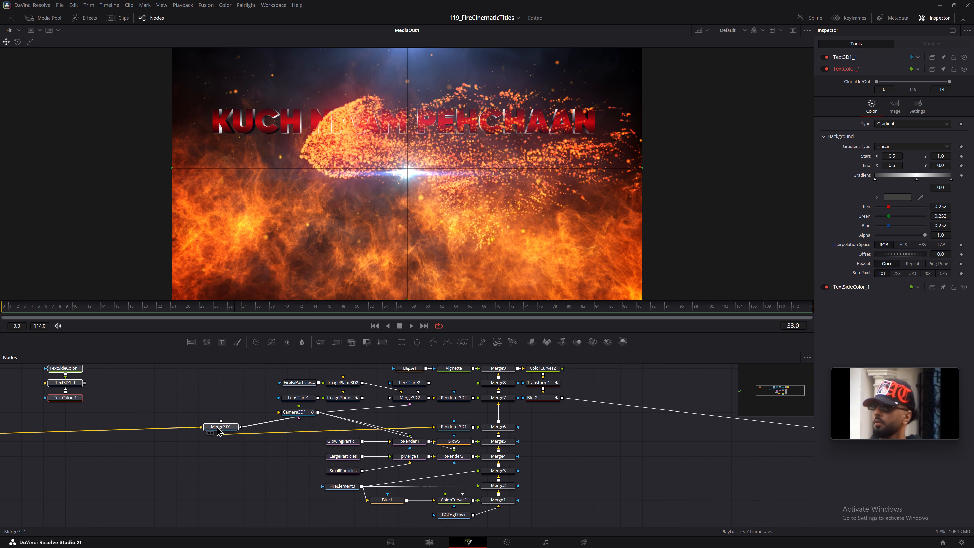
left_click_drag(217, 426, 210, 424)
Connect the Text3D1_1 output to the Merge3D1 node.
middle_click_drag(227, 452, 320, 472)
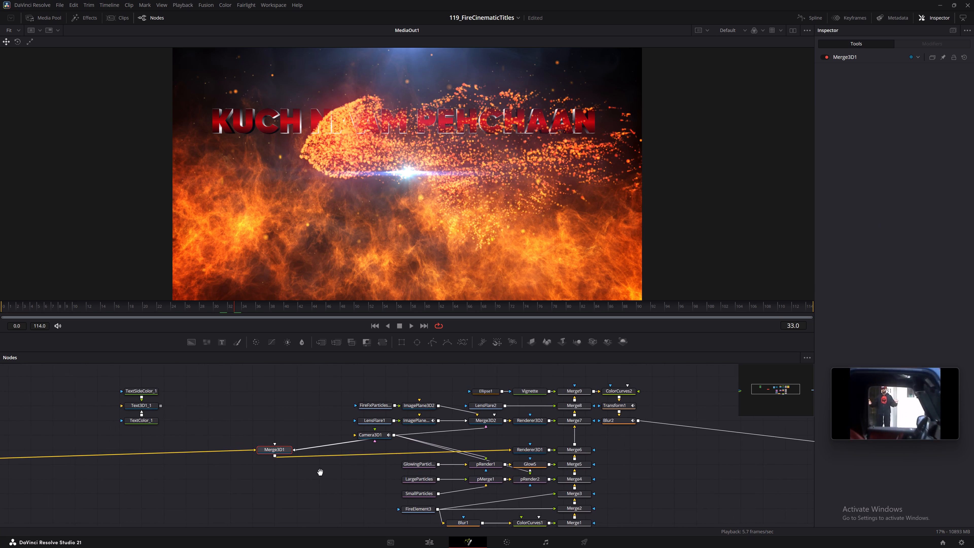
middle_click_drag(320, 472, 353, 460)
left_click(332, 469)
middle_click_drag(334, 461, 324, 465)
middle_click_drag(313, 471, 290, 486)
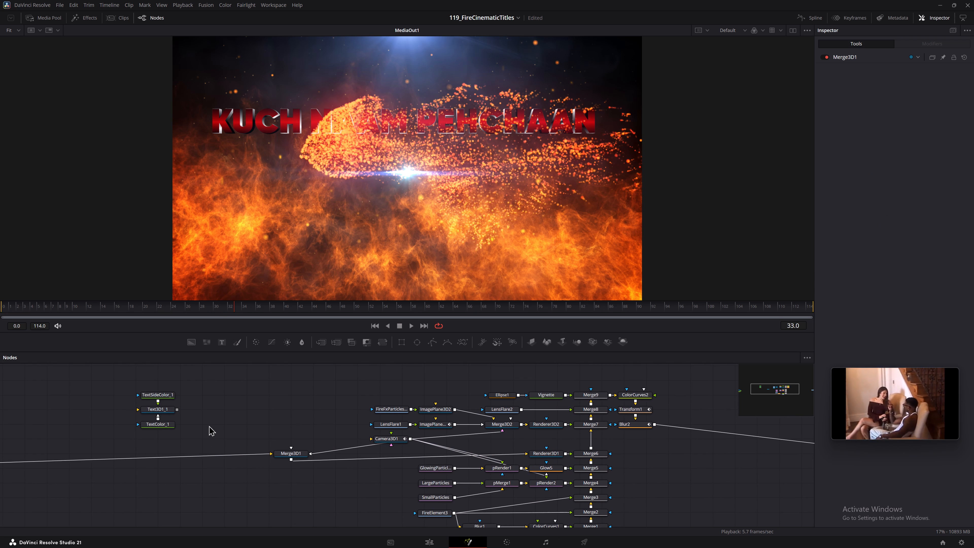
left_click_drag(178, 409, 283, 453)
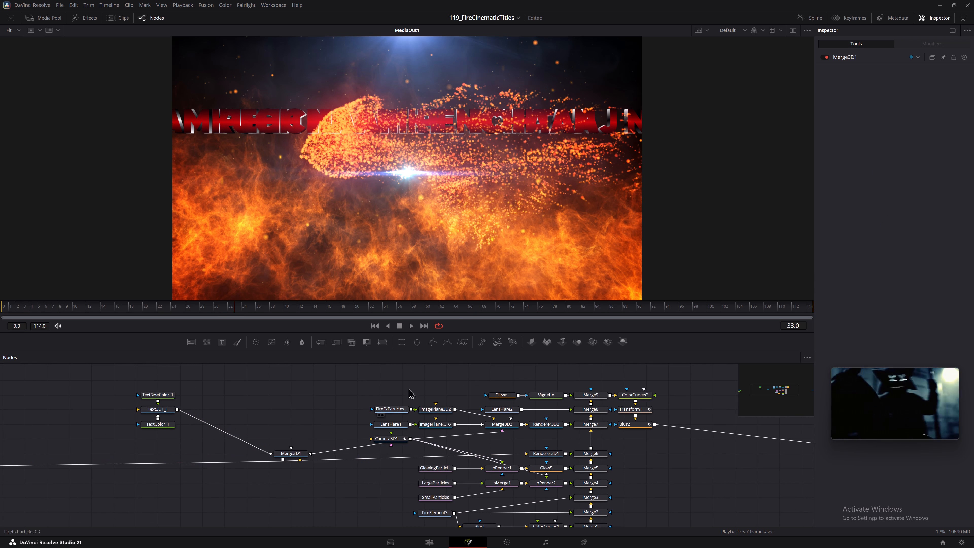
Lower the Text3D1_1 title beneath the first line by setting its Y translation to about -0.092.
left_click(166, 408)
left_click(929, 74)
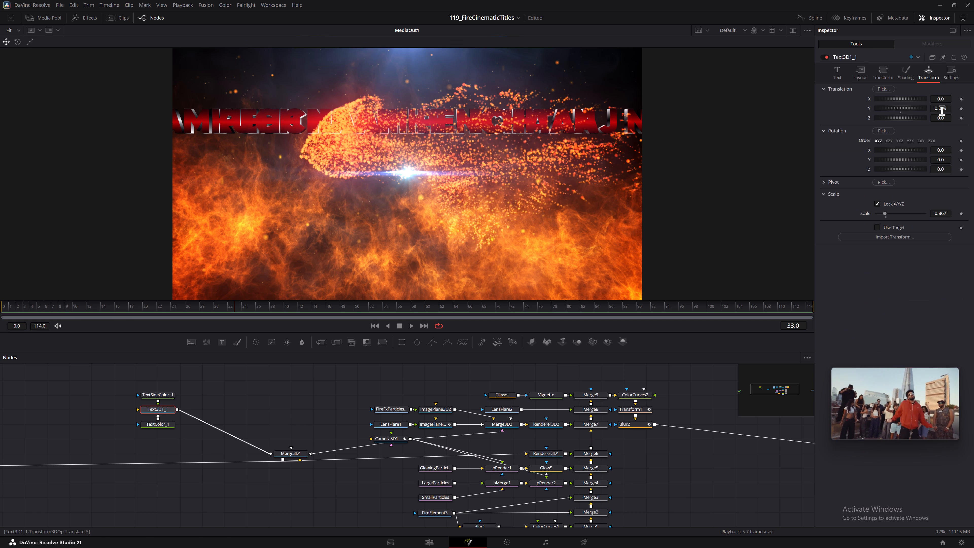
left_click_drag(942, 109, 882, 113)
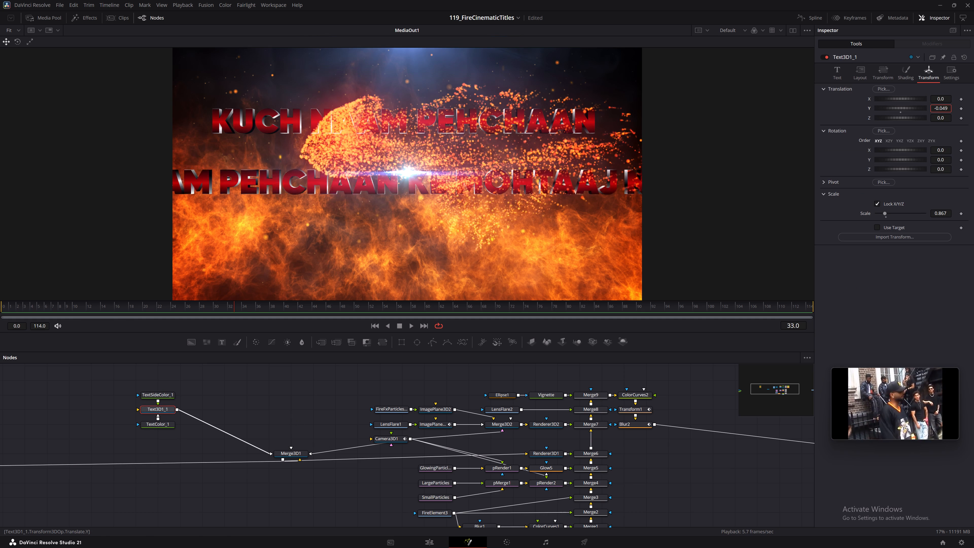
left_click_drag(882, 113, 869, 114)
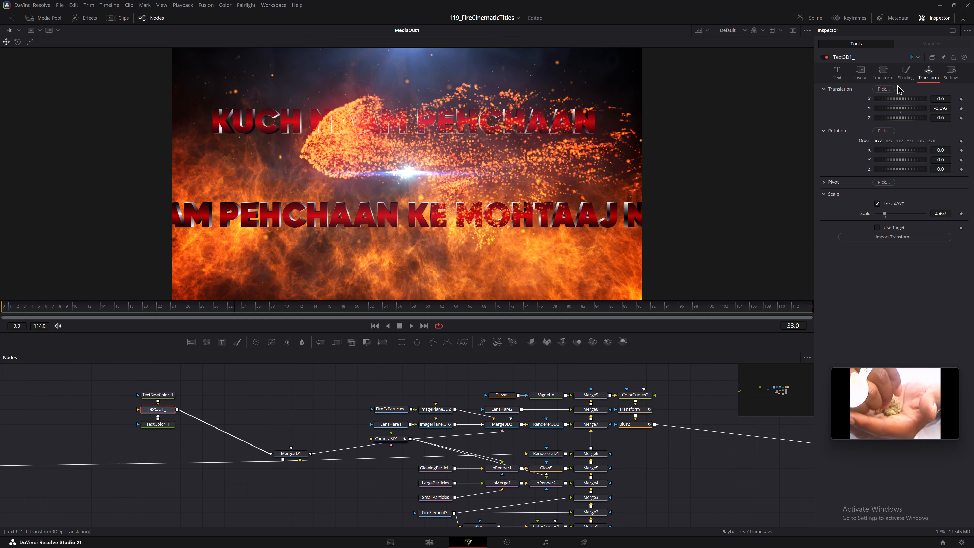
Change the Text3D1_1 text color to white (#ffffff).
left_click(837, 74)
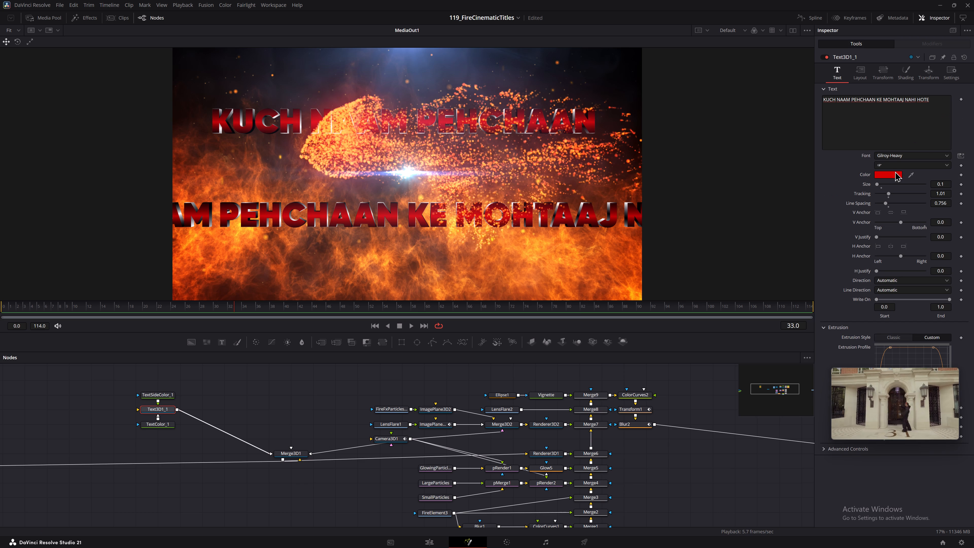
left_click(895, 173)
left_click(472, 270)
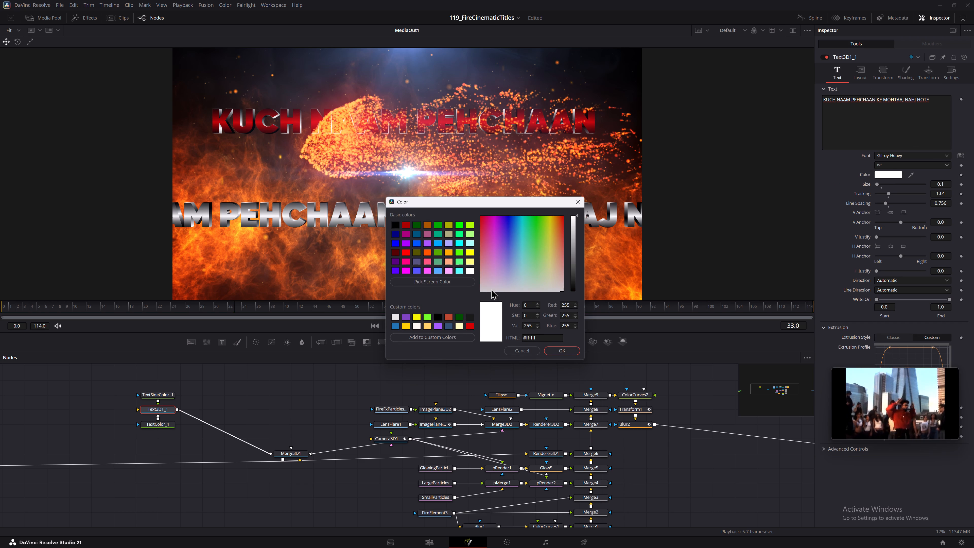
left_click(567, 351)
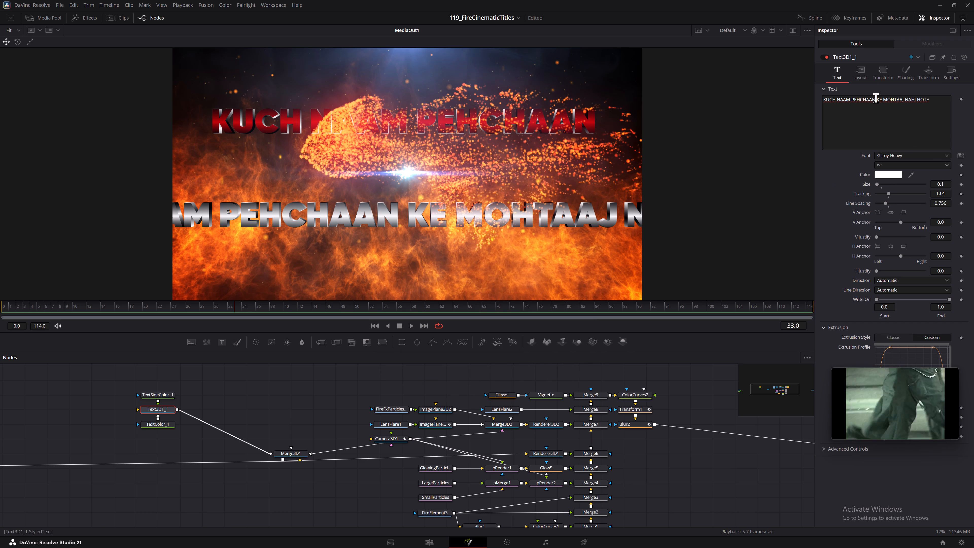
Remove "KUCH NAAM PEHCHAAN" from the Text3D1_1 text, leaving "KE MOHTAAJ NAHI HOTE" as the second line.
left_click(876, 98)
key("ctrl+shift+Left")
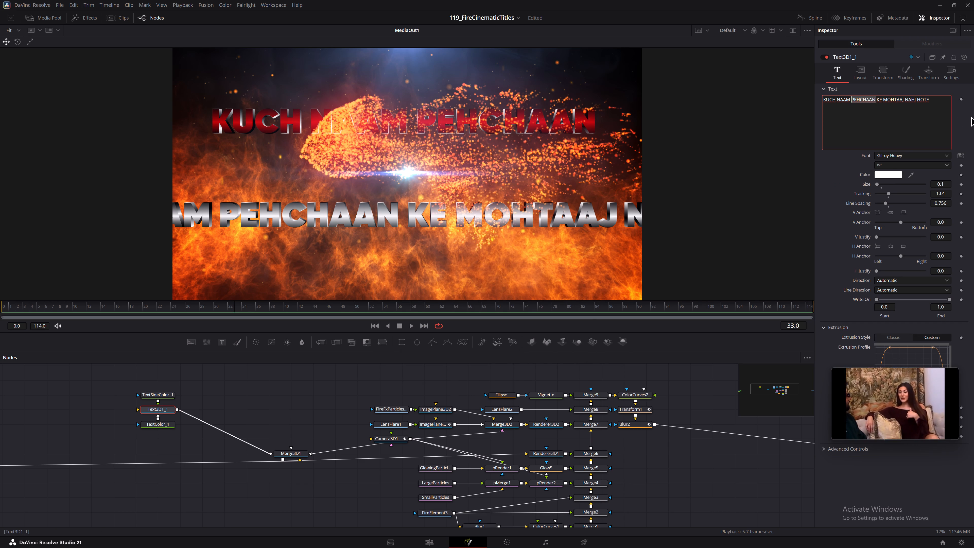
key("Right")
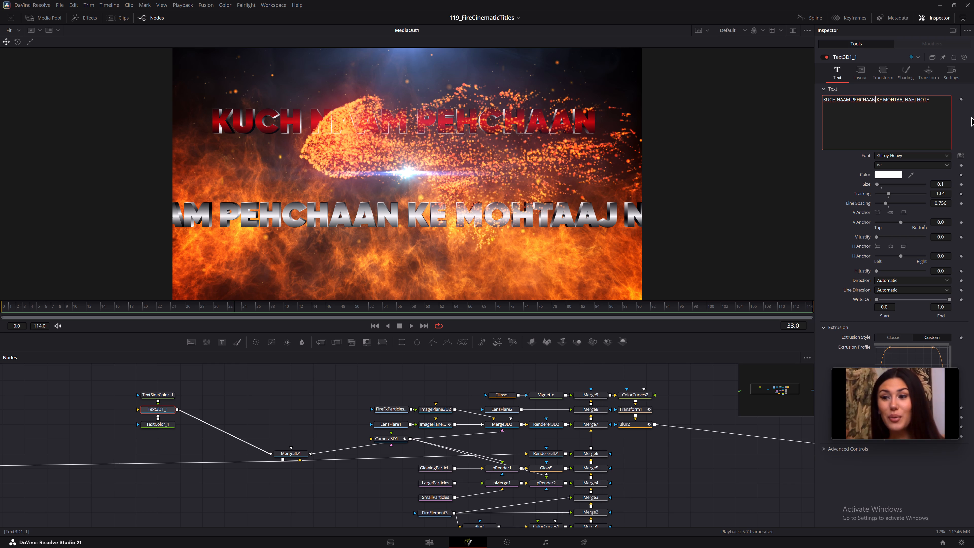
key("Right")
key("ctrl+shift+Left")
key("ctrl+shift+Left")
key("ctrl+shift+Left")
key("ctrl+shift+Left")
key("ctrl+shift+Left")
key("ctrl+shift+Left")
key("ctrl+shift+Left")
key("ctrl+shift+Left")
key("ctrl+shift+Left")
key("ctrl+shift+Left")
key("ctrl+shift+Left")
key("ctrl+shift+Left")
key("ctrl+shift+Left")
key("ctrl+shift+Left")
key("ctrl+shift+Left")
key("ctrl+shift+Left")
key("ctrl+shift+Left")
key("ctrl+shift+Left")
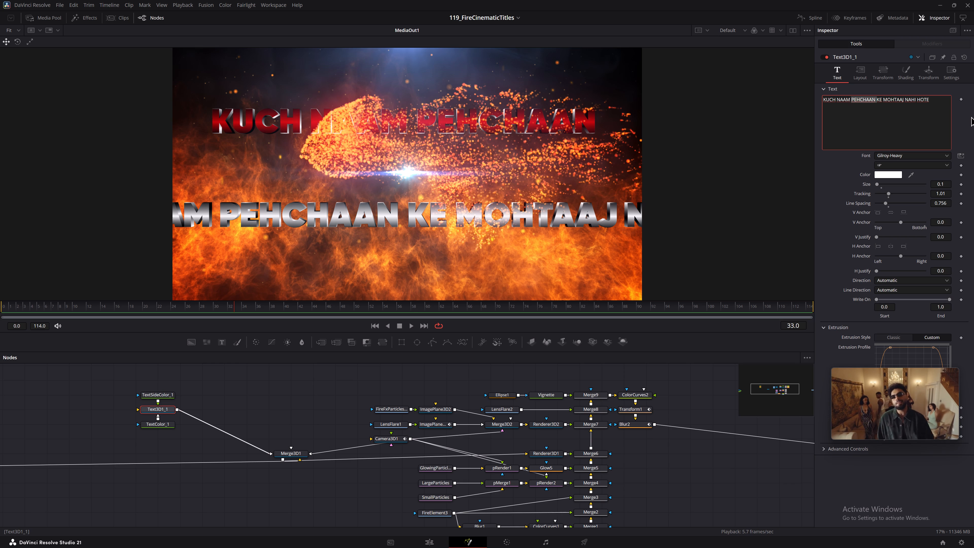
key("BackSpace")
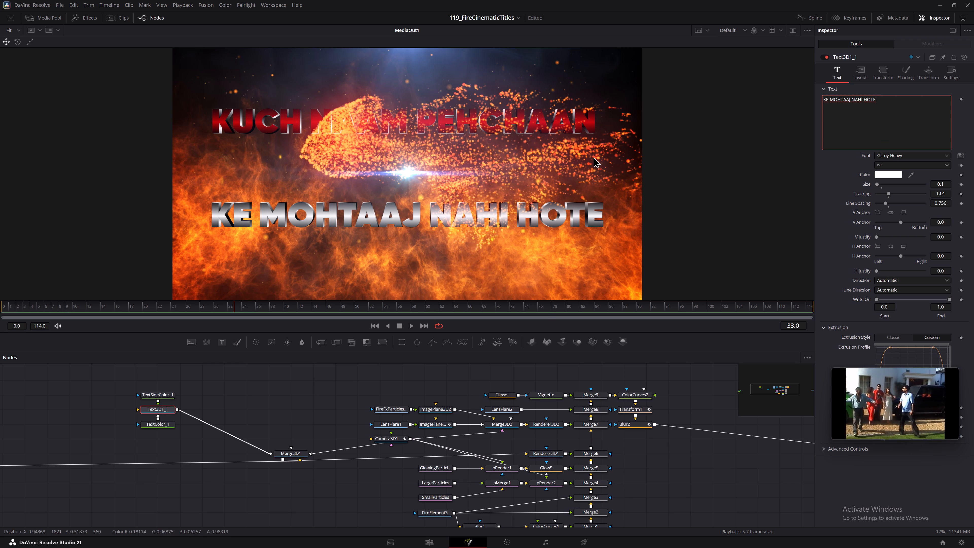
Move the Merge3D1 node up so it lines up horizontally with the Camera3D1 node.
middle_click_drag(271, 381, 324, 394)
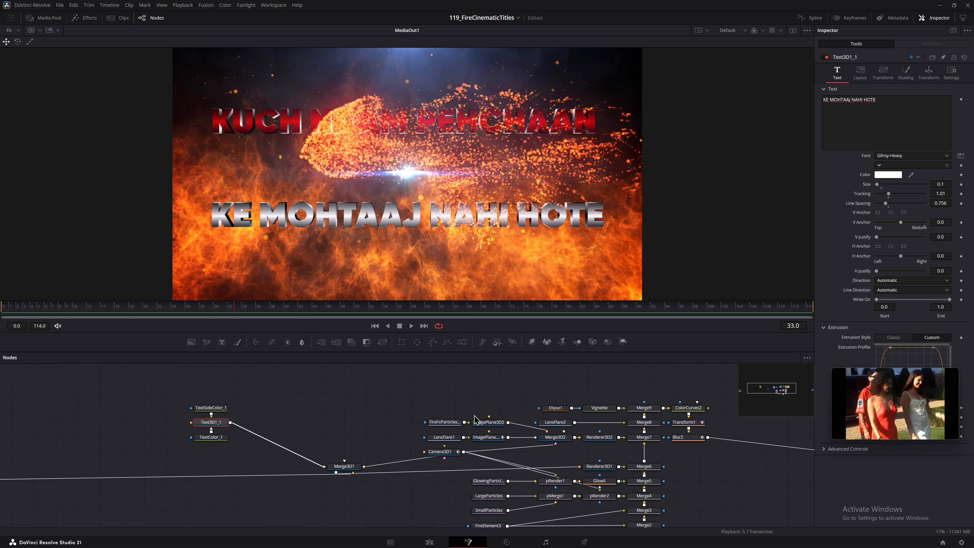
middle_click_drag(356, 440, 376, 387)
left_click_drag(368, 415, 365, 396)
left_click(385, 414)
Move the Text3D1, TextSideColor and TextColor nodes together from the far side of the graph to just beneath the Text3D1_1 group.
scroll(377, 433, "down", 1, "ctrl")
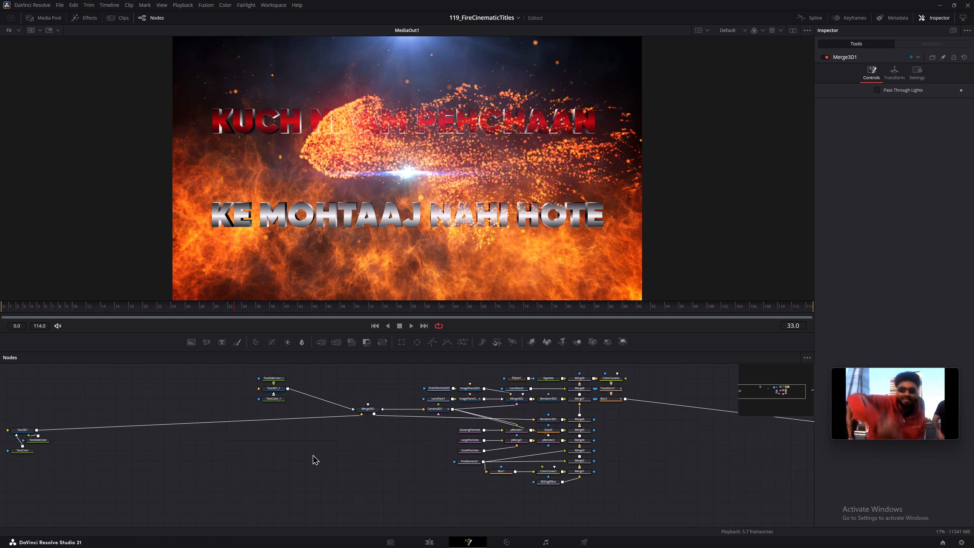
left_click_drag(137, 482, 3, 412)
left_click_drag(18, 430, 145, 441)
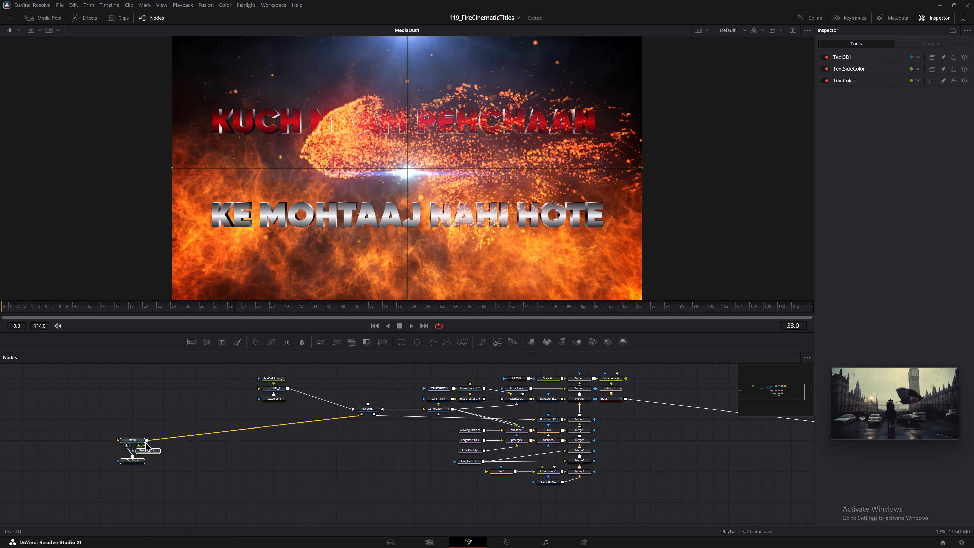
left_click_drag(145, 441, 248, 427)
left_click(326, 444)
Arrange the first title's inputs with TextColor in line to the left of Text3D1 and TextSideColor directly below it.
left_click_drag(260, 451, 202, 449)
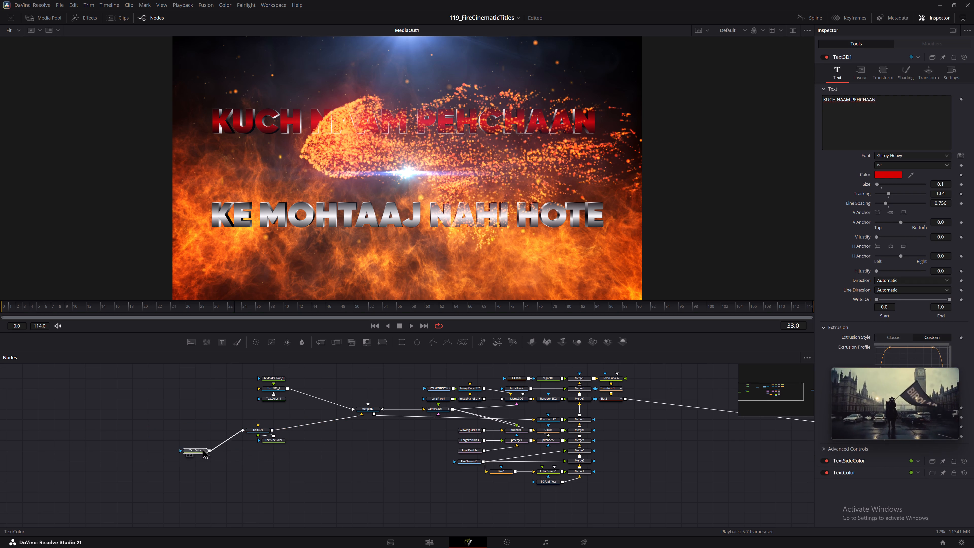
left_click_drag(202, 449, 193, 430)
left_click_drag(274, 440, 245, 456)
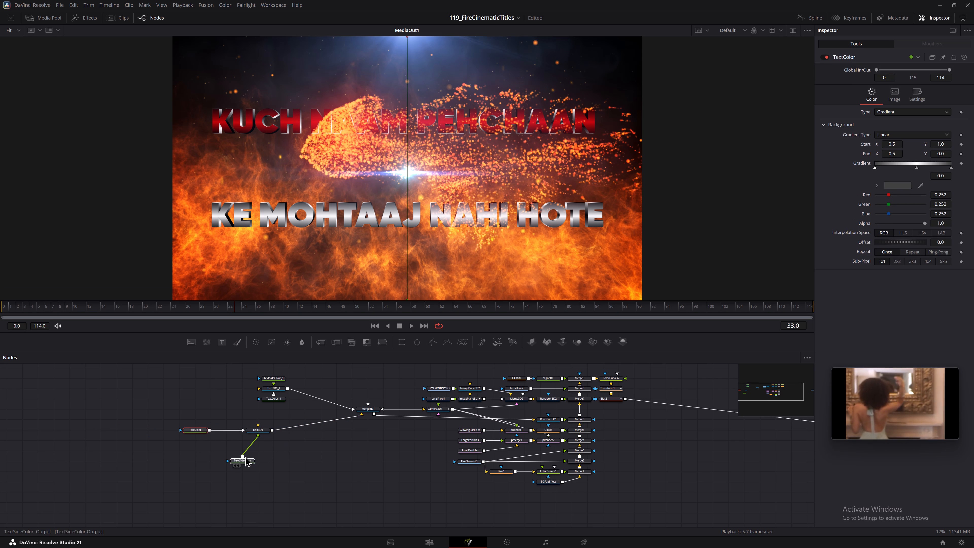
left_click_drag(245, 456, 255, 456)
Arrange the second title's inputs with TextColor_1 in line to the left of Text3D1_1 and TextSideColor_1 below it.
left_click_drag(277, 401, 269, 410)
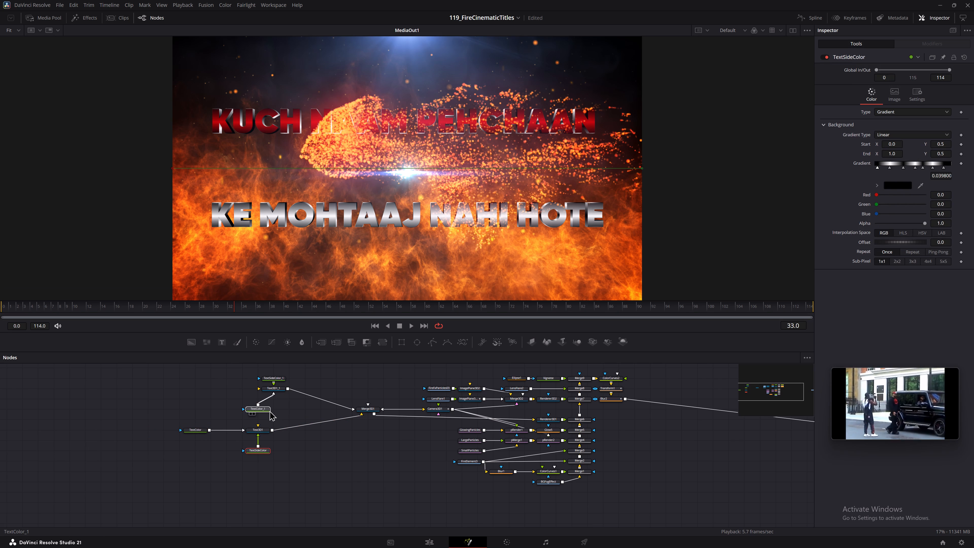
left_click_drag(269, 410, 276, 411)
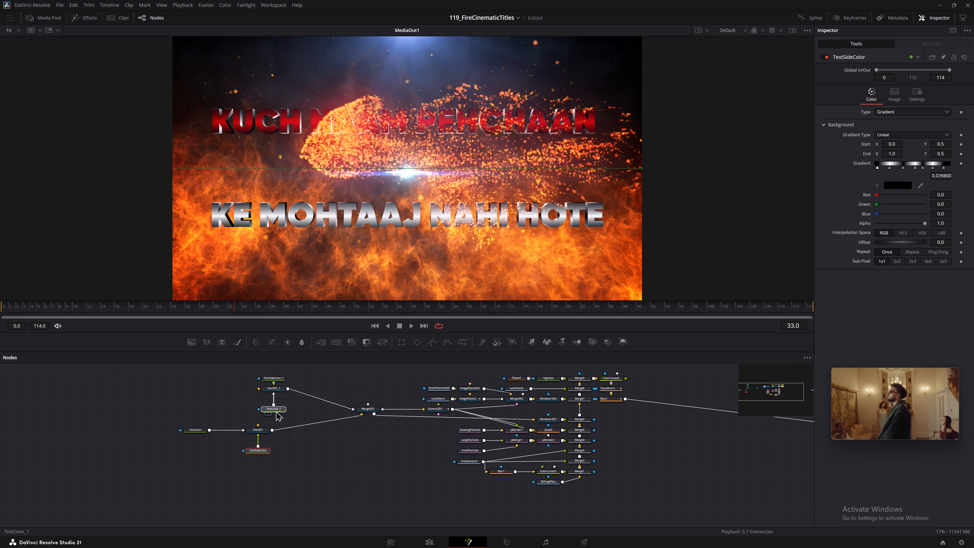
left_click_drag(276, 411, 195, 389)
left_click_drag(276, 379, 276, 403)
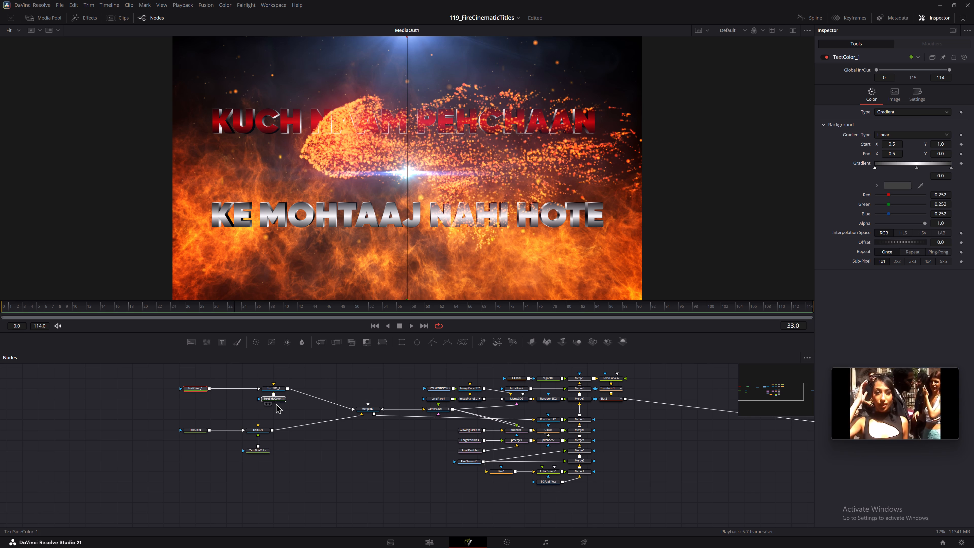
left_click_drag(276, 403, 276, 406)
Shift the Text3D1, TextColor and TextSideColor group sideways so Text3D1 sits directly under Text3D1_1.
left_click_drag(267, 467, 187, 423)
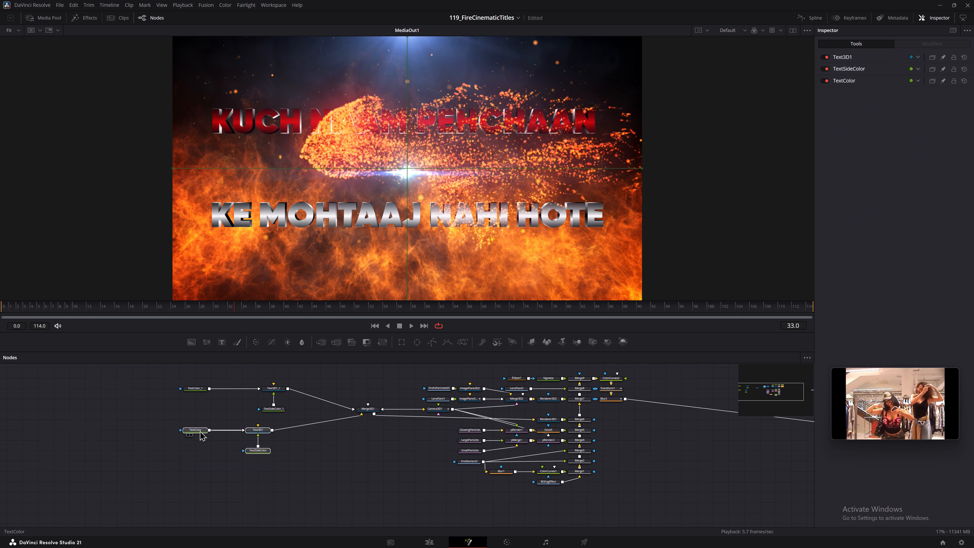
left_click_drag(200, 431, 220, 434)
left_click(342, 452)
scroll(386, 466, "up", 2, "ctrl")
scroll(381, 464, "down", 2, "ctrl")
middle_click_drag(354, 453, 363, 469)
Move TextSideColor_1 above Text3D1_1 and lower TextSideColor slightly so both sit equally far from their title nodes.
left_click_drag(283, 425, 281, 396)
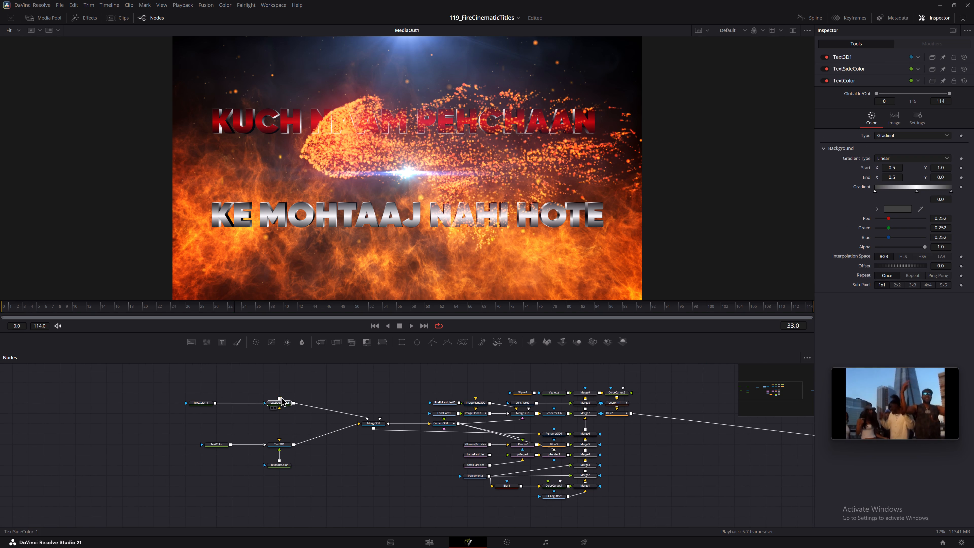
left_click_drag(281, 396, 282, 372)
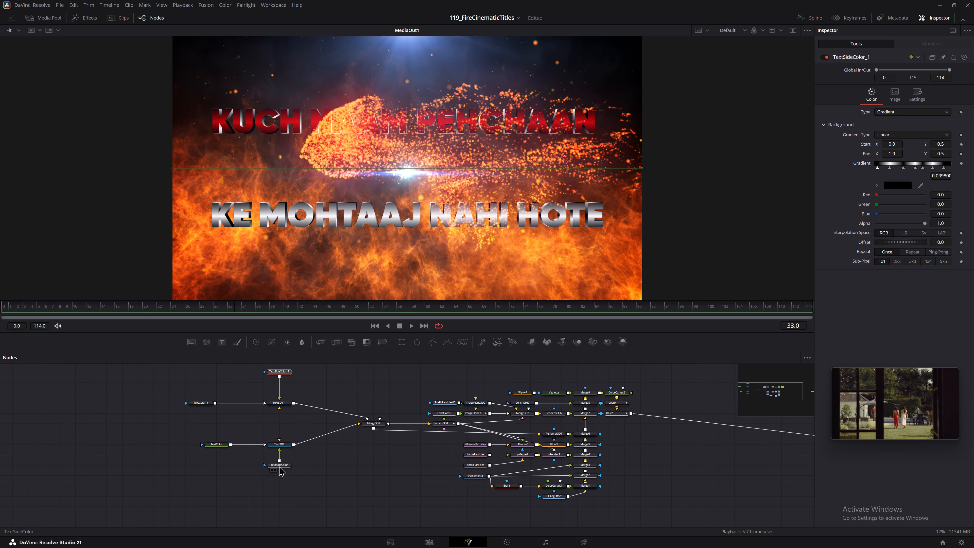
left_click_drag(279, 466, 277, 476)
left_click_drag(275, 506, 275, 354)
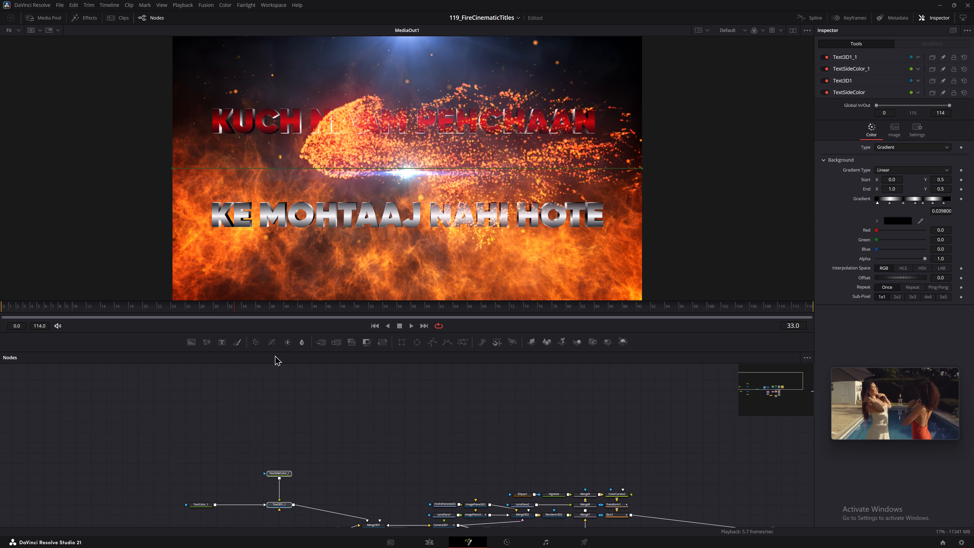
scroll(325, 410, "down", 4)
left_click(358, 490)
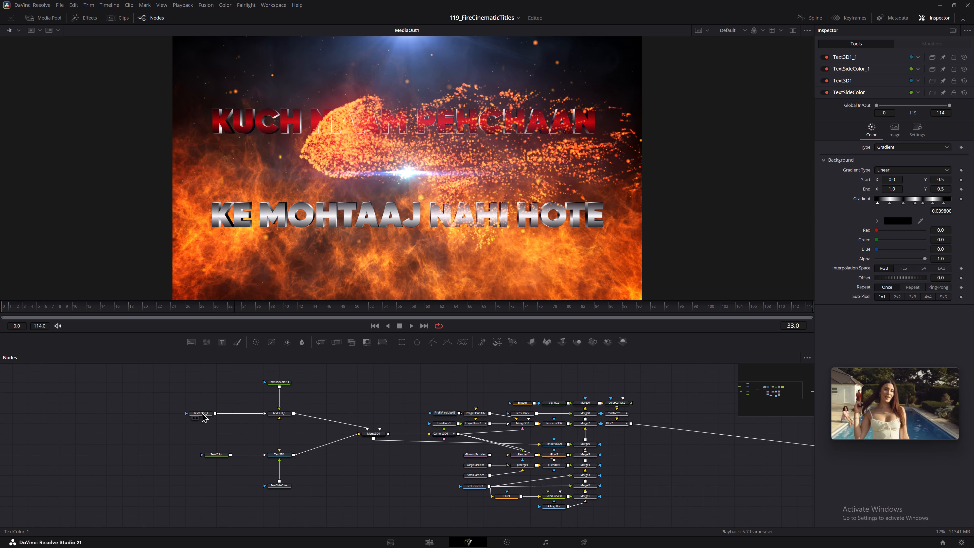
Move the TextColor_1 node closer to Text3D1_1 so it lines up vertically with TextColor.
left_click_drag(201, 412, 227, 416)
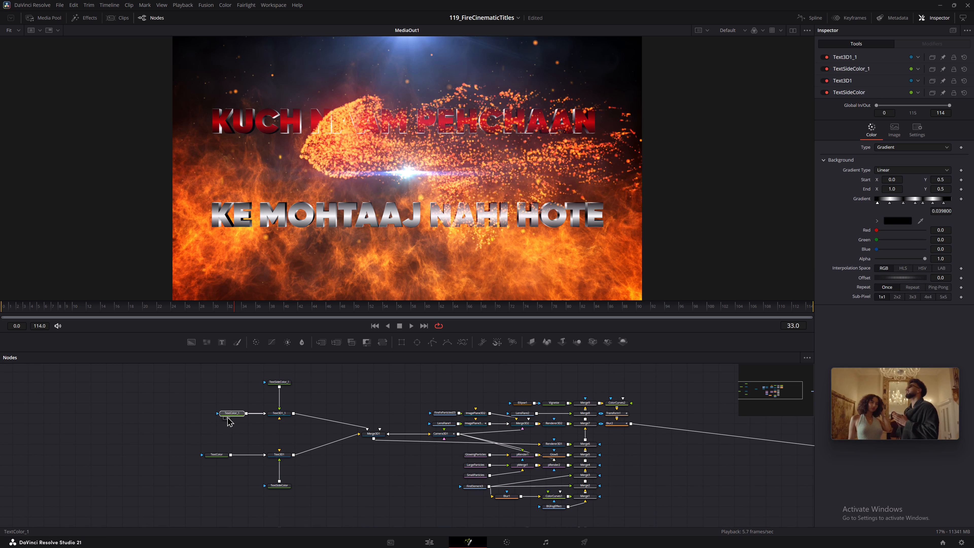
left_click_drag(227, 416, 220, 416)
left_click(220, 479)
Change the font of the Text3D1 title to Inter after previewing other fonts.
middle_click_drag(387, 471, 390, 471)
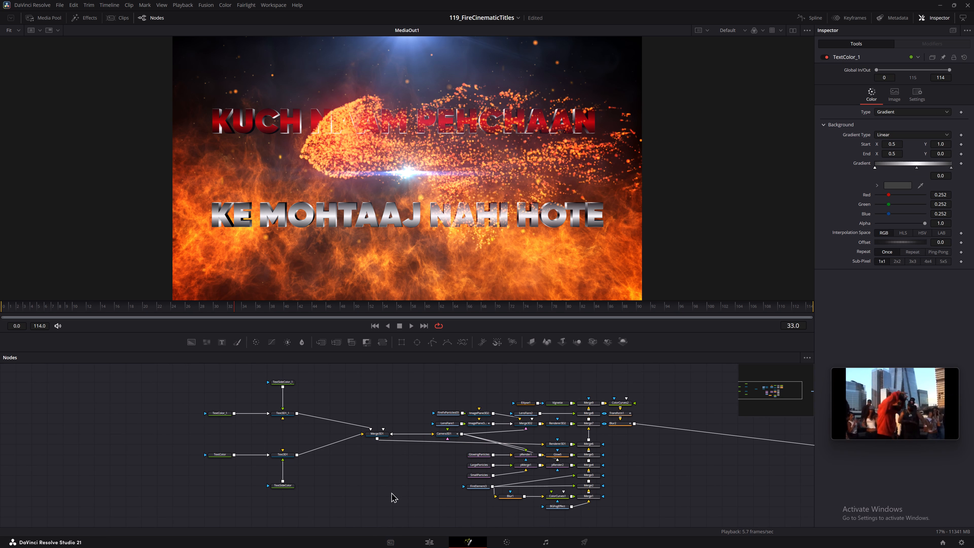
scroll(394, 487, "up", 1, "ctrl")
scroll(394, 487, "down", 1, "ctrl")
middle_click_drag(388, 480, 416, 493)
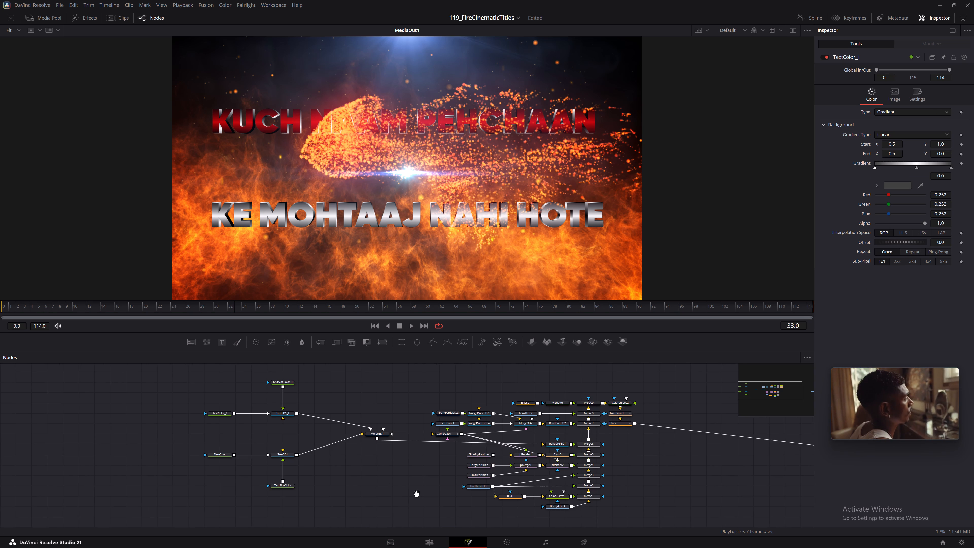
middle_click_drag(416, 493, 419, 494)
scroll(392, 498, "up", 1, "ctrl")
middle_click_drag(328, 481, 378, 478)
left_click(322, 454)
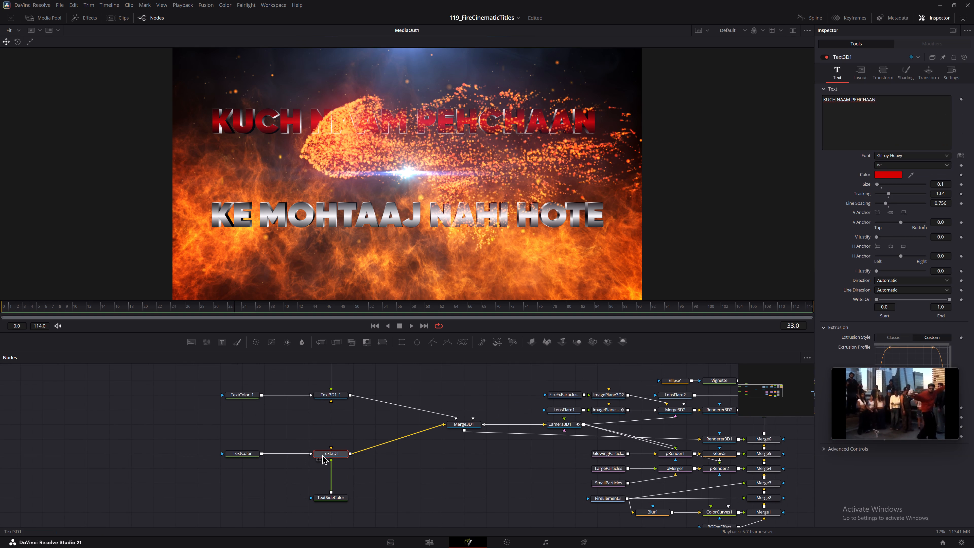
left_click(887, 152)
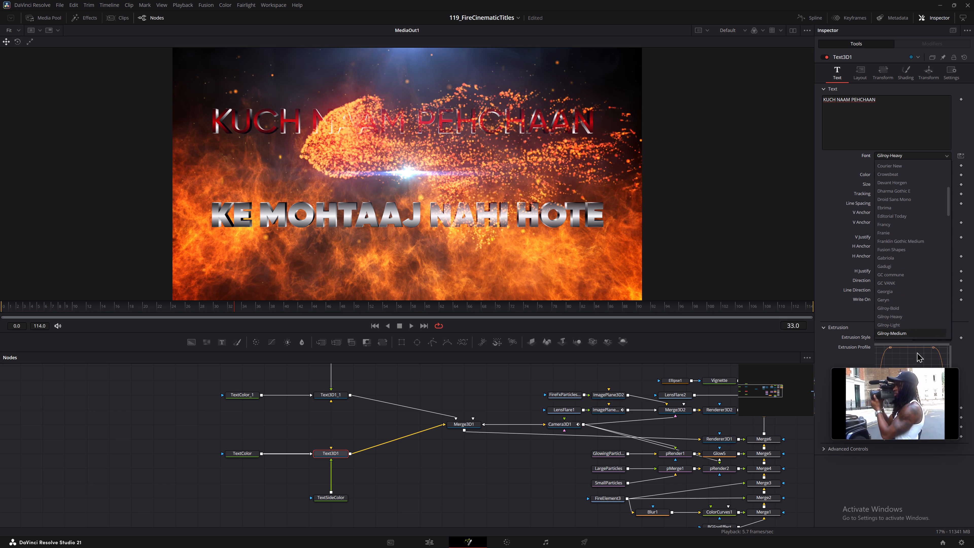
scroll(898, 319, "down", 2)
scroll(887, 228, "down", 2)
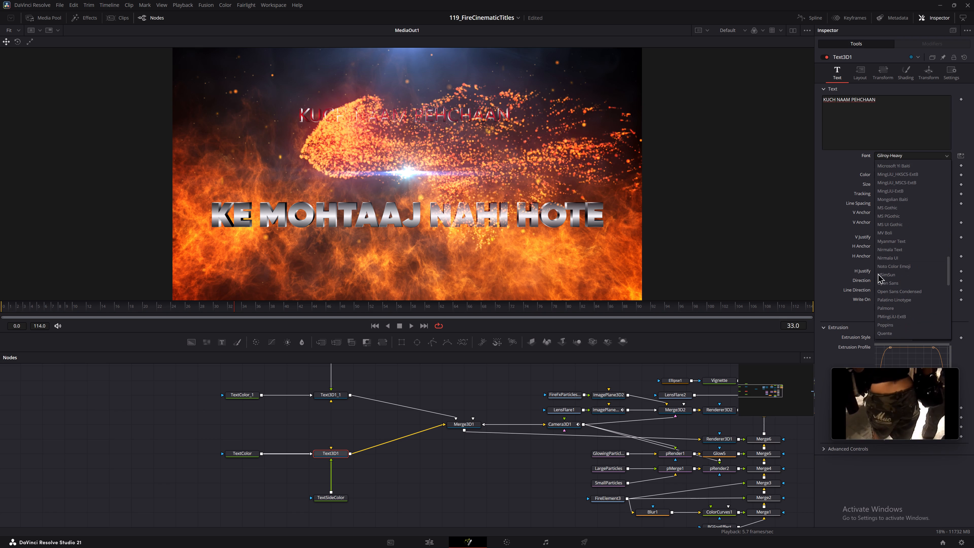
scroll(877, 218, "down", 2)
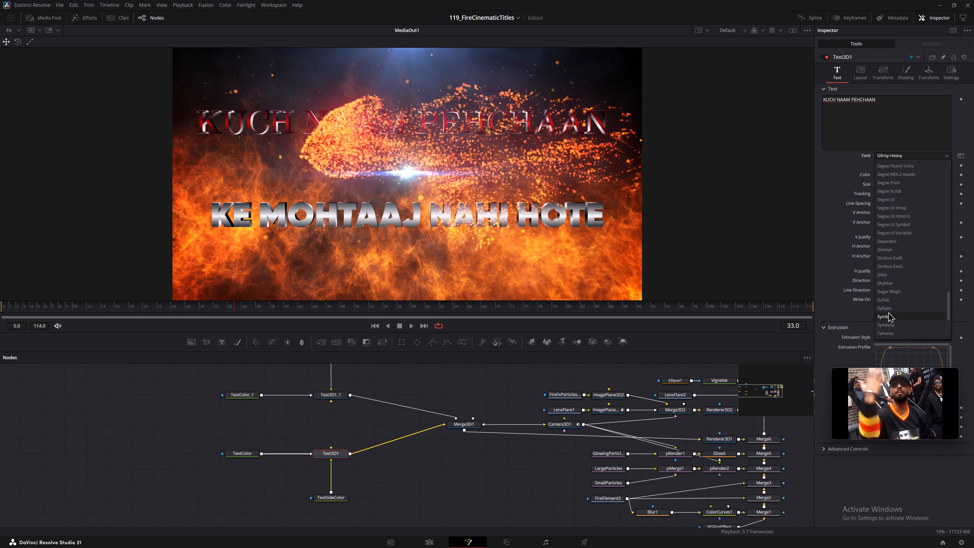
scroll(885, 256, "down", 2)
scroll(908, 198, "up", 10)
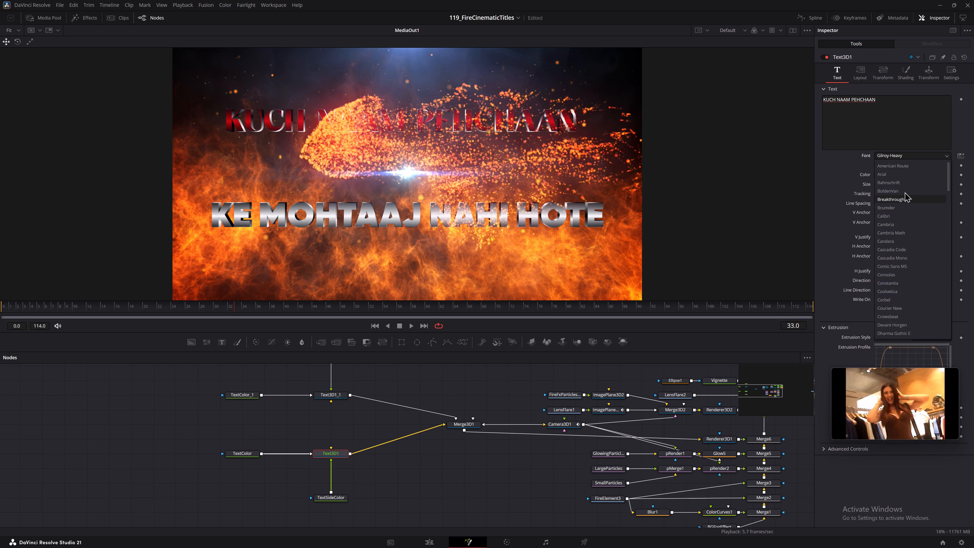
scroll(905, 297, "up", 5)
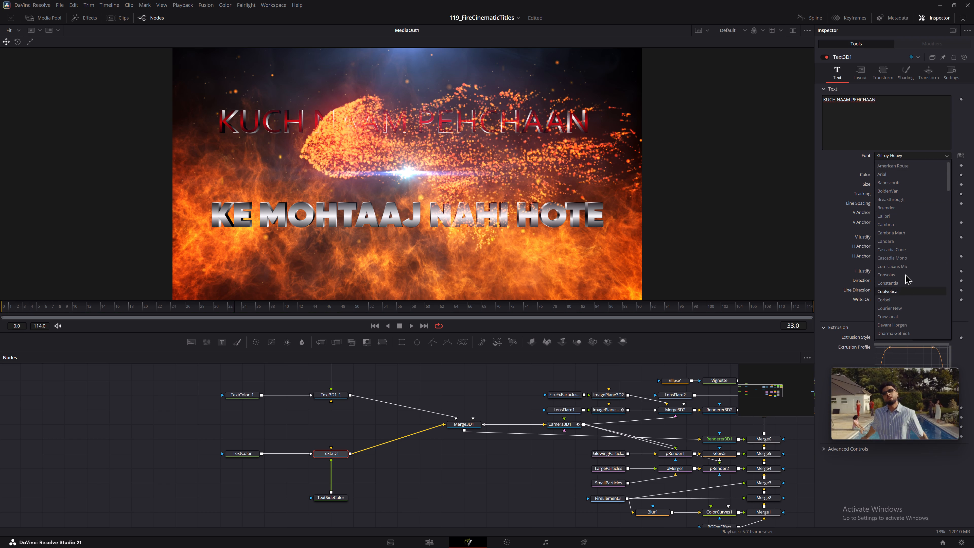
scroll(898, 189, "down", 2)
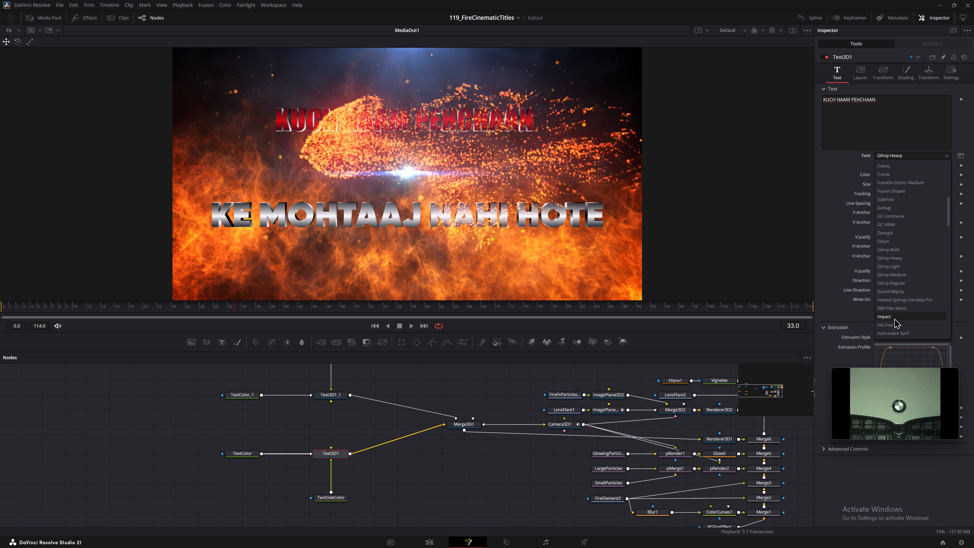
scroll(894, 318, "down", 1)
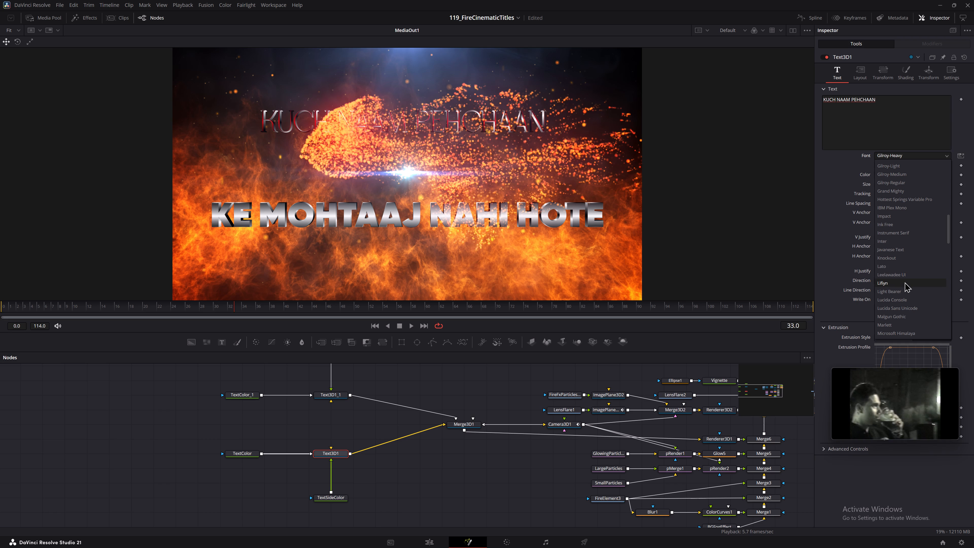
left_click(895, 241)
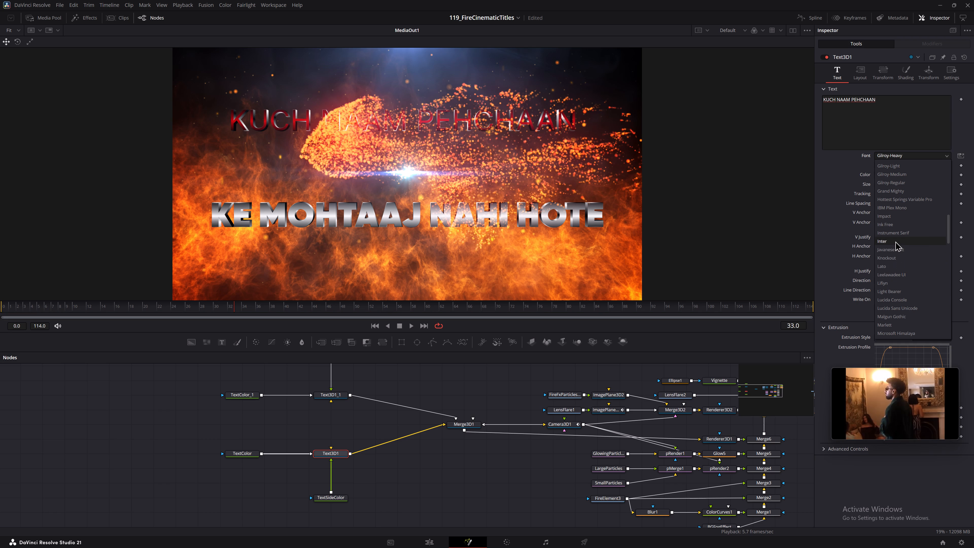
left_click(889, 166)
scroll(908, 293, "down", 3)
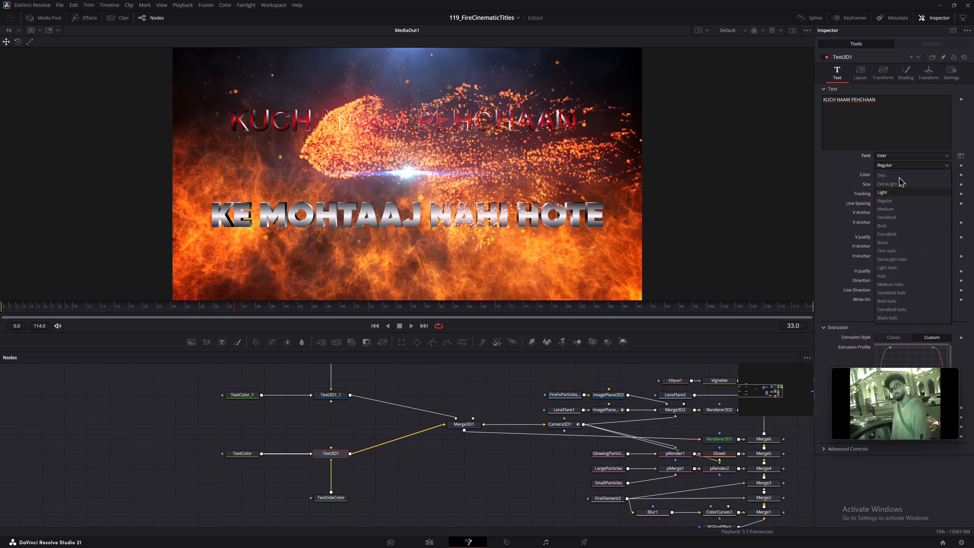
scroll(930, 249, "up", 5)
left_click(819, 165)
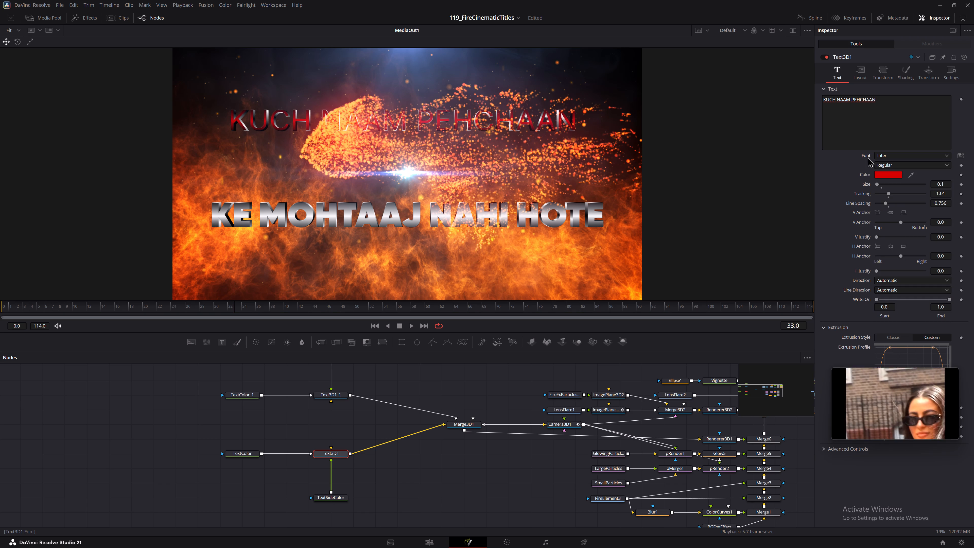
Preview other fonts for the Text3D1 title and set its font to The Bonella.
left_click(869, 155)
left_click(886, 156)
scroll(896, 186, "up", 5)
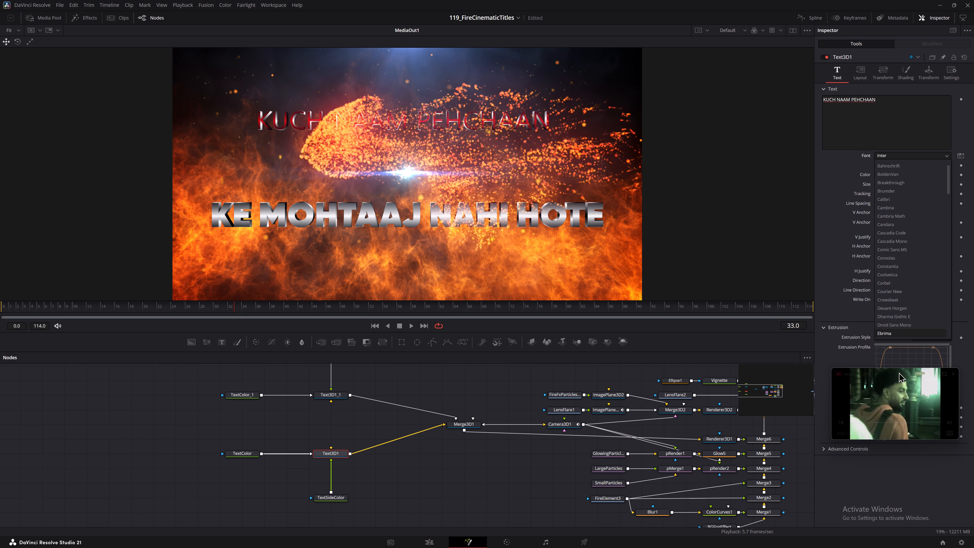
scroll(903, 386, "down", 1)
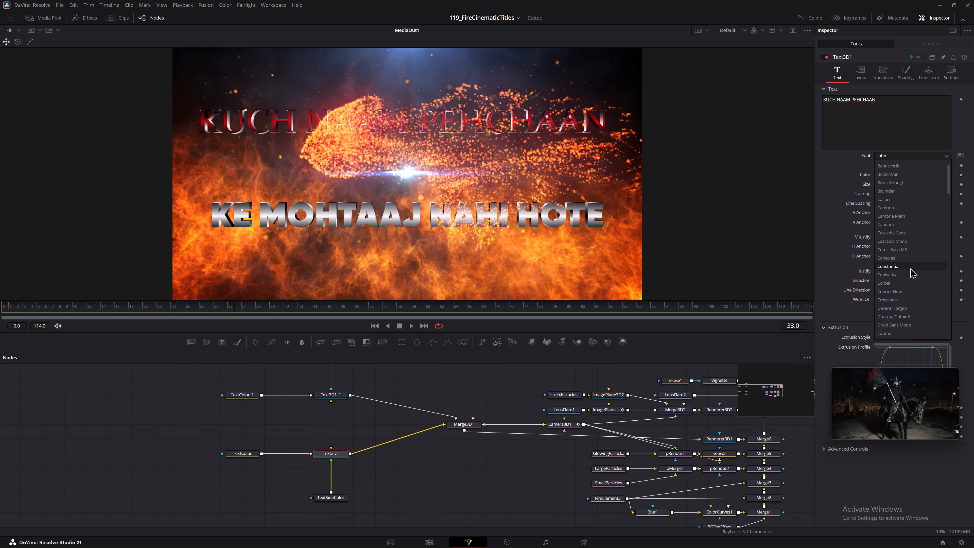
scroll(912, 294, "down", 1)
scroll(907, 248, "down", 6)
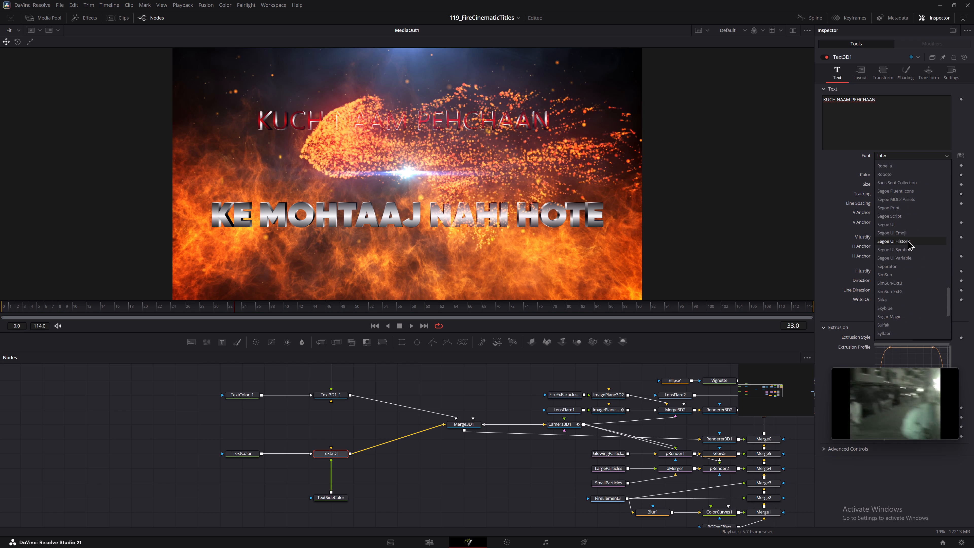
scroll(908, 238, "down", 4)
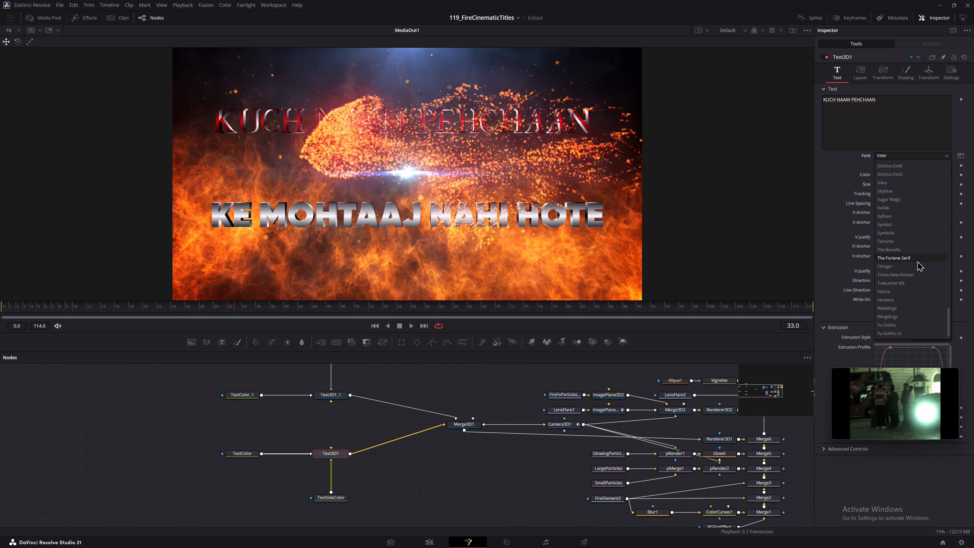
left_click(918, 247)
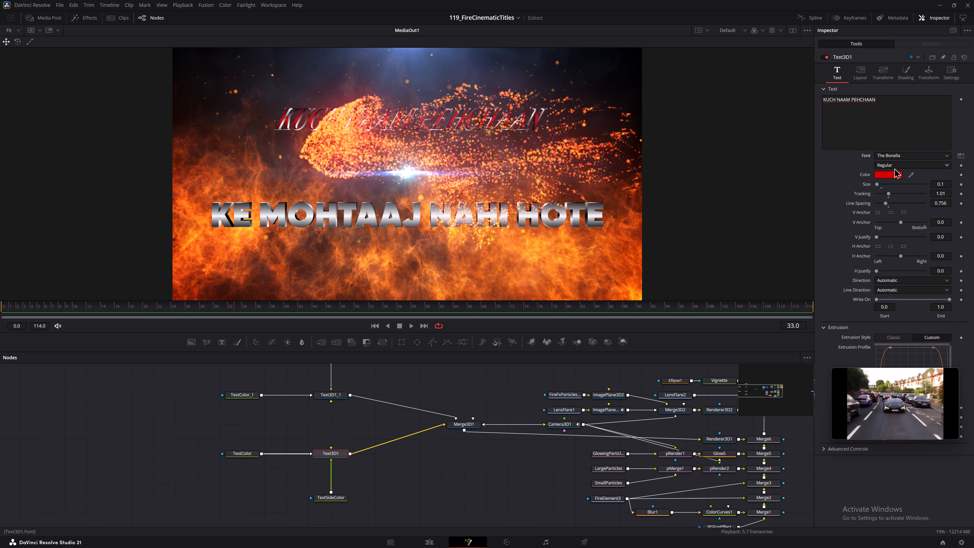
left_click(894, 166)
left_click(894, 166)
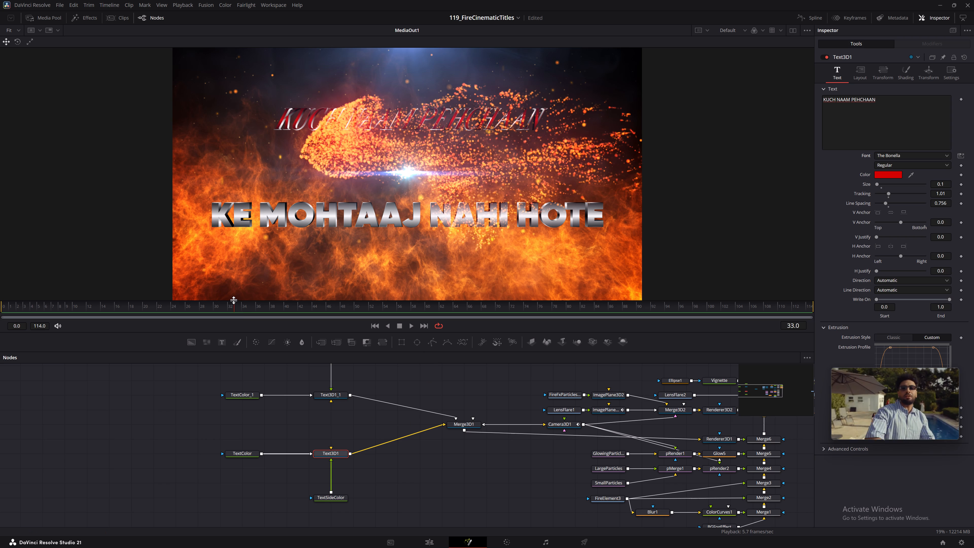
Play the title animation from the first frame and scrub on to frame 114 to review the first line's new look.
left_click_drag(235, 310, 0, 307)
key("space")
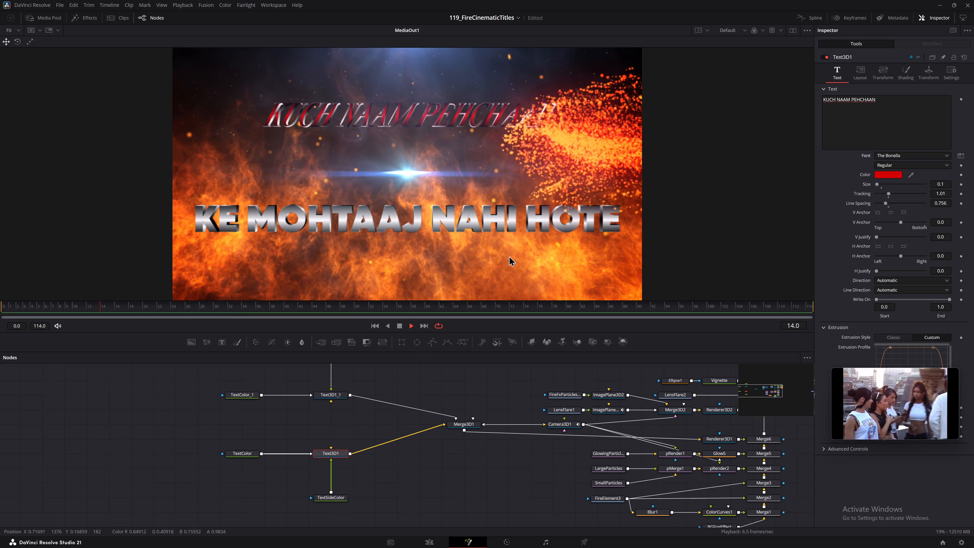
key("space")
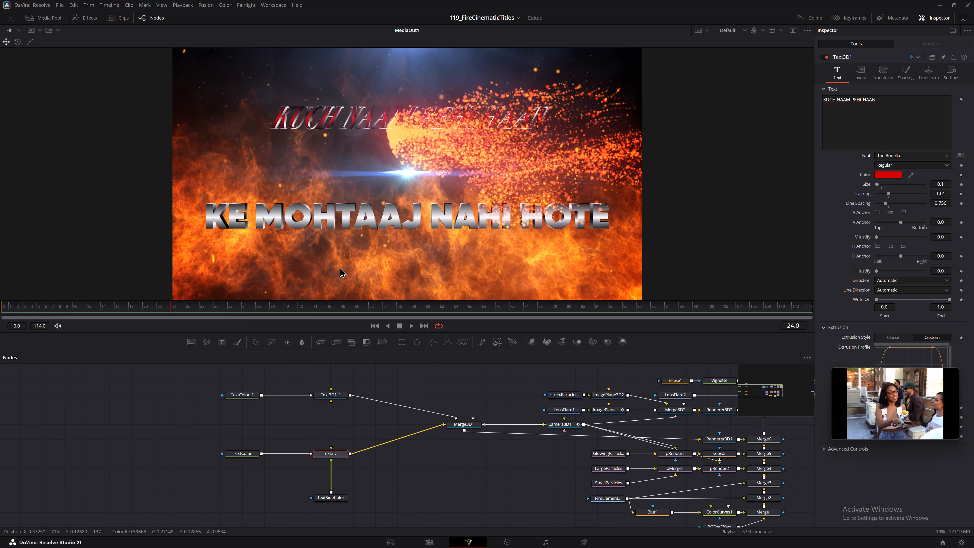
key("space")
key("space")
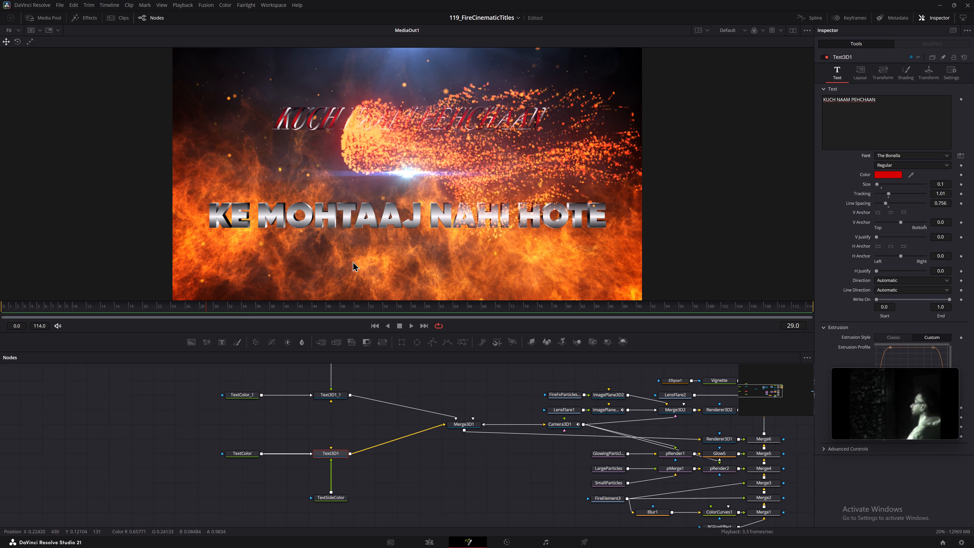
key("space")
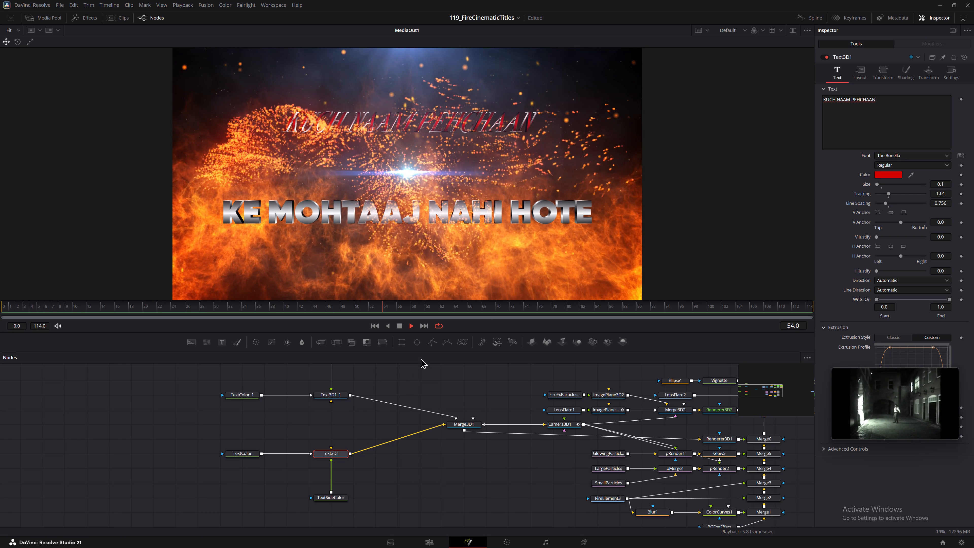
key("space")
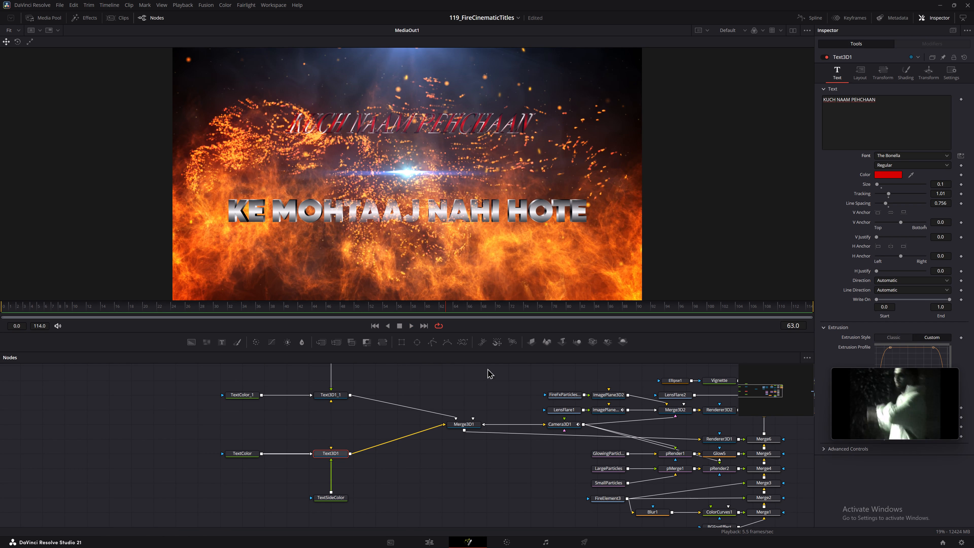
middle_click_drag(492, 383, 293, 402)
middle_click_drag(627, 466, 575, 461)
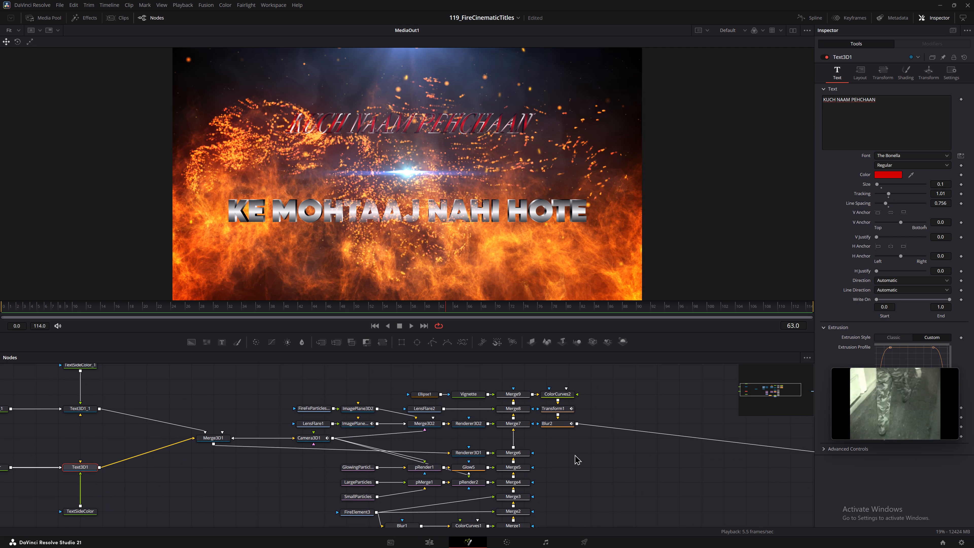
left_click(217, 127)
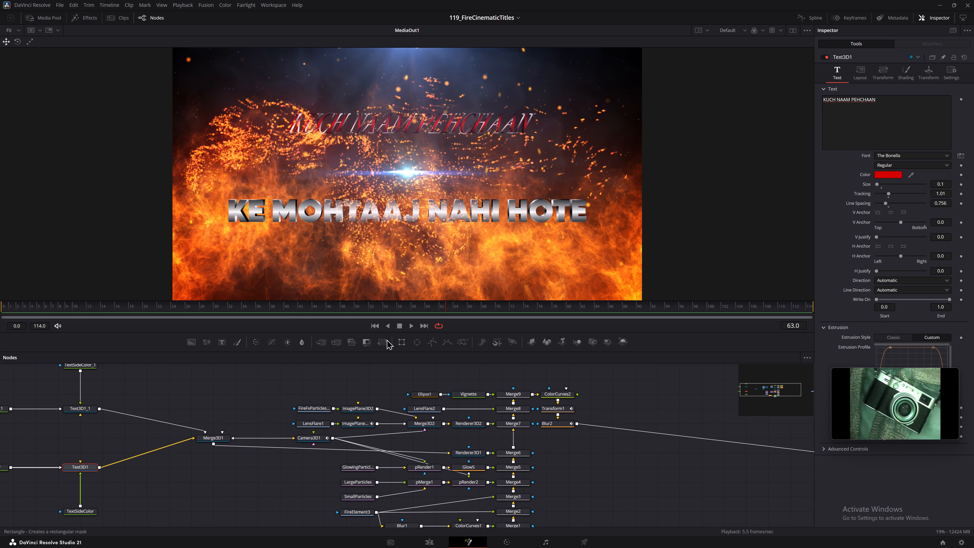
left_click_drag(292, 303, 690, 311)
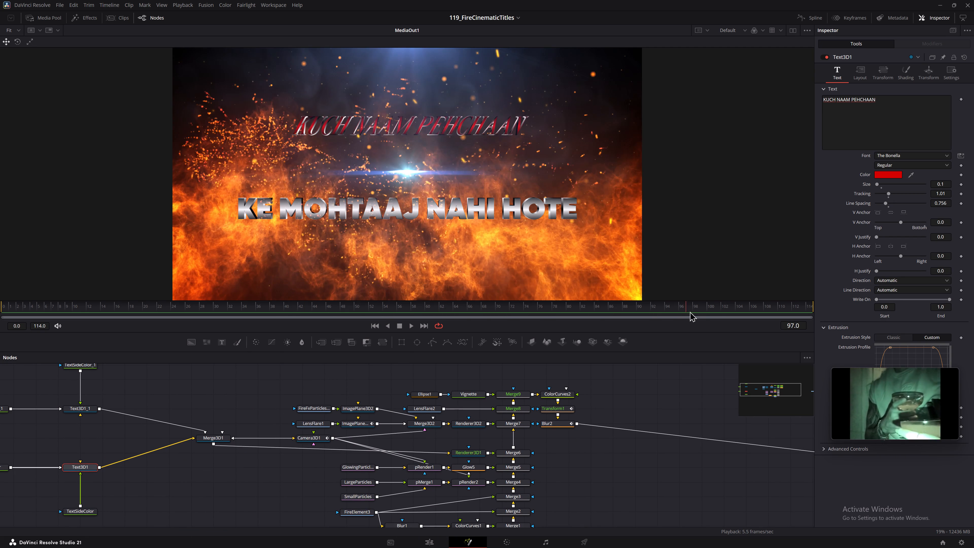
left_click_drag(690, 311, 863, 314)
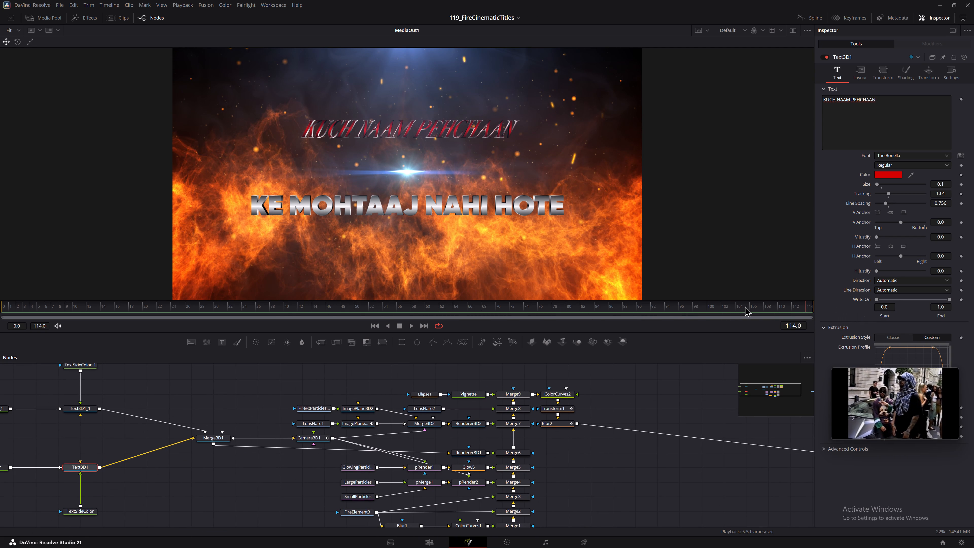
Enable the second viewer and examine the ColorCurves2, Merge9, Vignette and Ellipse1 nodes, comparing the vignette with MediaOut1.
middle_click_drag(659, 389, 665, 371)
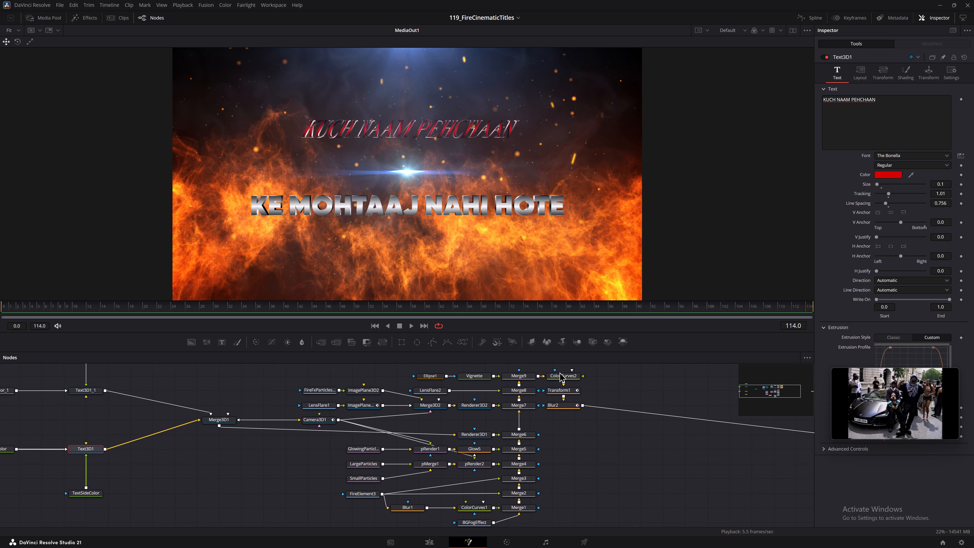
left_click(566, 376)
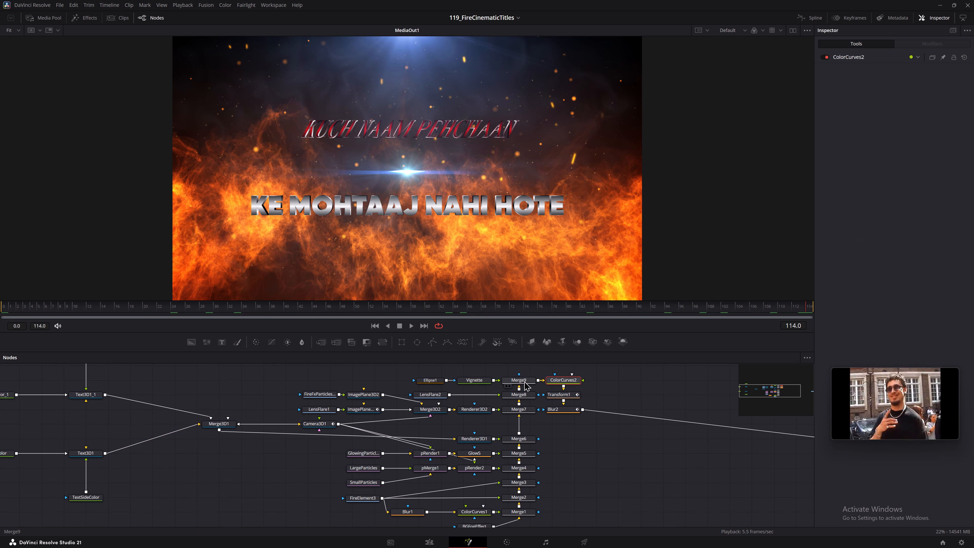
left_click(522, 380)
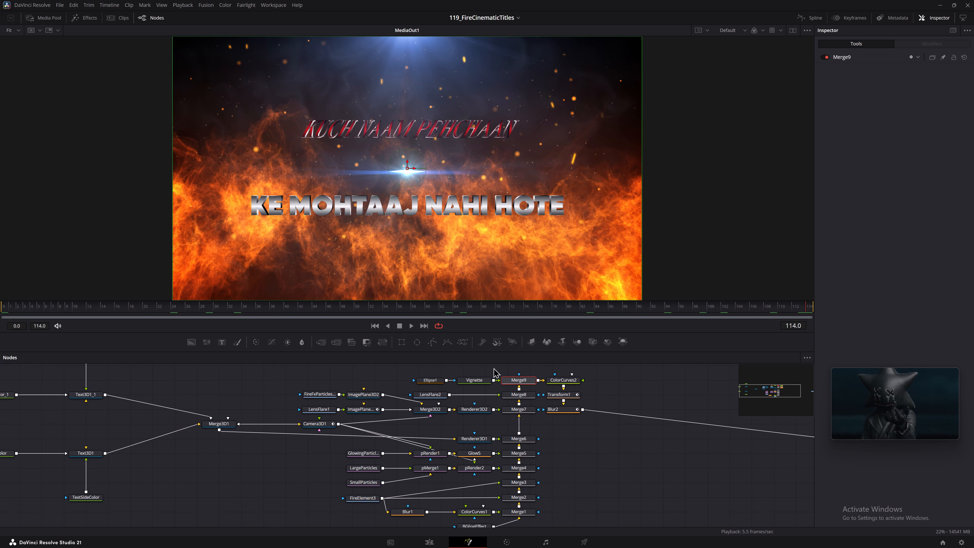
left_click(476, 378)
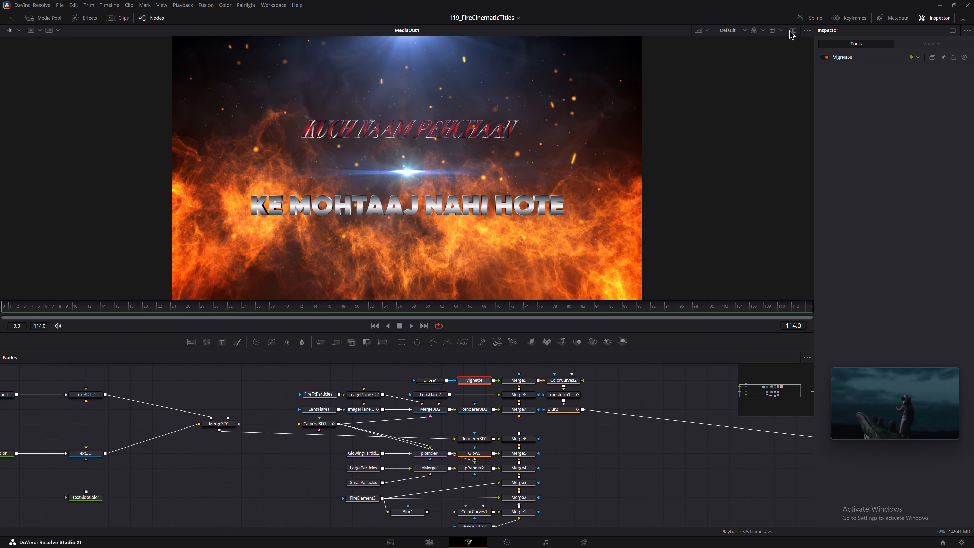
left_click(791, 31)
key("1")
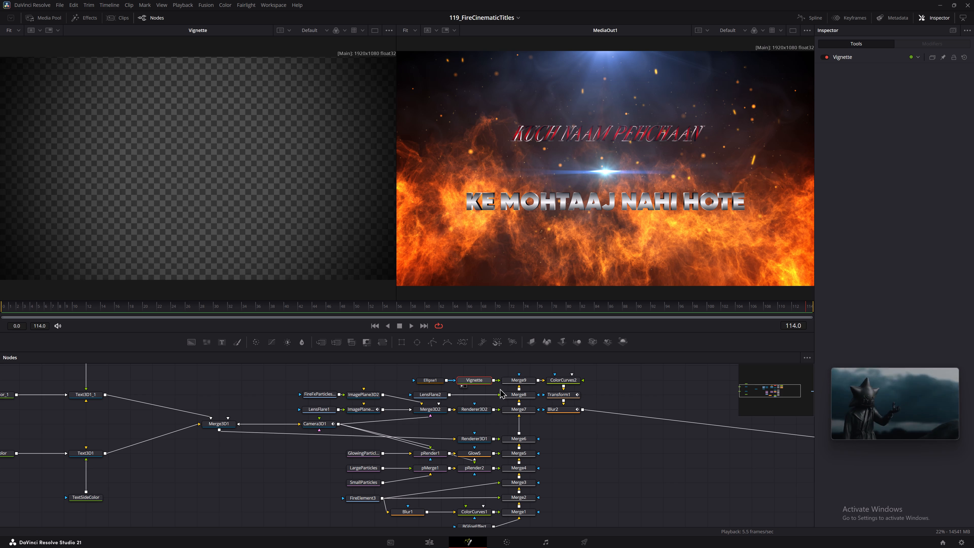
key("1")
left_click(437, 381)
type("11")
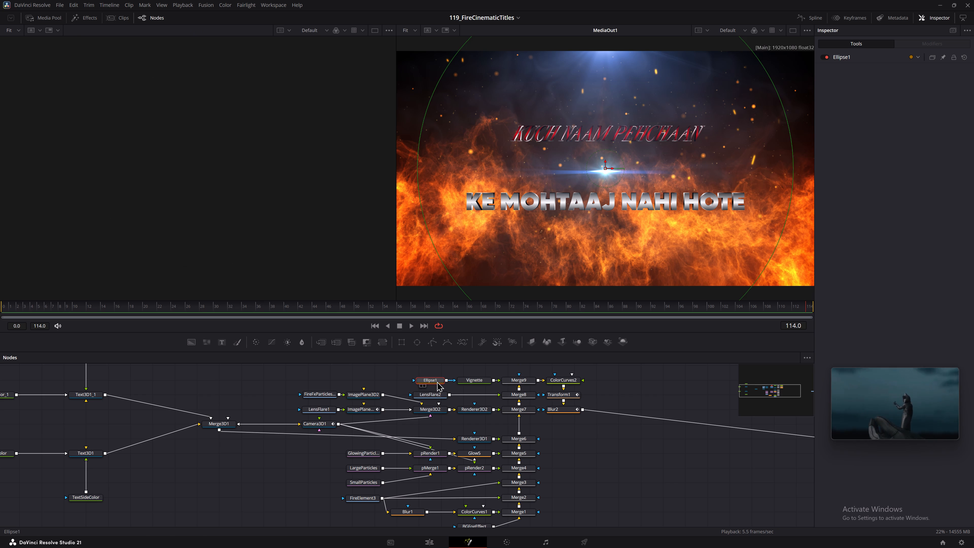
left_click(391, 378)
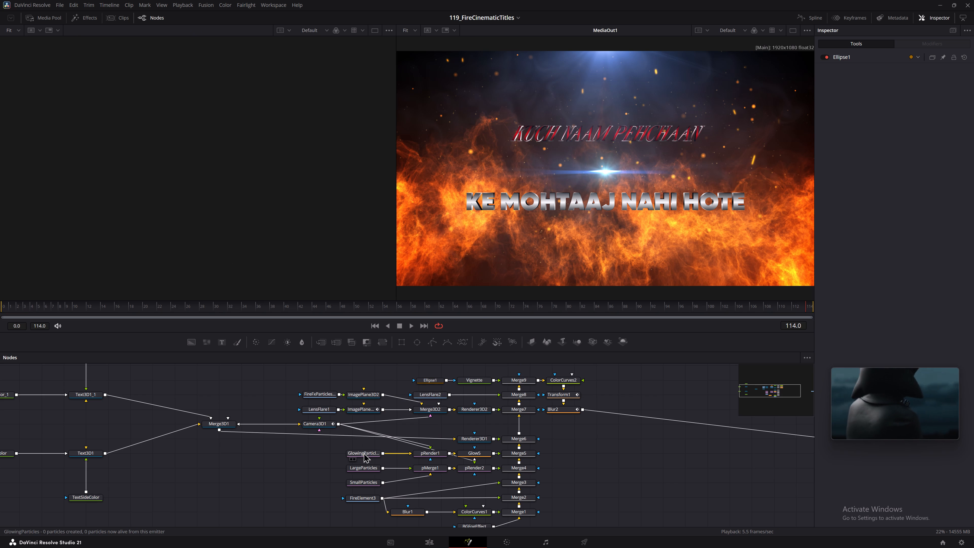
Examine the GlowingParticles, LargeParticles and pRender1 nodes in the first viewer, scrubbing back to frame 51.
left_click(363, 453)
type("11")
key("1")
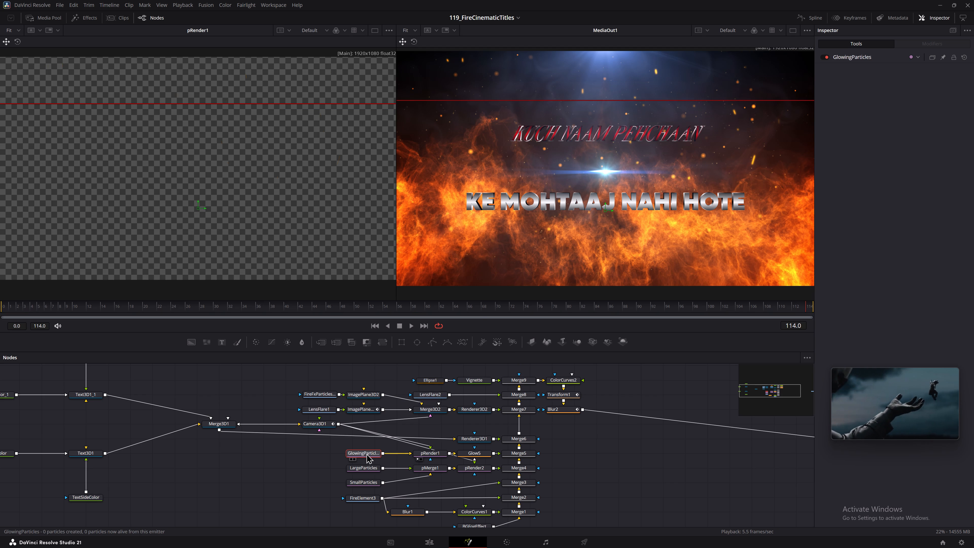
left_click(367, 465)
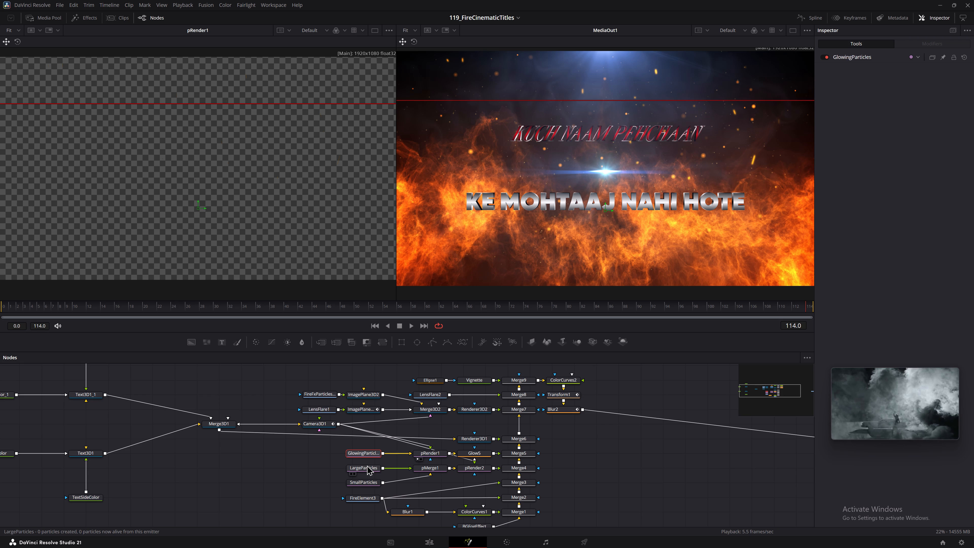
key("1")
key("1")
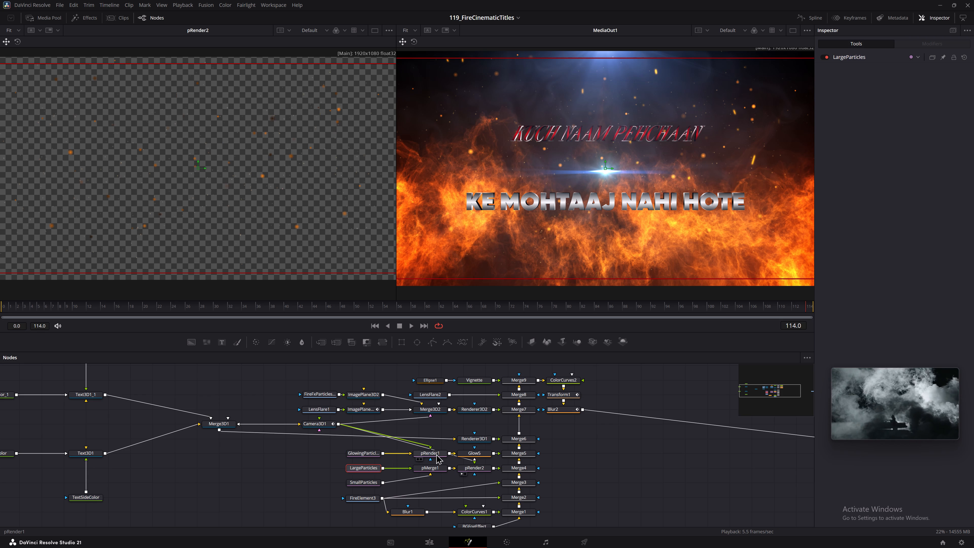
left_click(436, 454)
key("1")
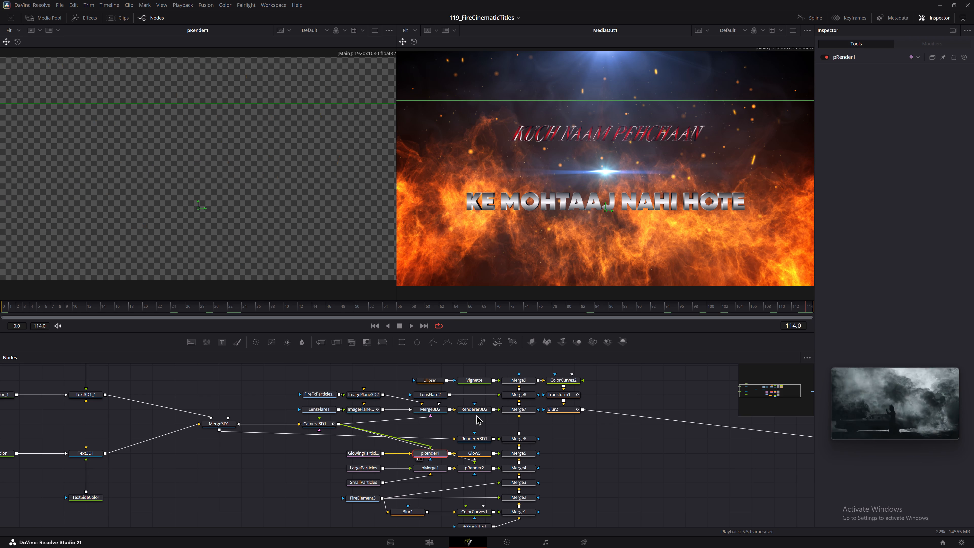
left_click_drag(452, 306, 358, 321)
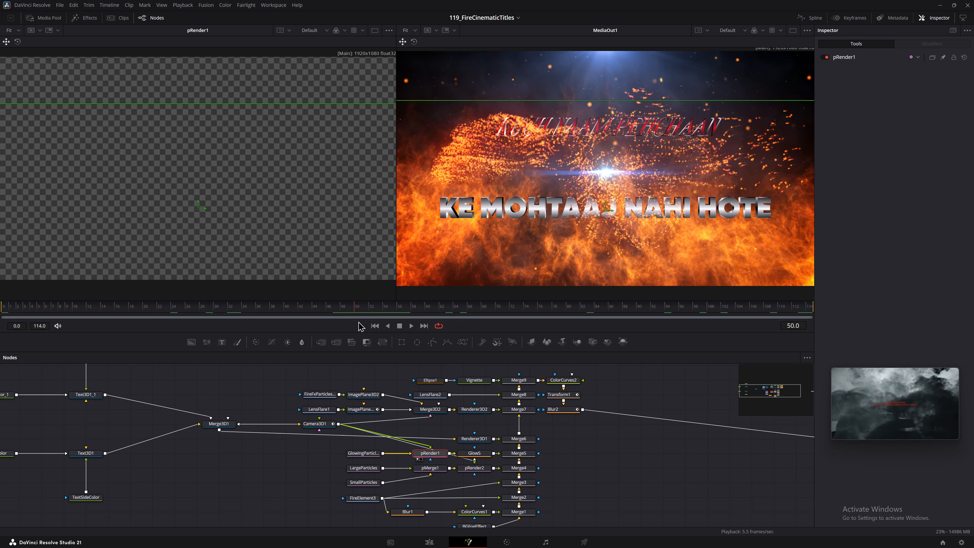
left_click_drag(358, 321, 368, 322)
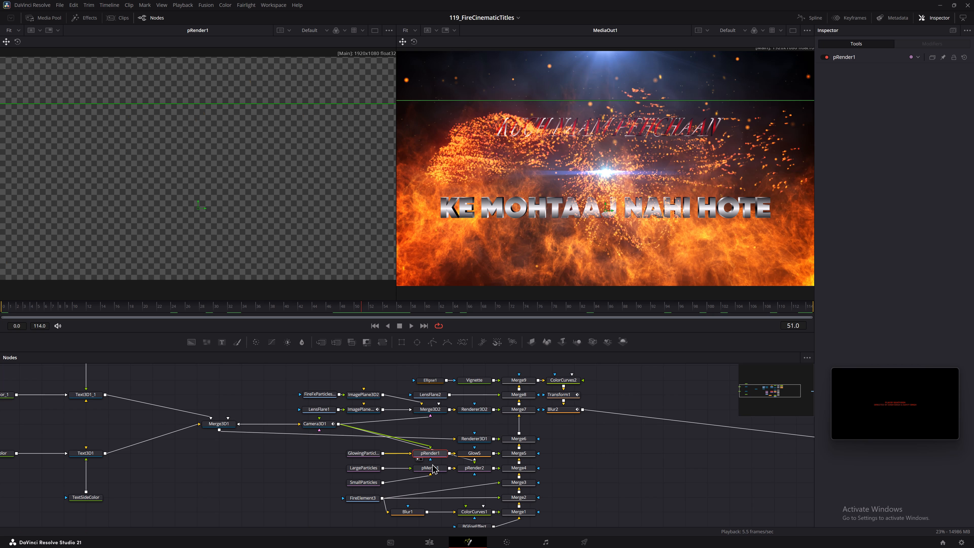
Examine the output of the pMerge1 and SmallParticles nodes, loading the small particles into both viewers.
left_click(432, 467)
key("1")
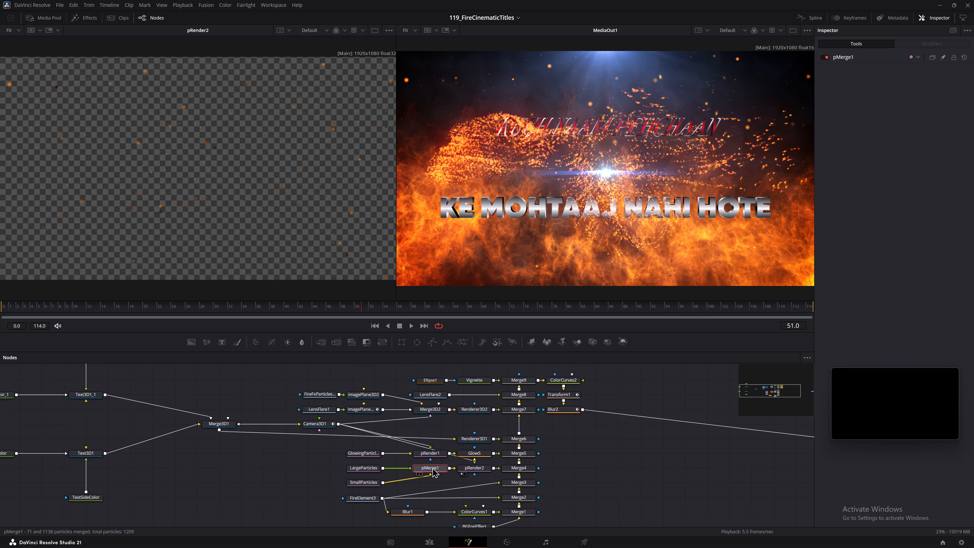
key("1")
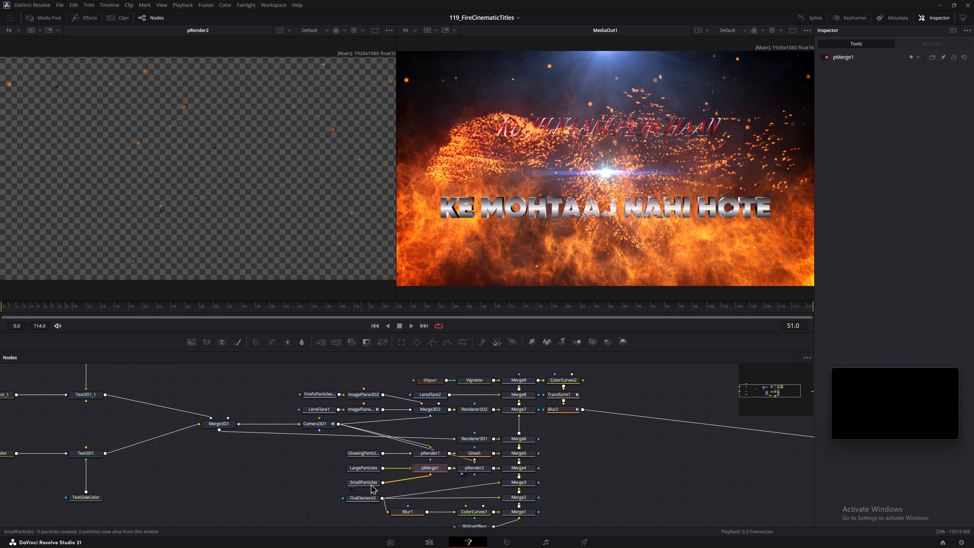
left_click(364, 482)
key("1")
key("1")
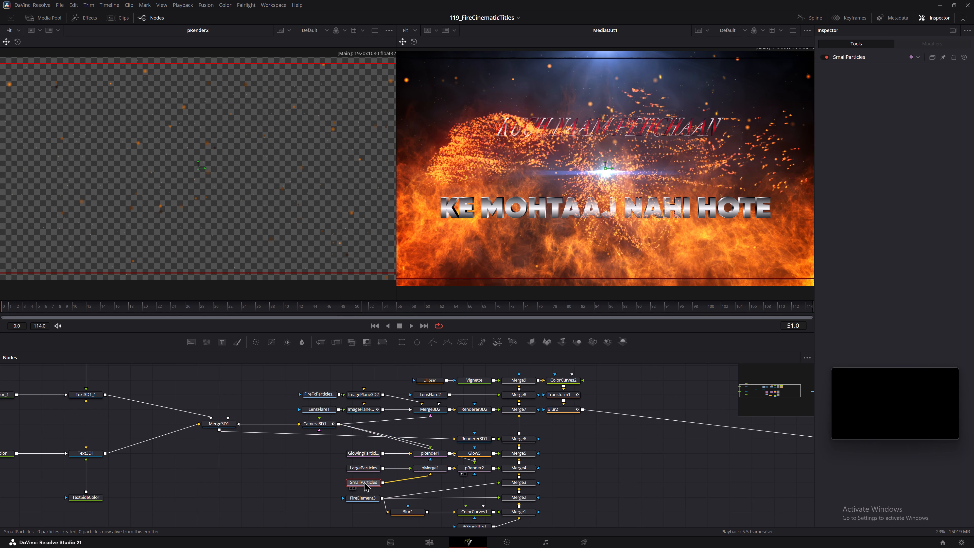
type("22")
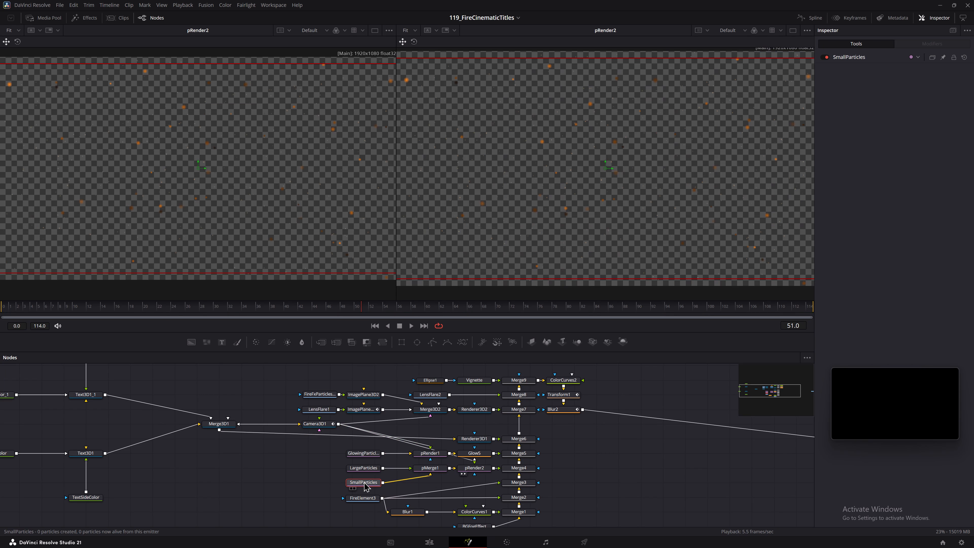
Load the Merge3D1 node into the second viewer and examine the 3D titles and camera from the side and front.
middle_click_drag(271, 461, 291, 473)
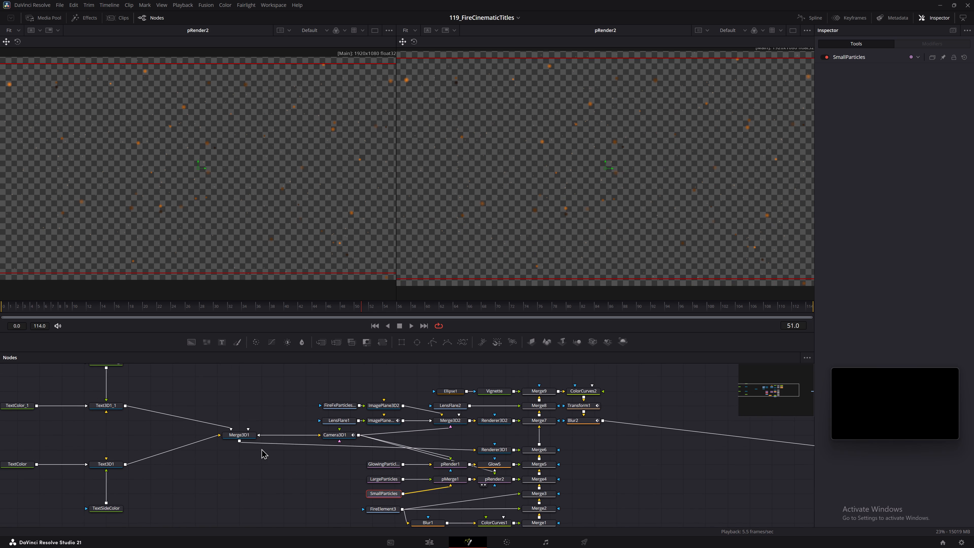
left_click(247, 436)
key("2")
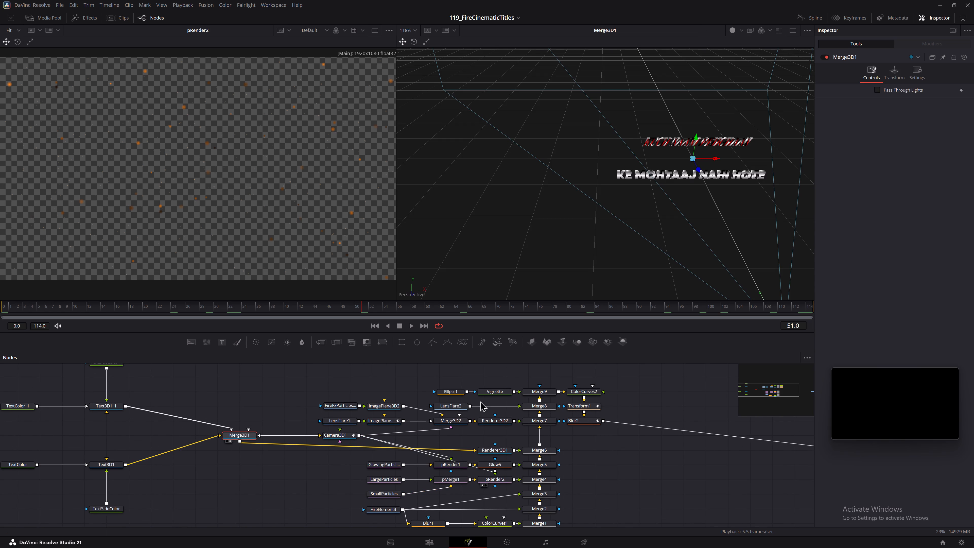
scroll(676, 220, "up", 2, "ctrl")
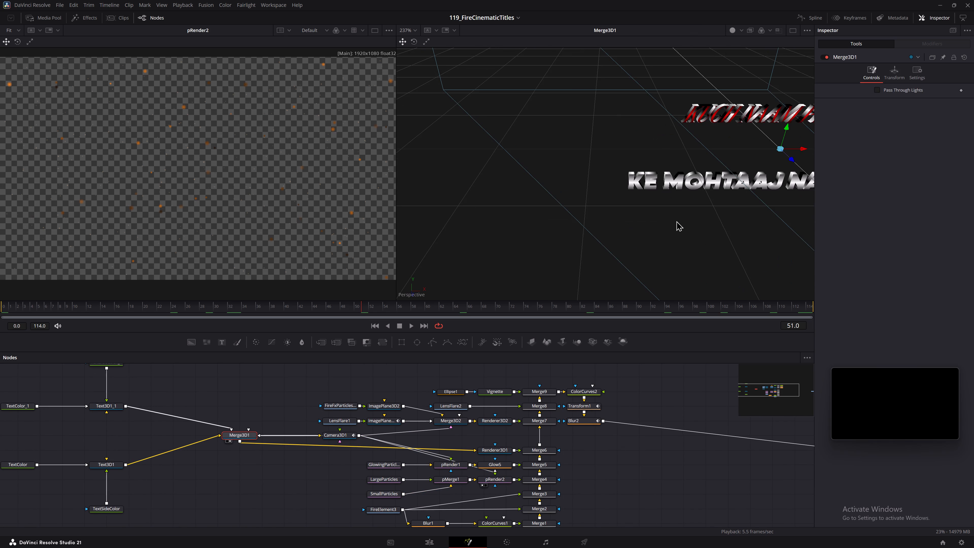
middle_click_drag(676, 221, 534, 229)
middle_click_drag(411, 215, 519, 183, "alt")
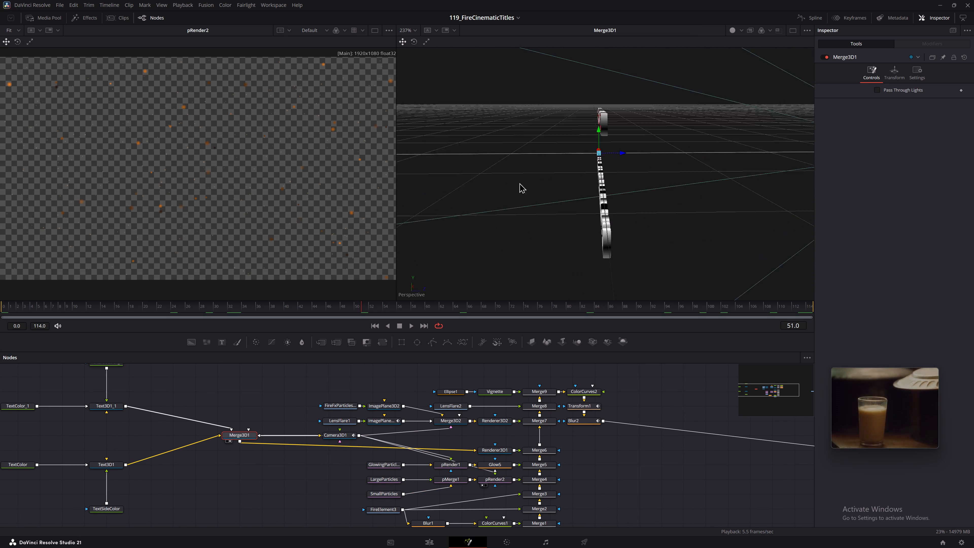
middle_click_drag(519, 183, 525, 181, "alt")
scroll(598, 228, "down", 4, "ctrl")
middle_click_drag(645, 221, 580, 221, "ctrl")
scroll(645, 221, "down", 1, "ctrl")
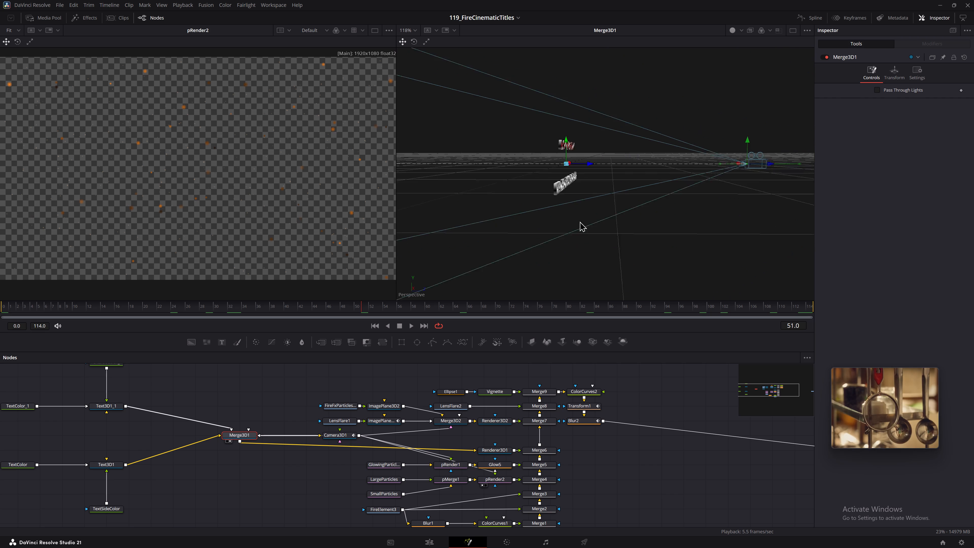
middle_click_drag(580, 221, 550, 210, "ctrl")
middle_click_drag(655, 226, 531, 234, "alt")
scroll(525, 236, "up", 1, "alt")
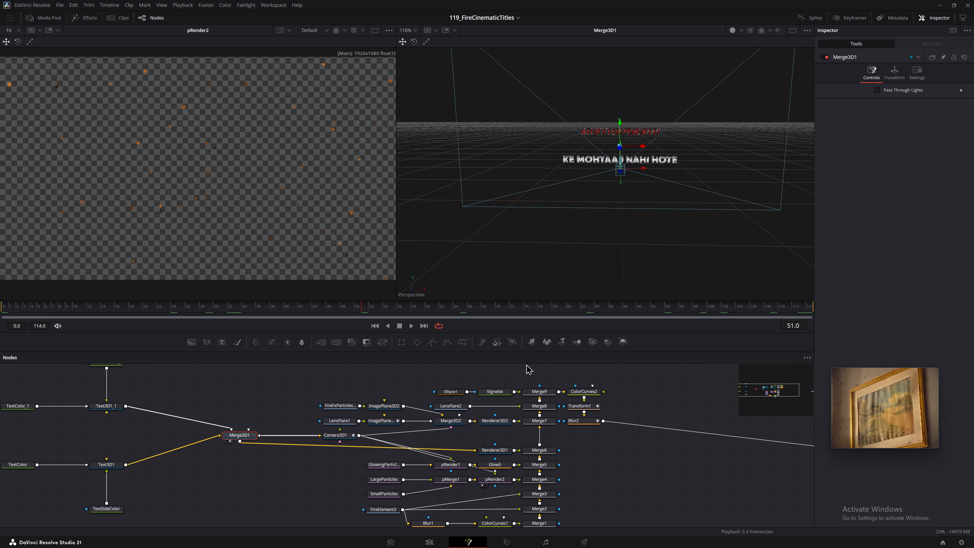
Load the MediaOut1 node into the second viewer to show the complete fire title composite.
scroll(650, 451, "down", 1, "ctrl")
middle_click_drag(714, 472, 561, 455)
left_click_drag(725, 500, 726, 469)
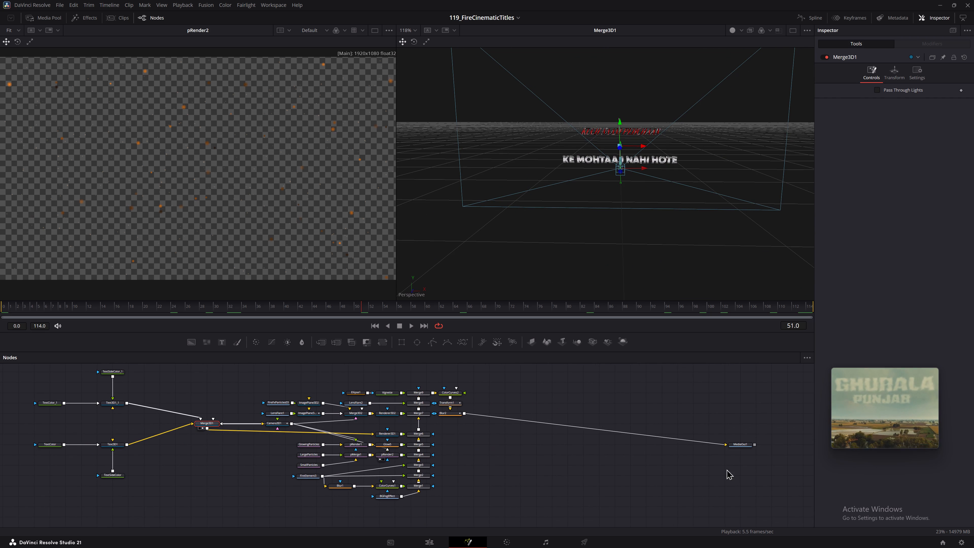
left_click_drag(726, 469, 649, 372)
left_click_drag(674, 434, 803, 441)
key("2")
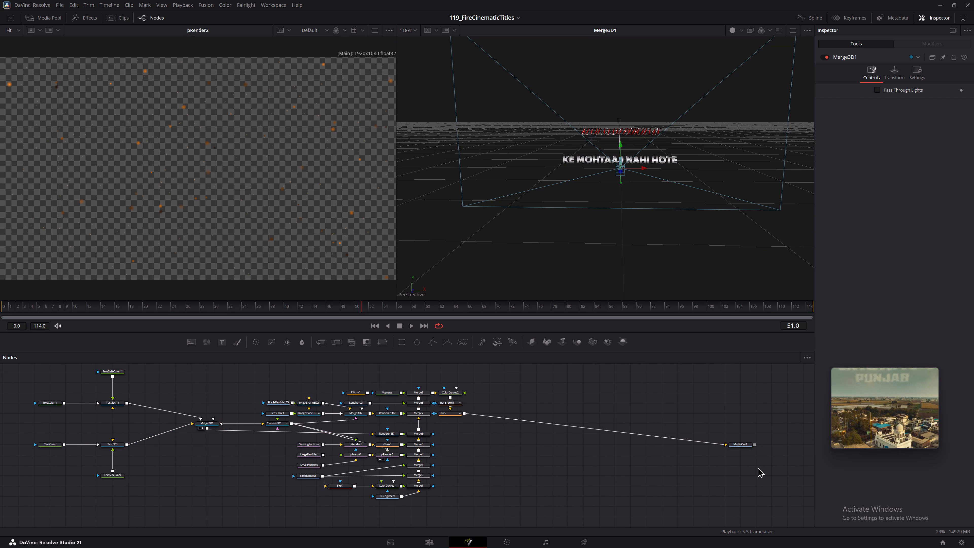
left_click_drag(759, 468, 737, 440)
left_click(738, 448)
left_click(738, 444)
key("2")
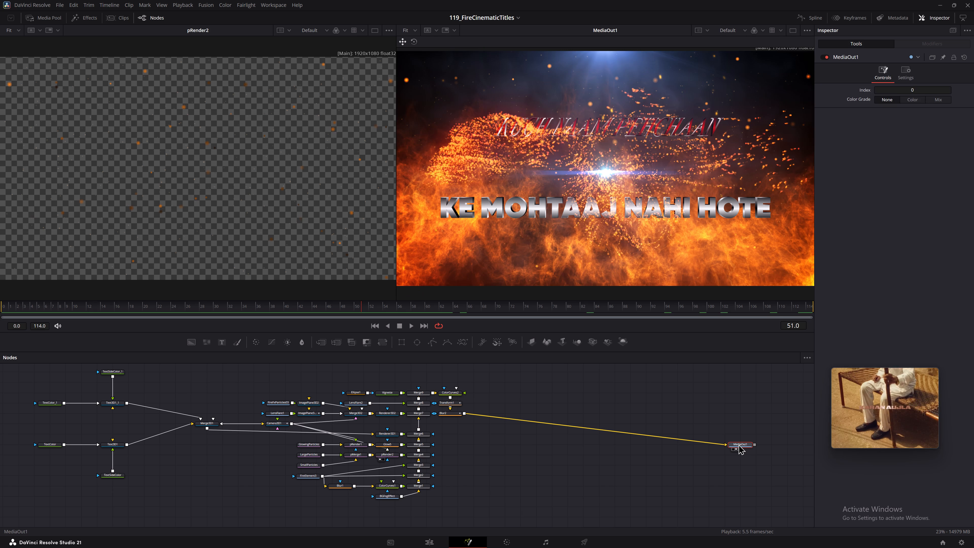
Scrub back to frame 46 and load the Renderer3D1 node into the first viewer to compare it with MediaOut1.
scroll(559, 405, "down", 2, "ctrl")
scroll(555, 422, "up", 1, "ctrl")
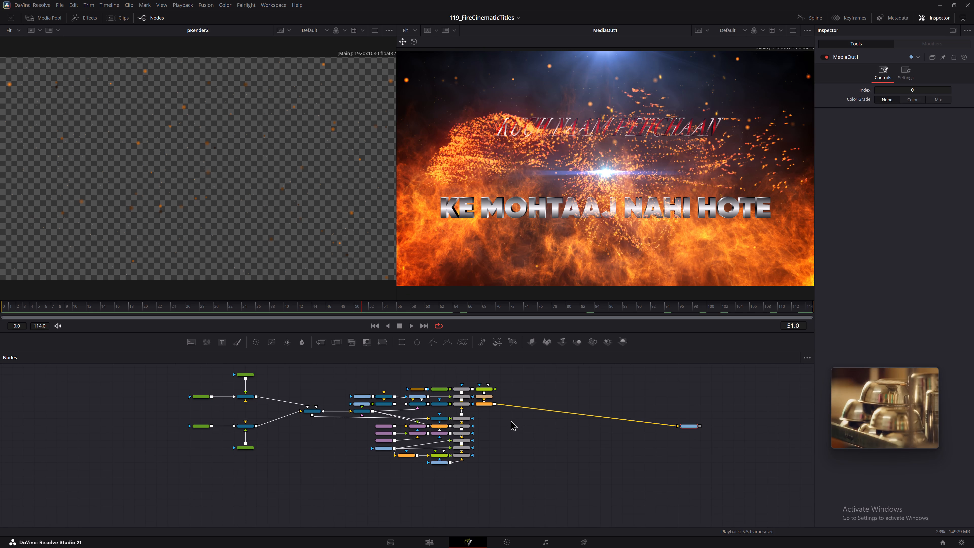
middle_click_drag(556, 434, 569, 437)
scroll(493, 449, "up", 1, "ctrl")
middle_click_drag(509, 439, 518, 463)
scroll(528, 461, "up", 1, "ctrl")
middle_click_drag(508, 458, 523, 469)
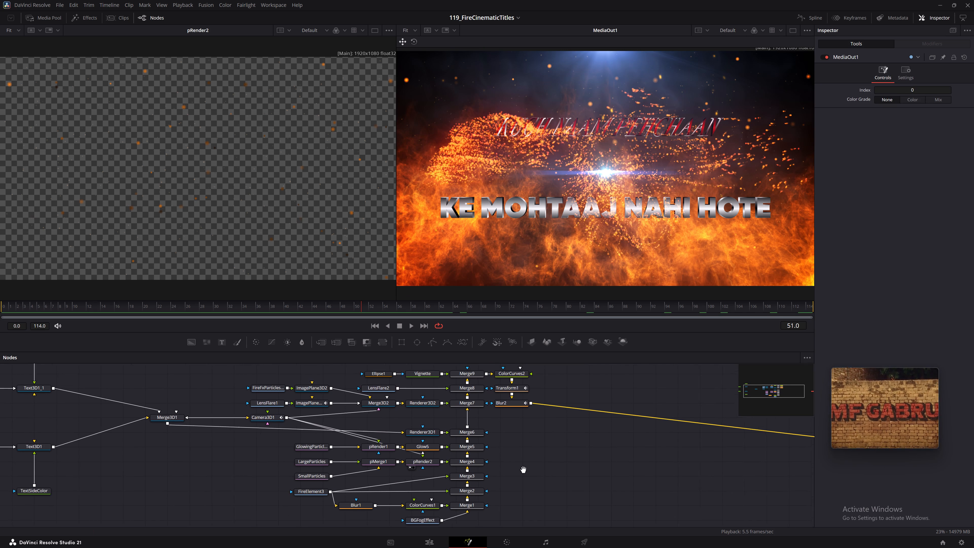
middle_click_drag(523, 469, 528, 472)
left_click_drag(399, 307, 329, 310)
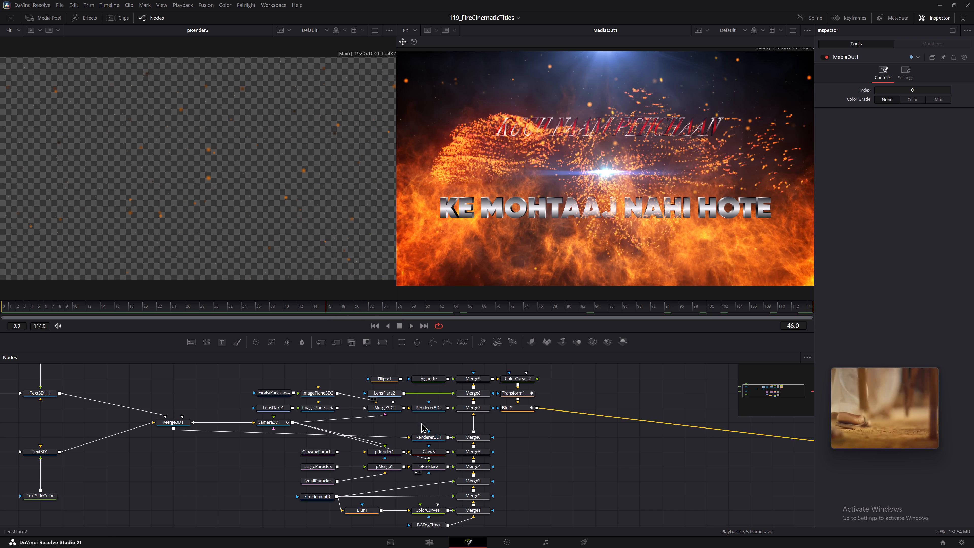
left_click(423, 439)
left_click_drag(434, 436, 424, 437)
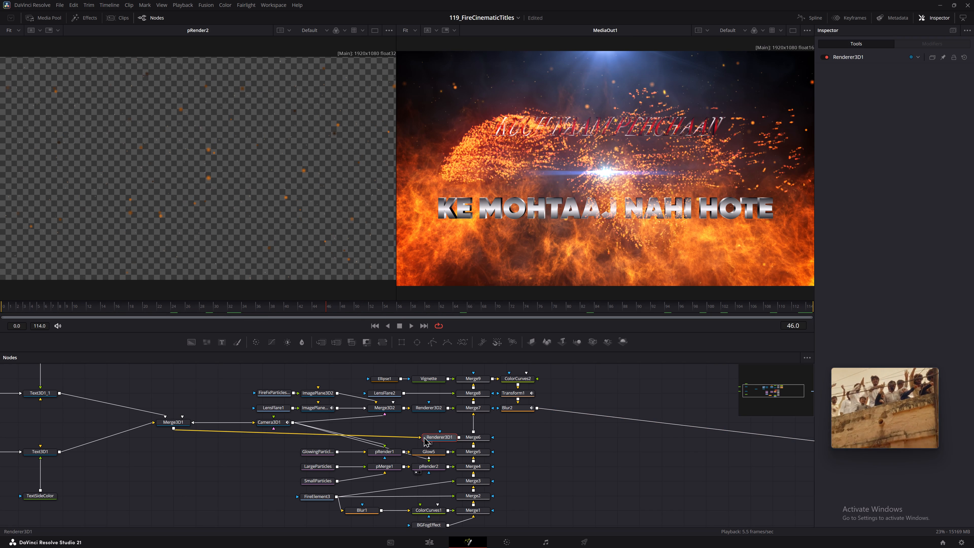
left_click_drag(424, 437, 418, 438)
key("1")
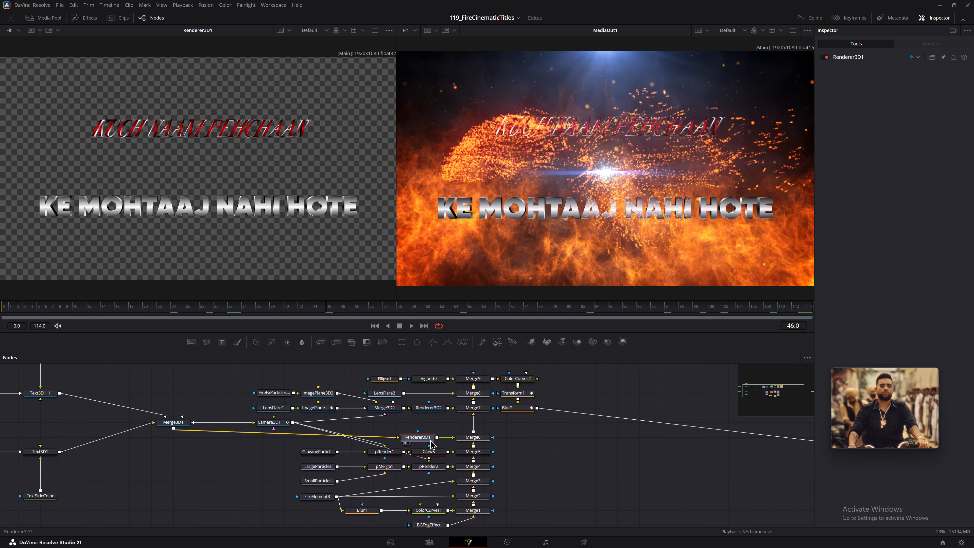
Examine the outputs of the pMerge1, pRender2 and Glow5 nodes in the first viewer against the final composite.
middle_click_drag(554, 473, 556, 451)
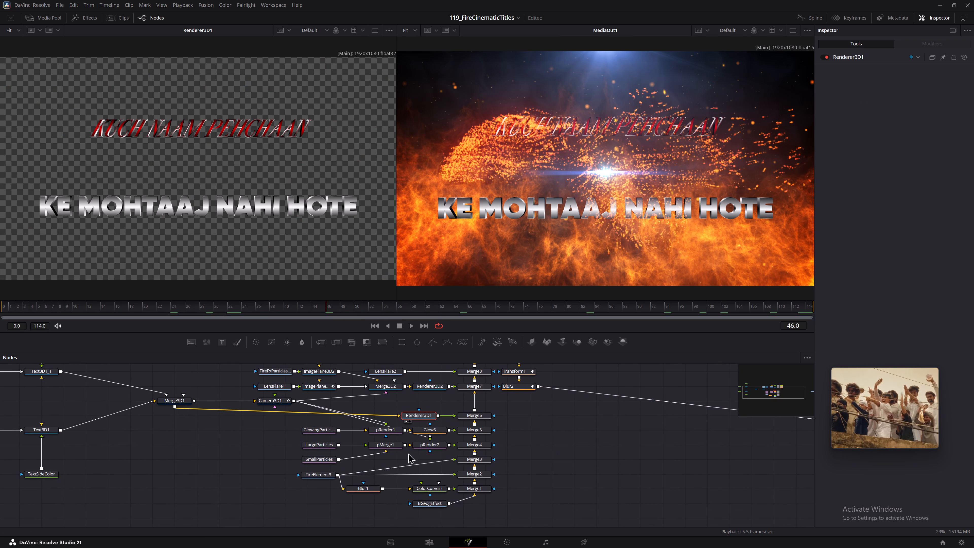
left_click(389, 444)
key("1")
left_click(427, 444)
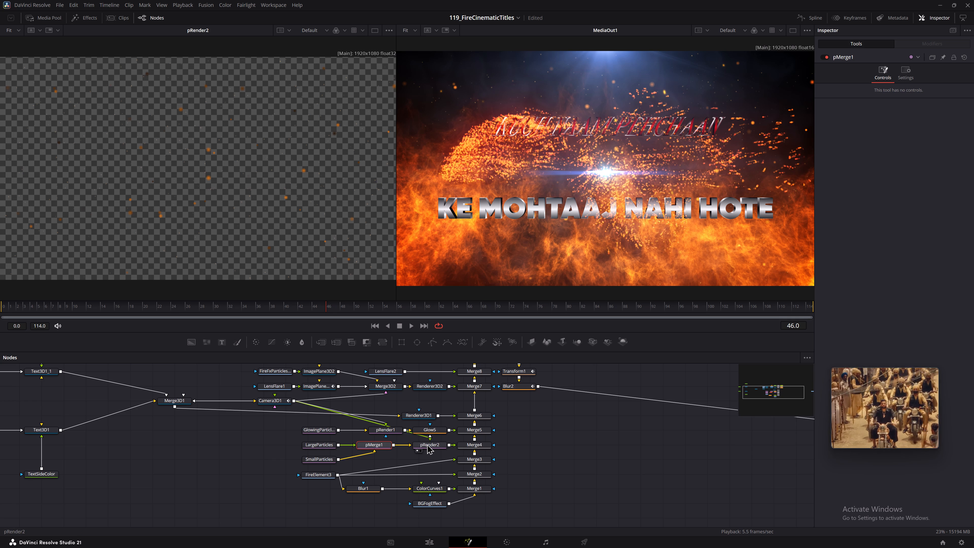
type("11")
left_click(431, 427)
type("11")
key("1")
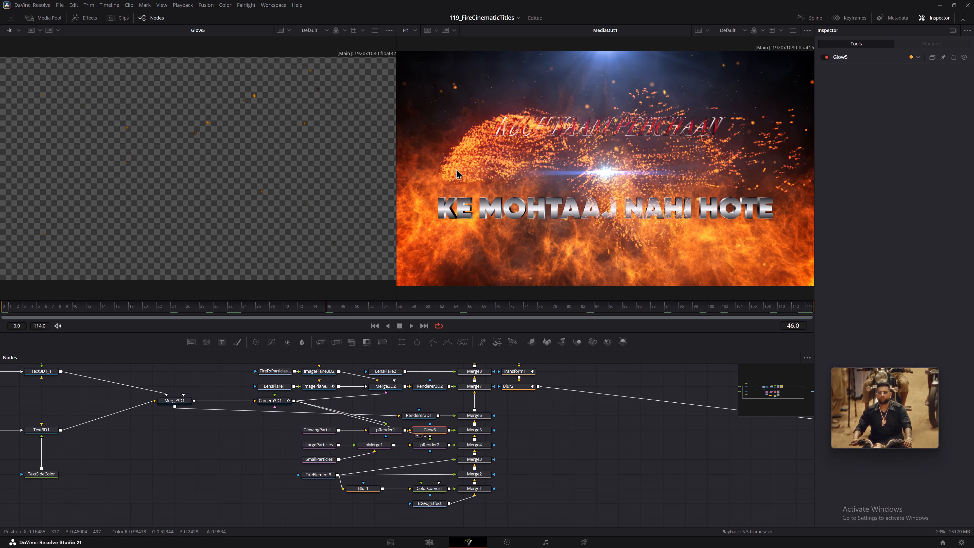
left_click(456, 169)
Load ImagePlane3D2 into the first viewer, shift the fire particle plane slightly along its green Y axis, and briefly play the result.
middle_click_drag(424, 404, 427, 406)
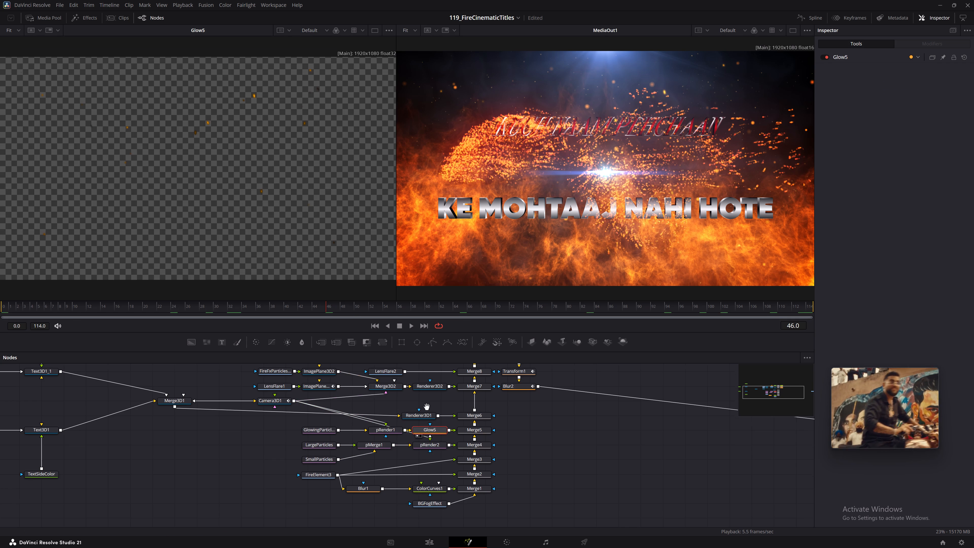
middle_click_drag(427, 406, 436, 417)
left_click(340, 382)
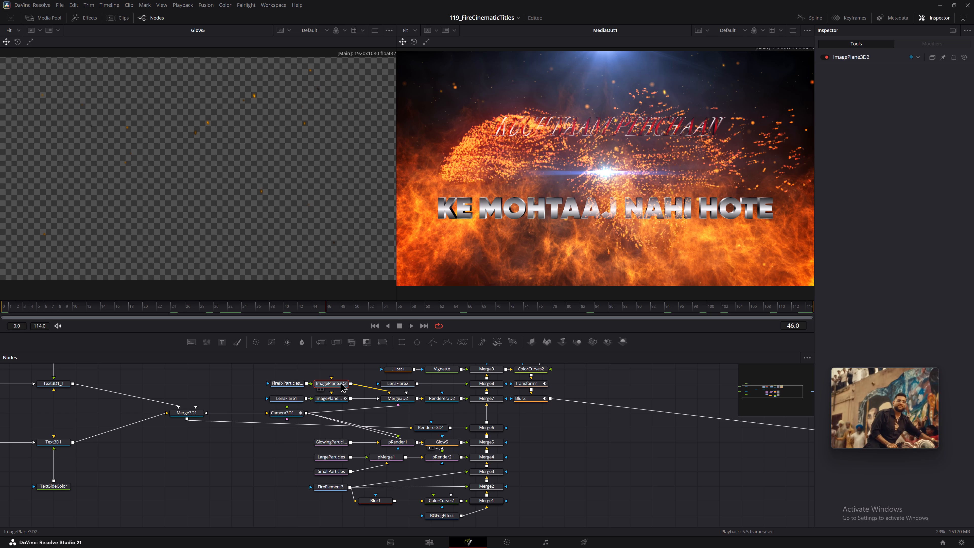
key("1")
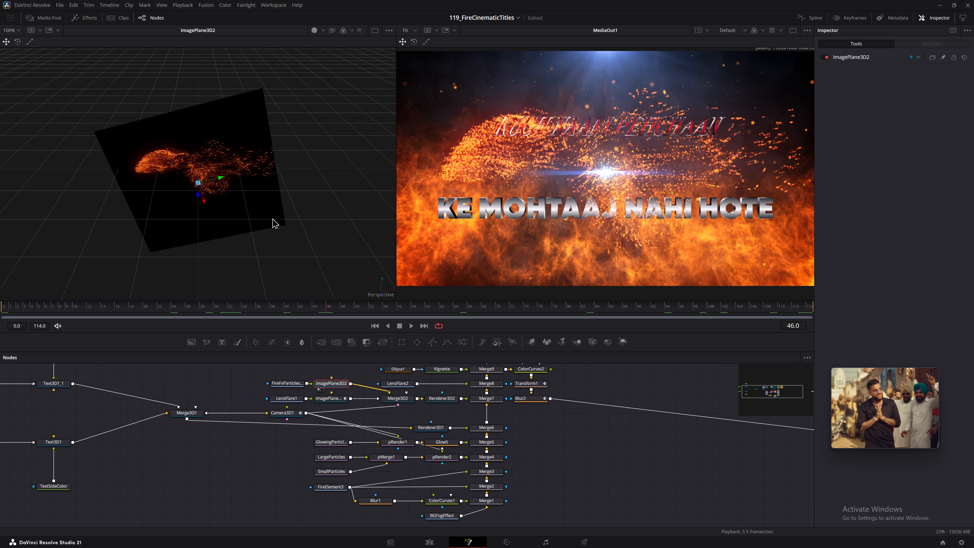
left_click_drag(219, 178, 241, 180)
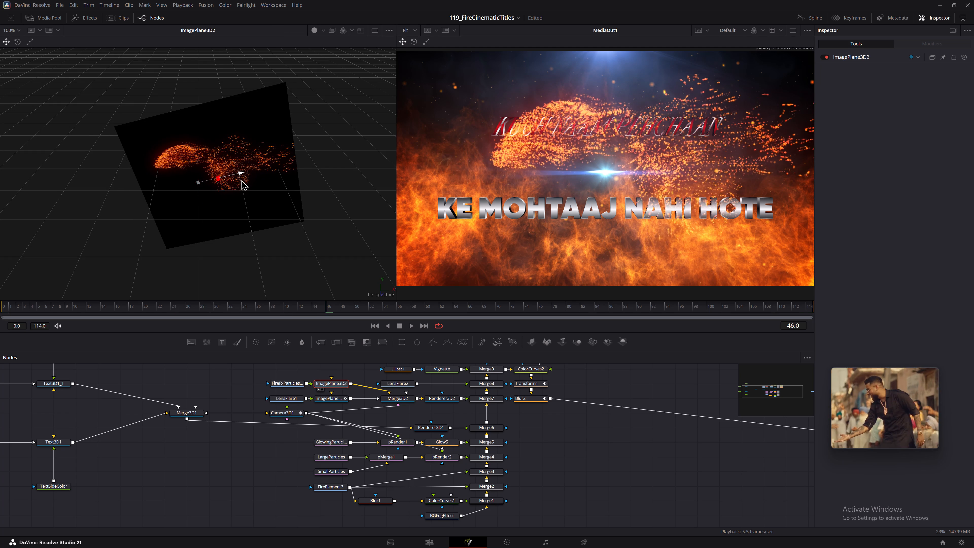
left_click_drag(241, 180, 233, 182)
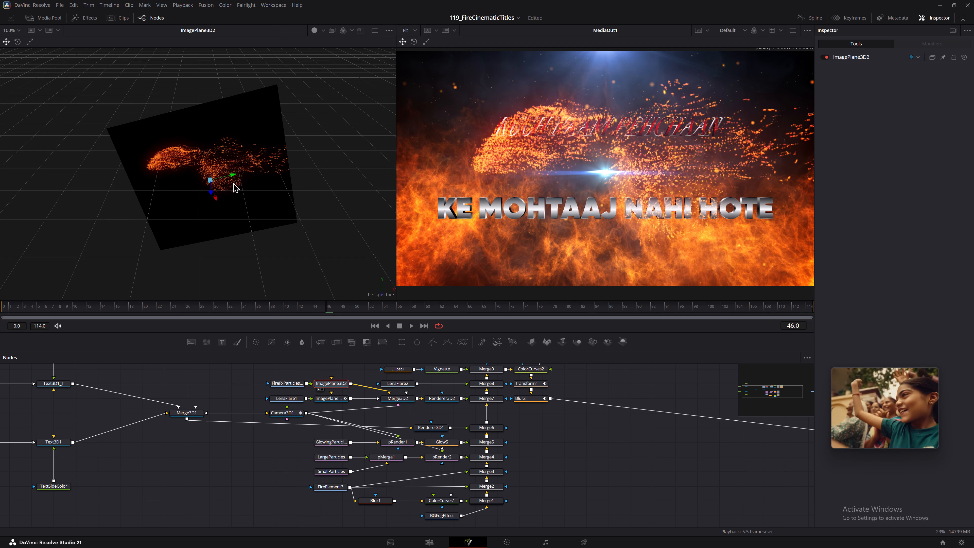
type("11")
key("space")
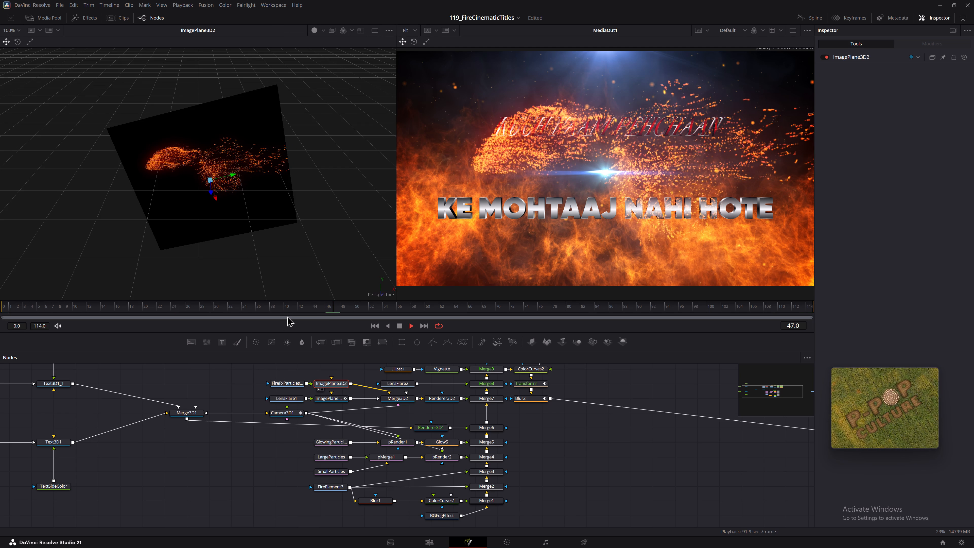
key("space")
Examine the FireFxParticles03, LensFlare1 and ImagePlane3D1 nodes in the first viewer, playing the fire particles on to frame 54.
left_click(293, 381)
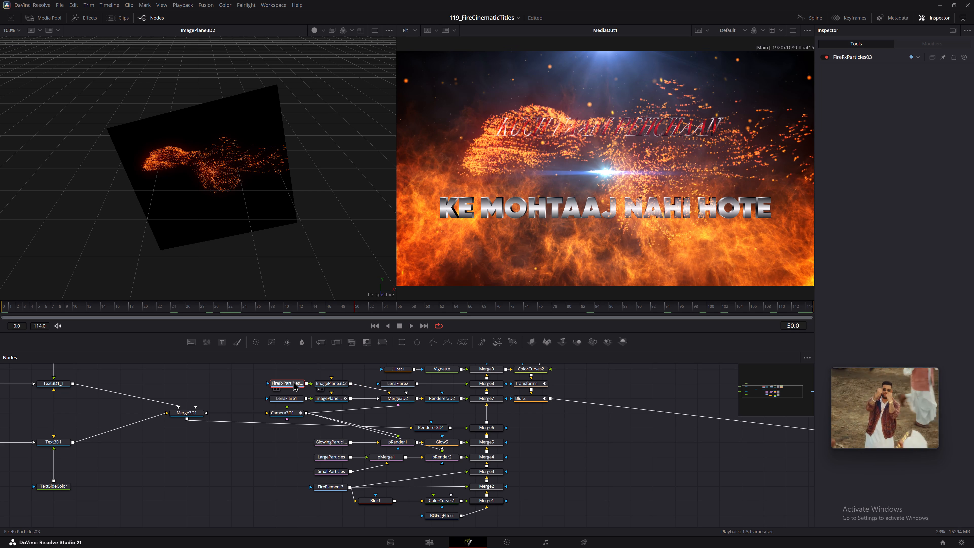
key("1")
key("space")
key("space")
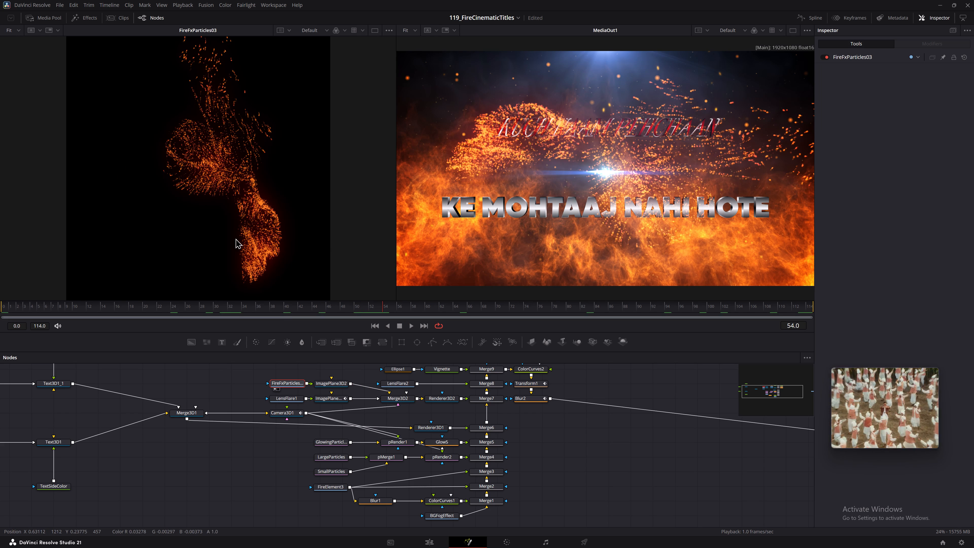
left_click(846, 54)
scroll(267, 269, "down", 1, "ctrl")
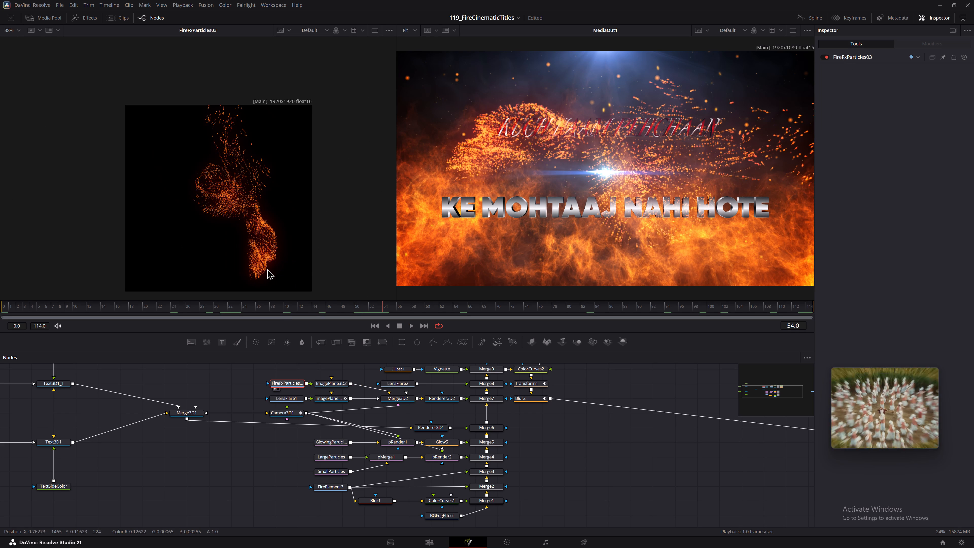
left_click(292, 384)
left_click(288, 397)
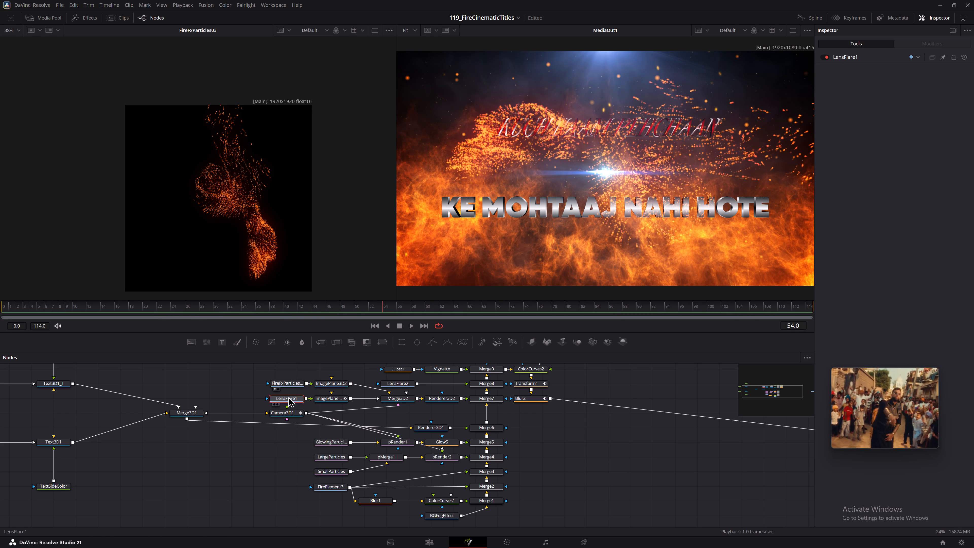
key("1")
left_click(319, 398)
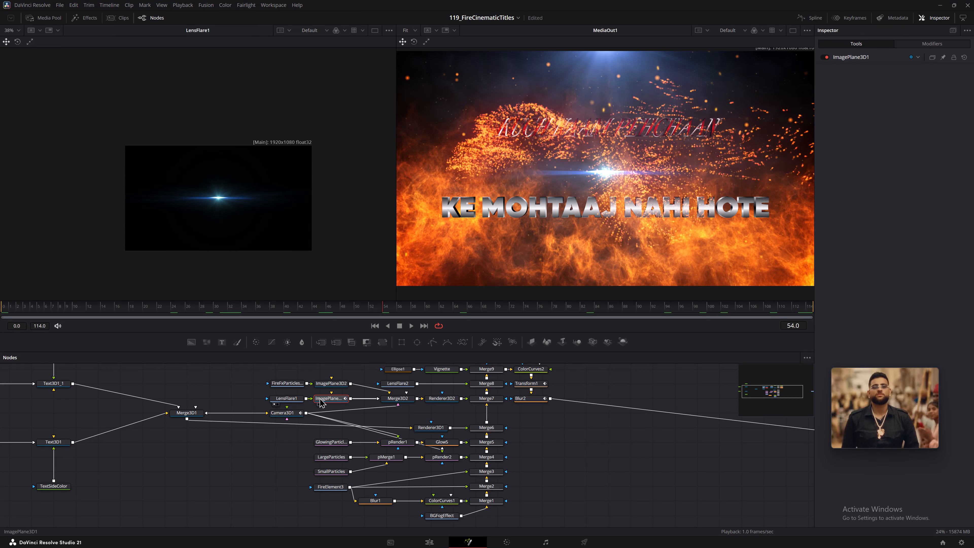
key("1")
Load ImagePlane3D2 into the first viewer and play the animation from near its start, stopping at frame 15.
left_click(336, 384)
key("1")
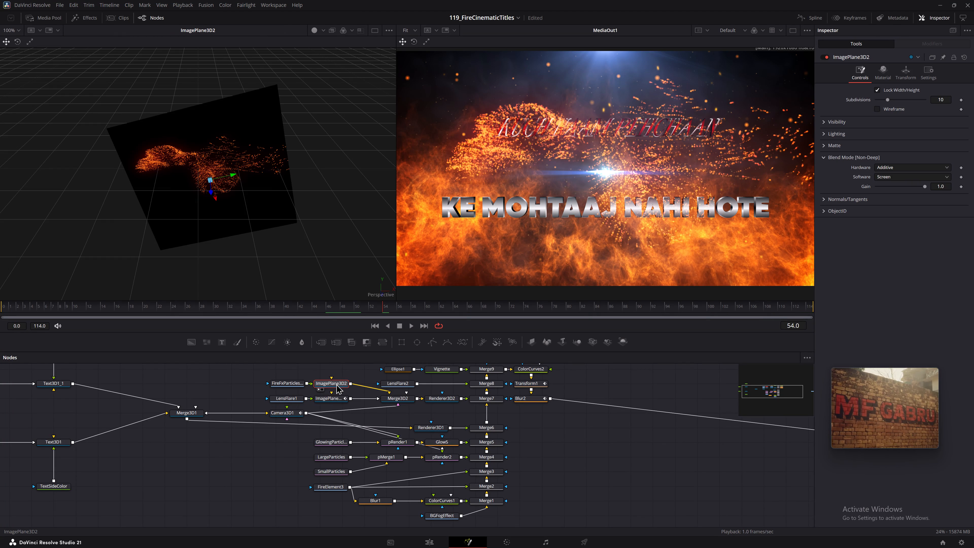
key("space")
key("space")
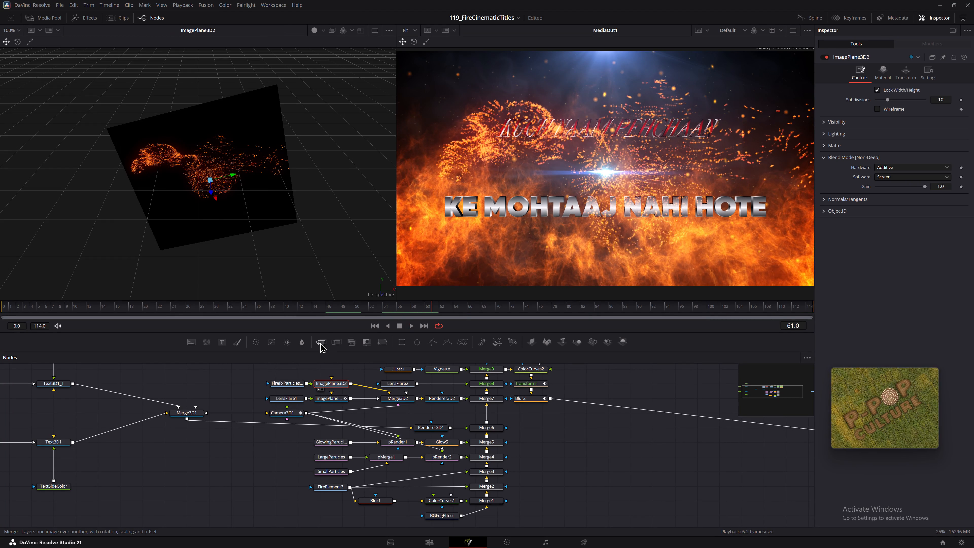
left_click_drag(307, 308, 10, 305)
key("space")
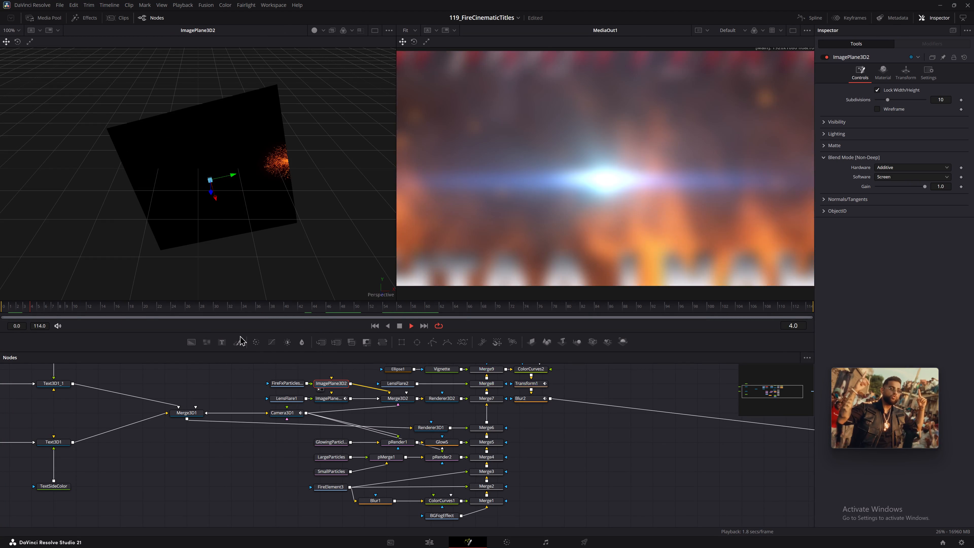
key("space")
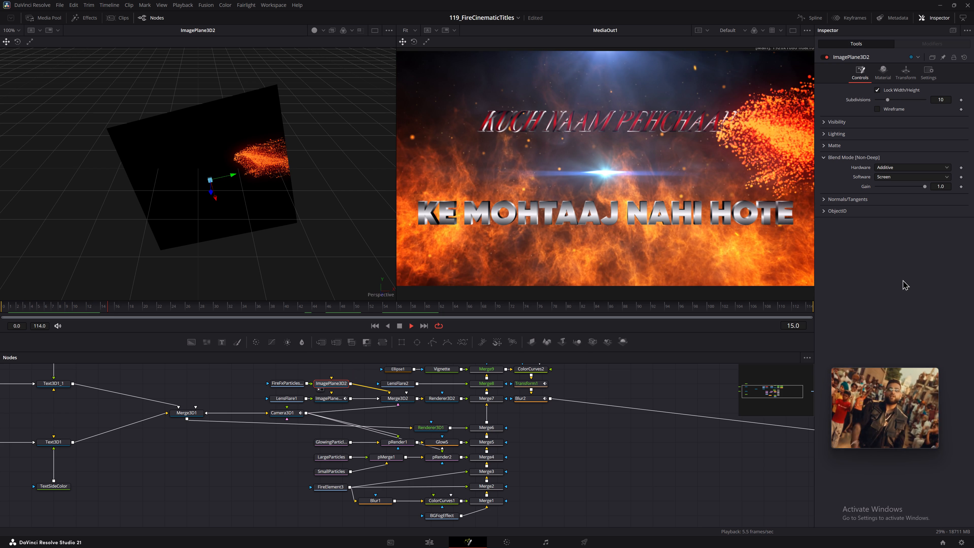
Set the blend mode gain of ImagePlane3D2 to 0.734.
left_click_drag(945, 187, 700, 169)
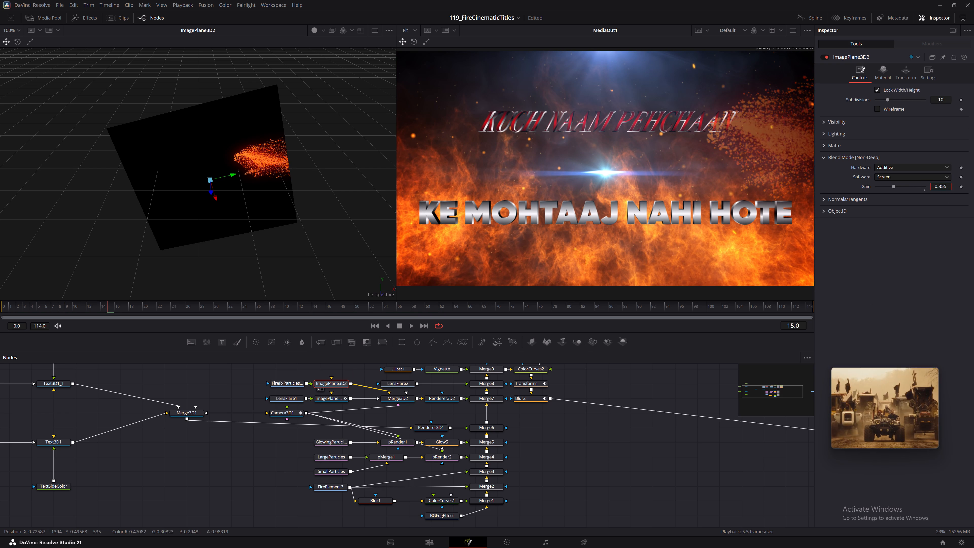
left_click_drag(700, 169, 546, 143)
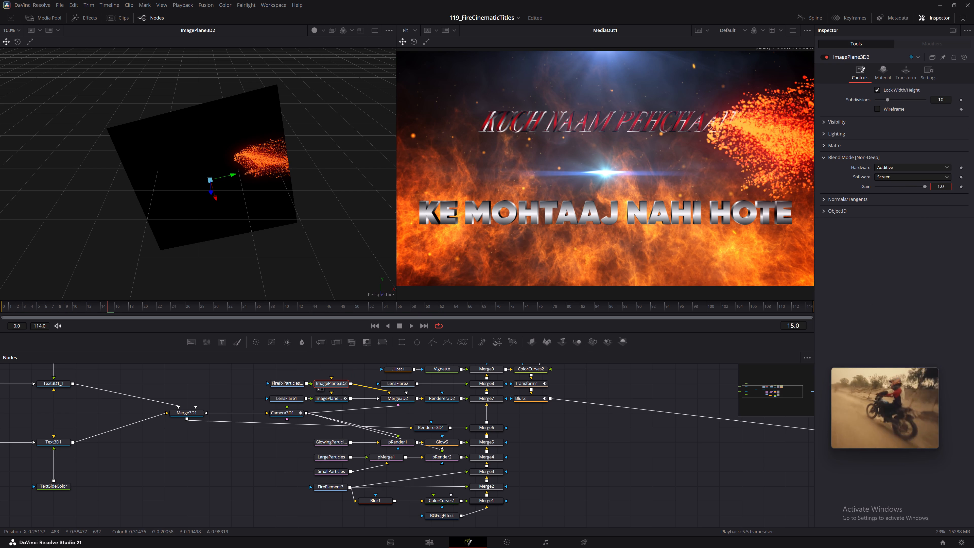
left_click_drag(546, 143, 445, 143)
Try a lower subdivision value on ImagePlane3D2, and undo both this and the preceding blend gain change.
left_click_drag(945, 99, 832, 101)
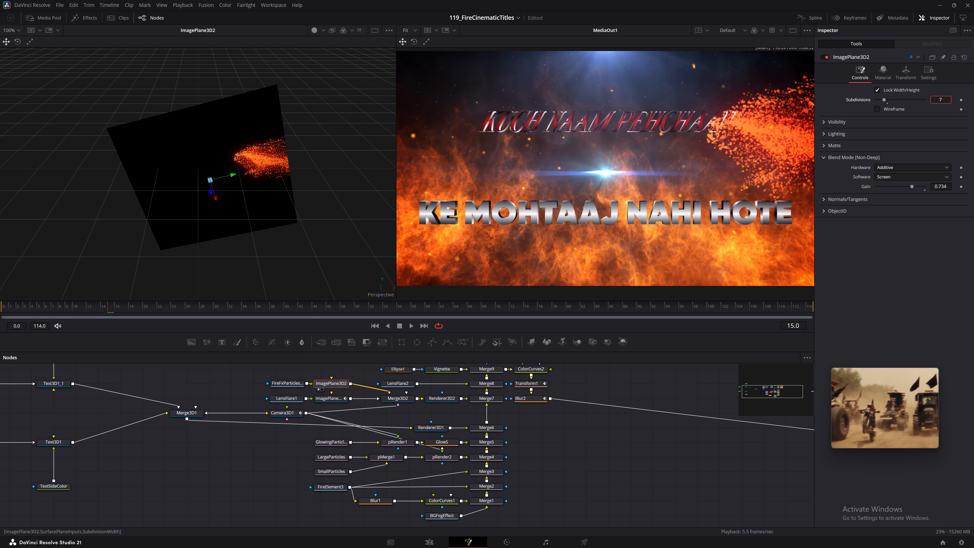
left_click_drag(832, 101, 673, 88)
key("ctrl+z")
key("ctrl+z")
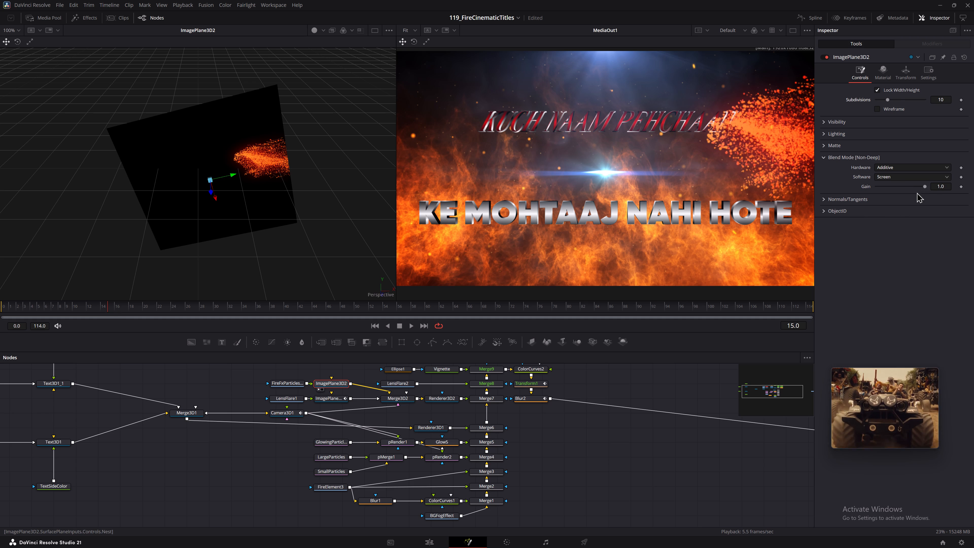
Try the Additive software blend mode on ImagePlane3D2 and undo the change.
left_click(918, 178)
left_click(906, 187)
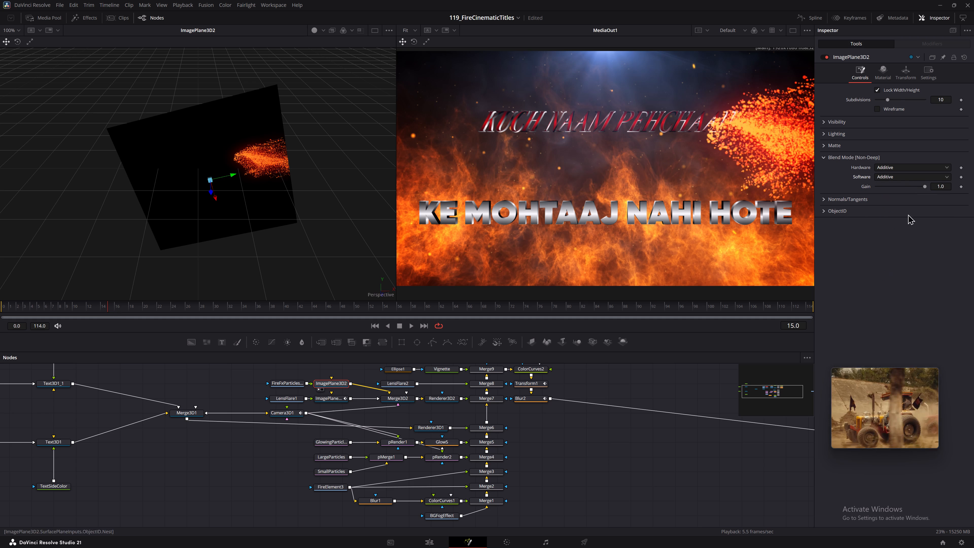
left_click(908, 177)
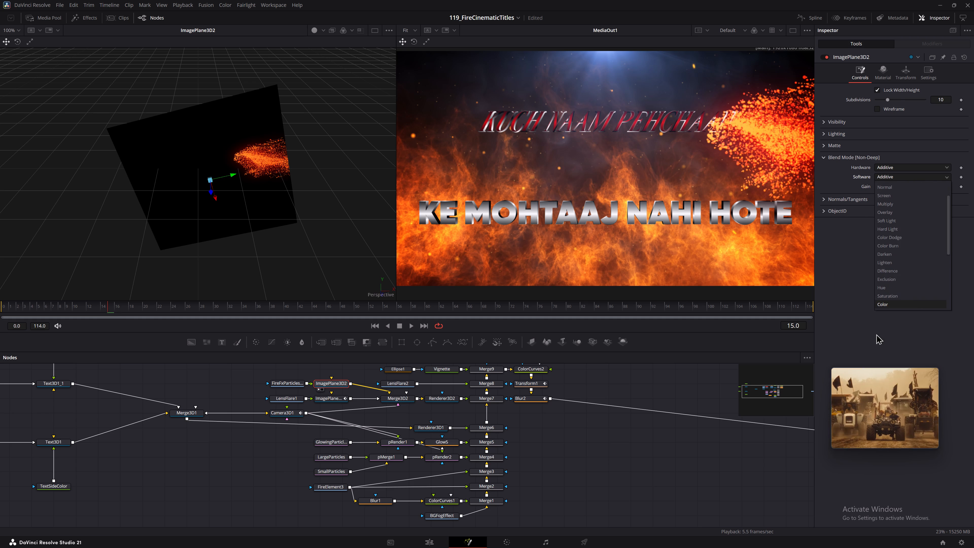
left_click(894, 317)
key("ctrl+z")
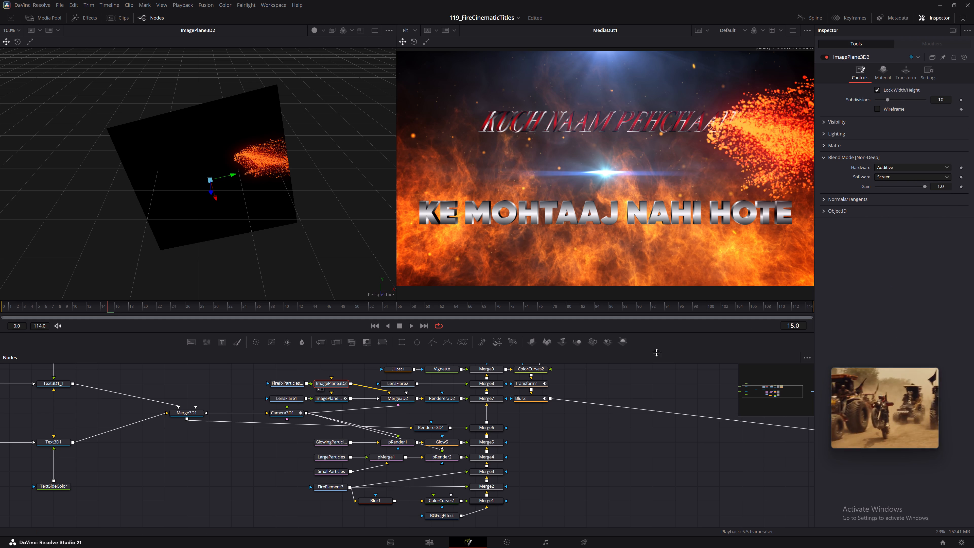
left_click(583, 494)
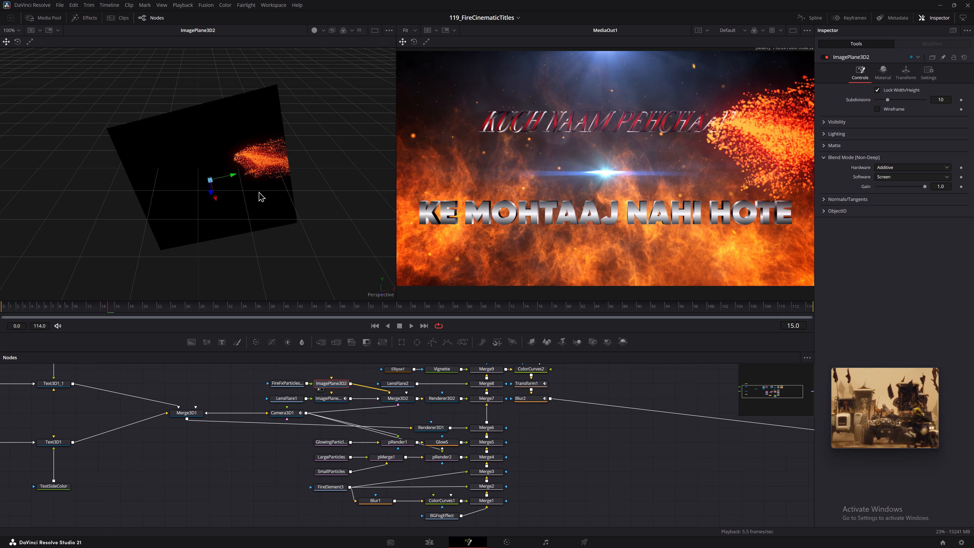
Examine FireFxParticles03, LensFlare1 and ImagePlane3D2 in the first viewer, playing the animation on to frame 60.
left_click(286, 383)
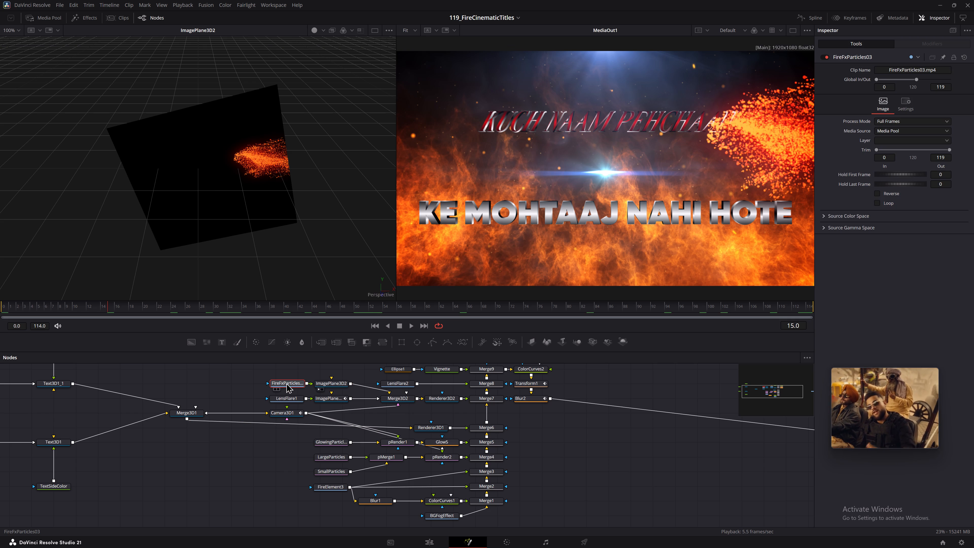
key("1")
key("space")
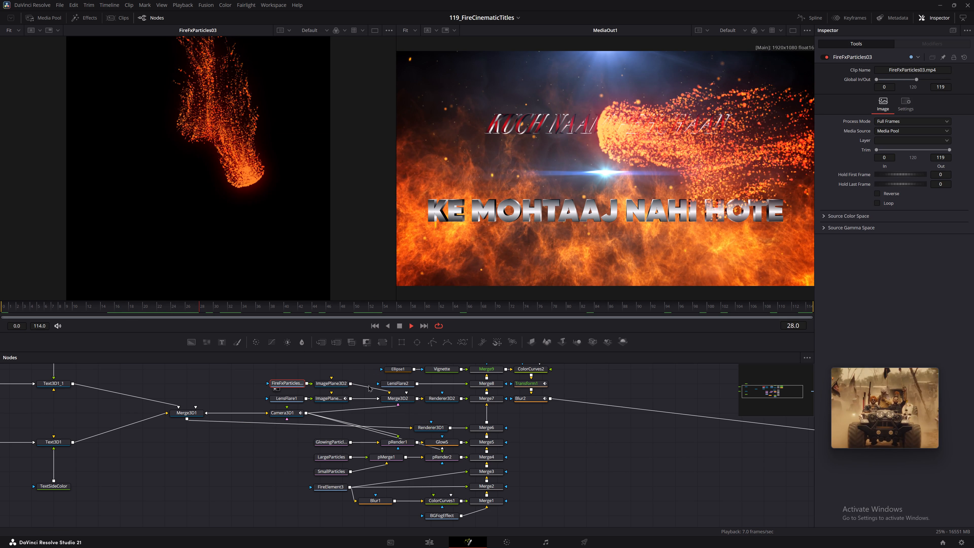
key("space")
left_click(287, 396)
type("1")
key("space")
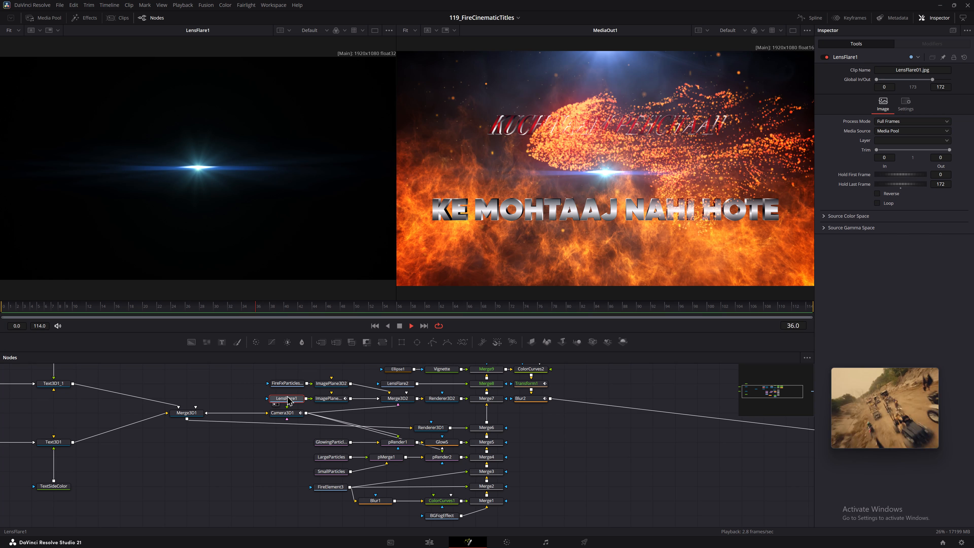
key("space")
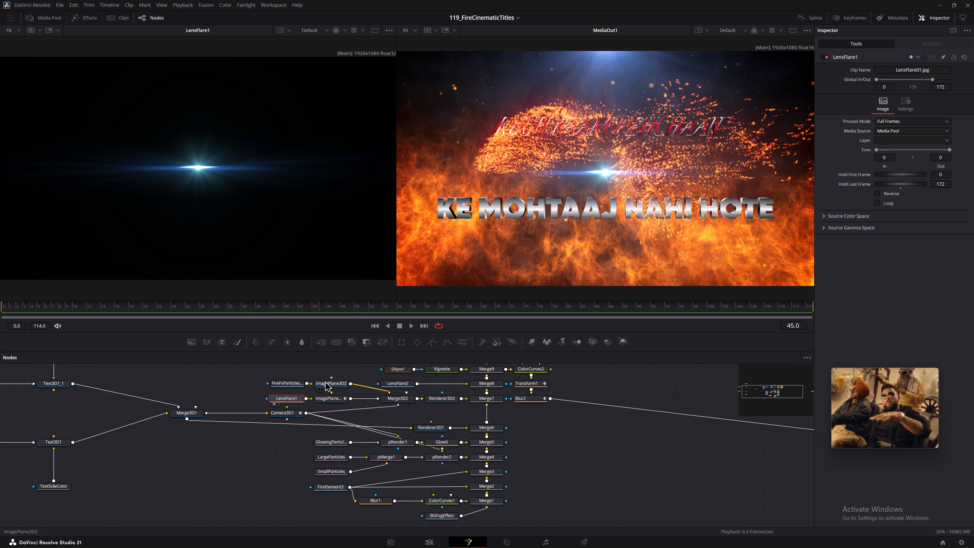
left_click(325, 381)
type("1")
key("space")
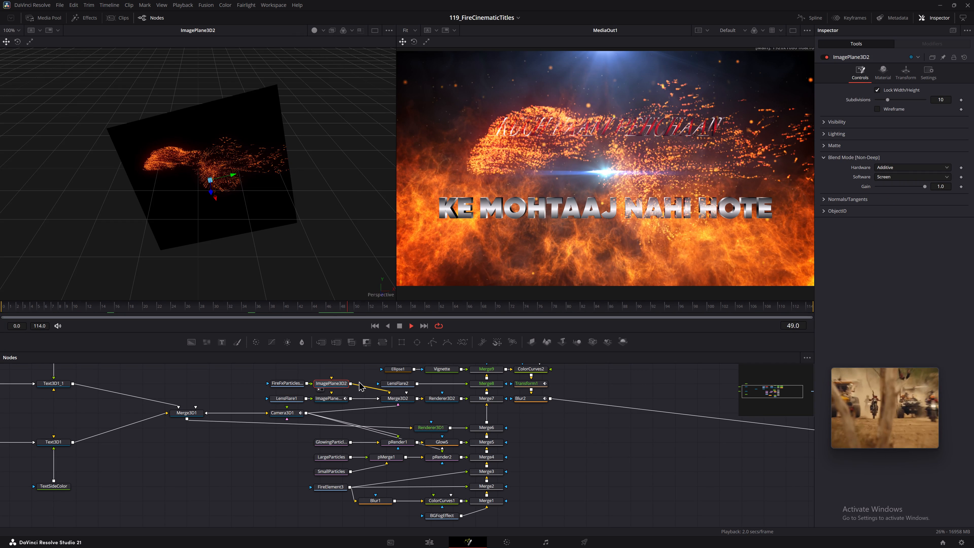
key("space")
left_click(331, 399)
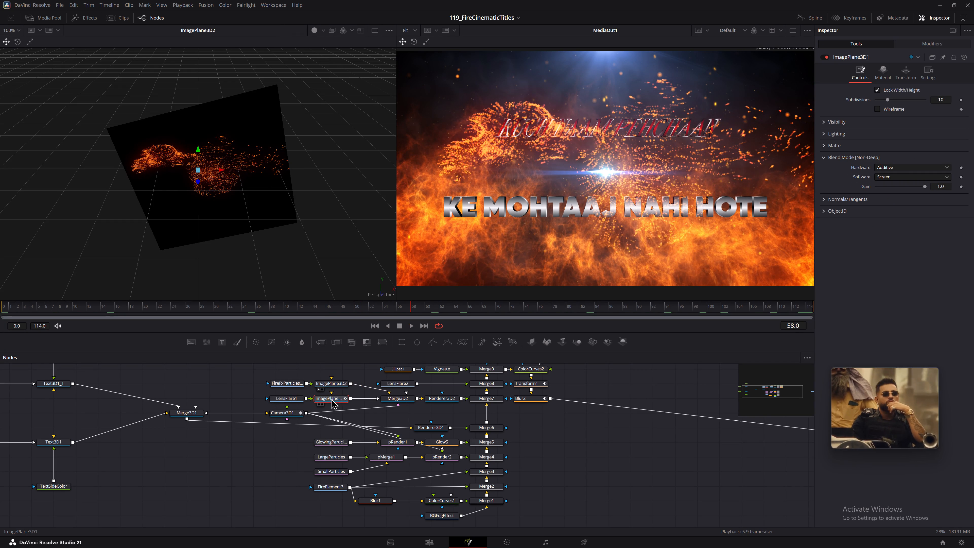
left_click(335, 383)
key("space")
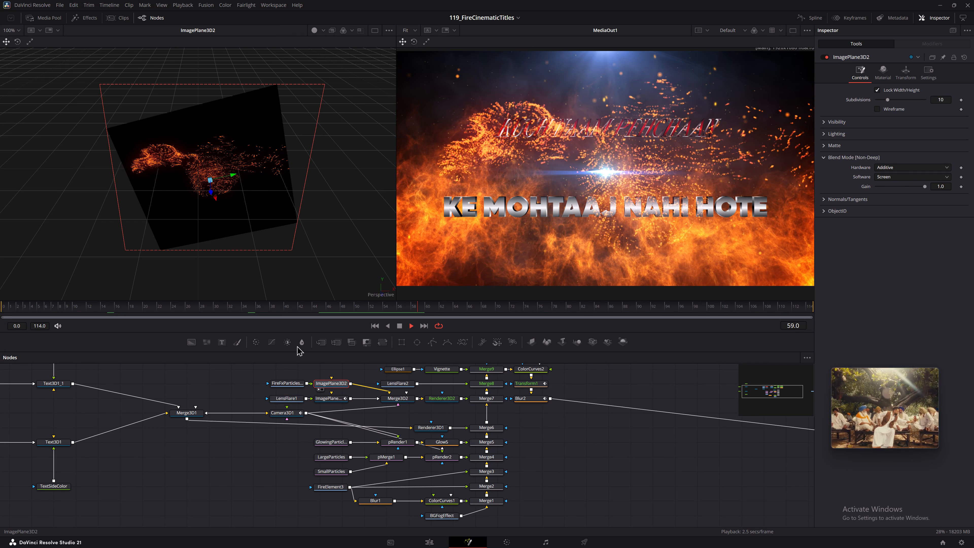
key("space")
Shift the fire particle plane of ImagePlane3D2 forward along its blue Z axis, closer to the camera.
middle_click_drag(200, 275, 344, 259, "alt")
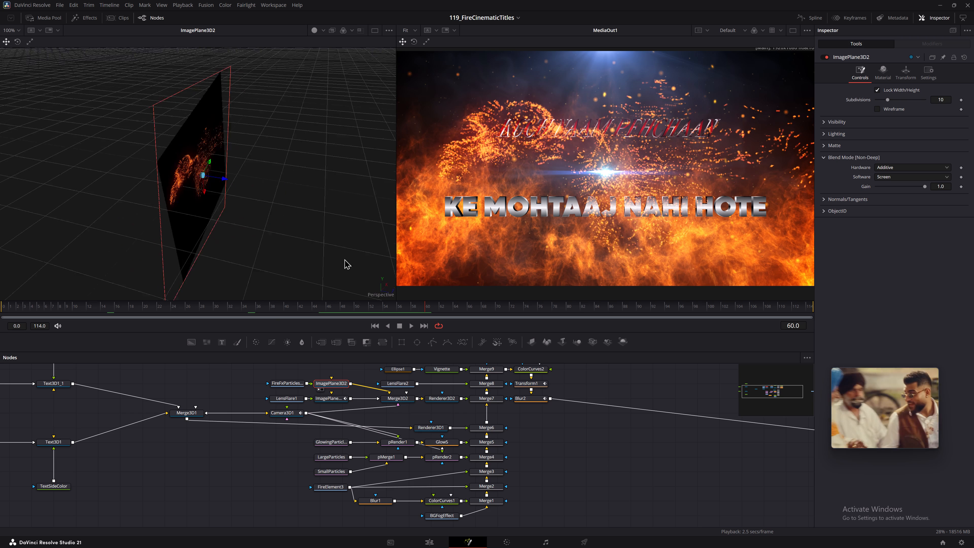
middle_click_drag(344, 259, 291, 236, "alt")
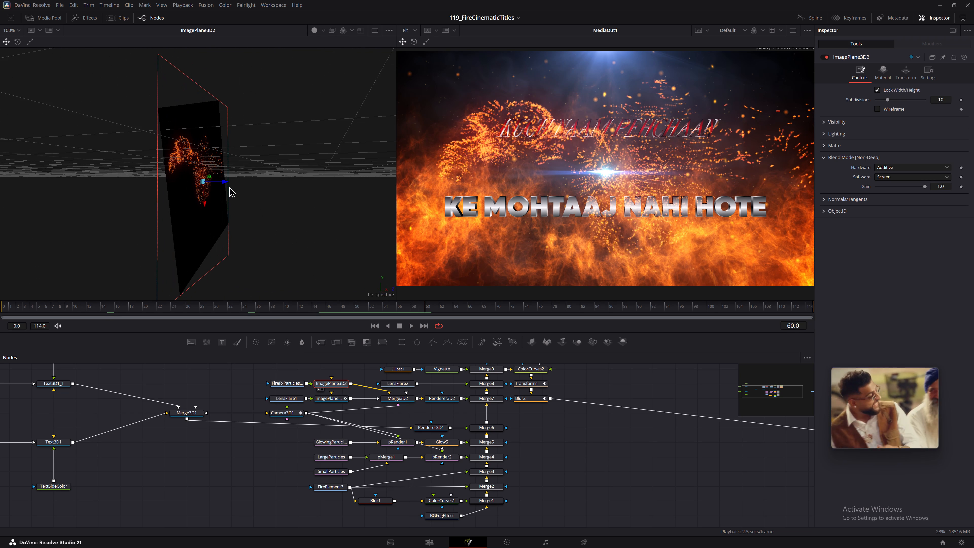
left_click_drag(226, 182, 250, 183)
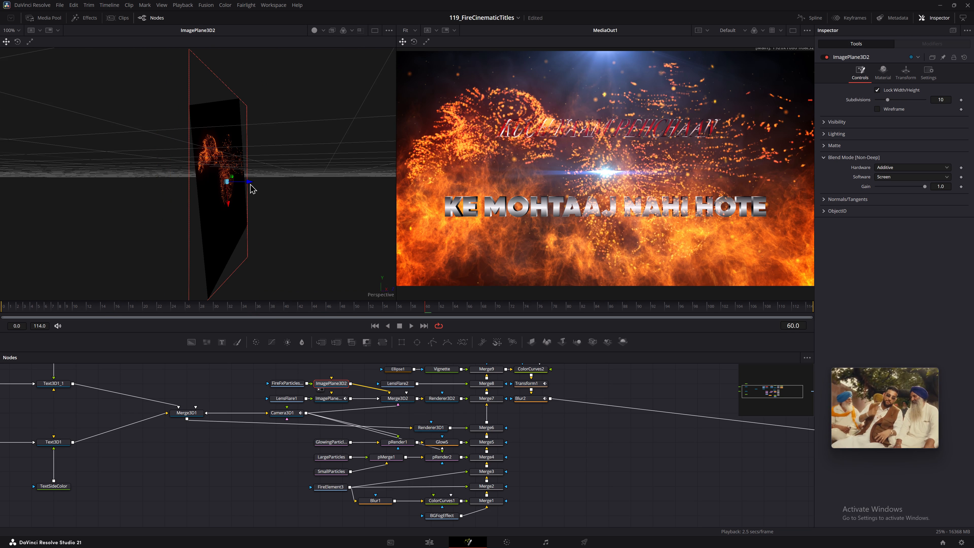
left_click(245, 183)
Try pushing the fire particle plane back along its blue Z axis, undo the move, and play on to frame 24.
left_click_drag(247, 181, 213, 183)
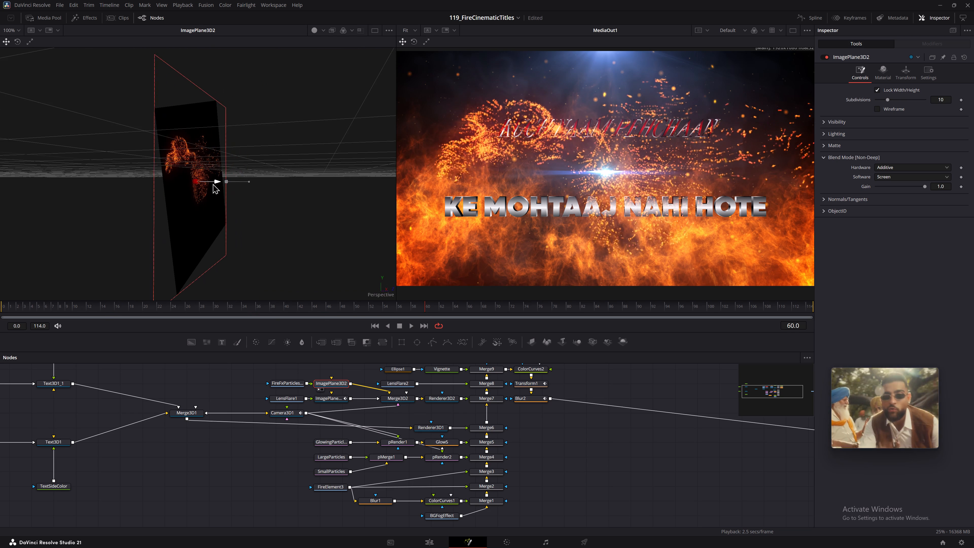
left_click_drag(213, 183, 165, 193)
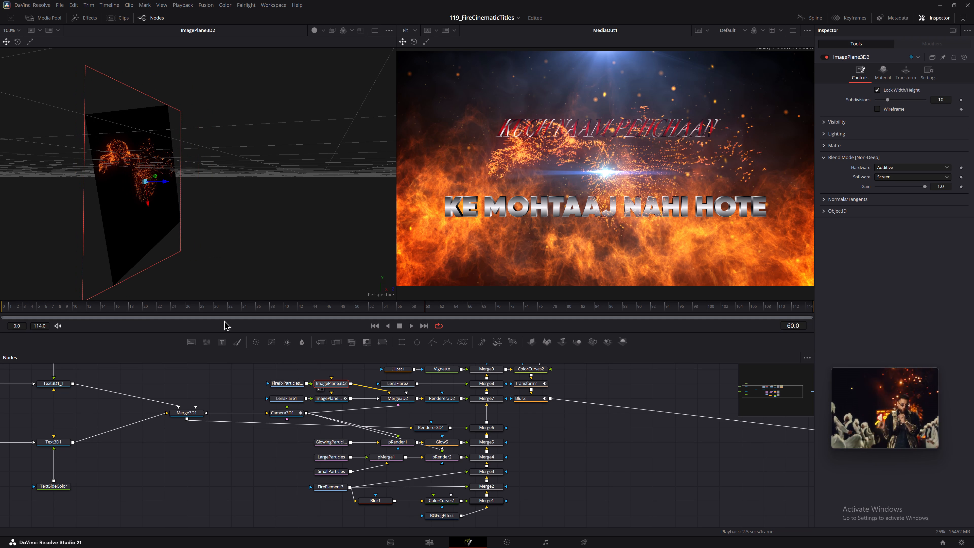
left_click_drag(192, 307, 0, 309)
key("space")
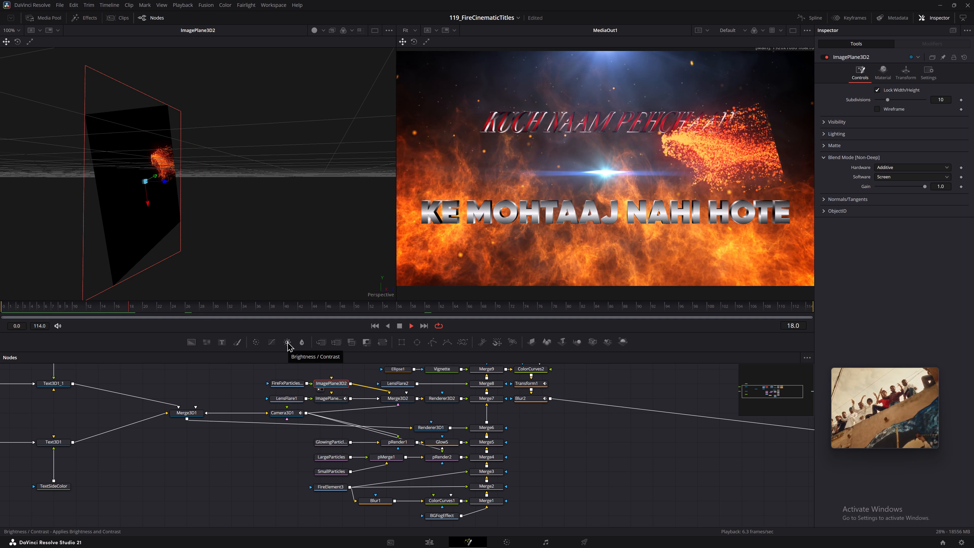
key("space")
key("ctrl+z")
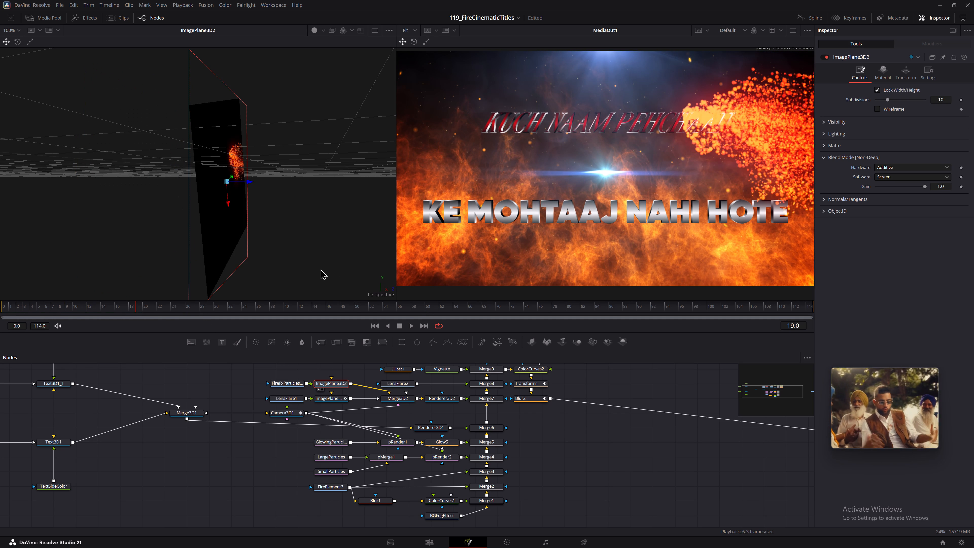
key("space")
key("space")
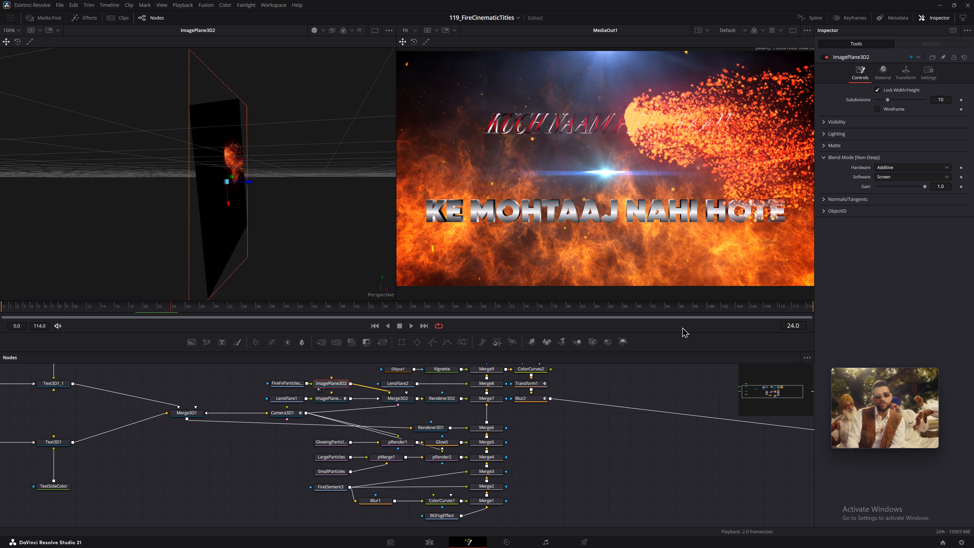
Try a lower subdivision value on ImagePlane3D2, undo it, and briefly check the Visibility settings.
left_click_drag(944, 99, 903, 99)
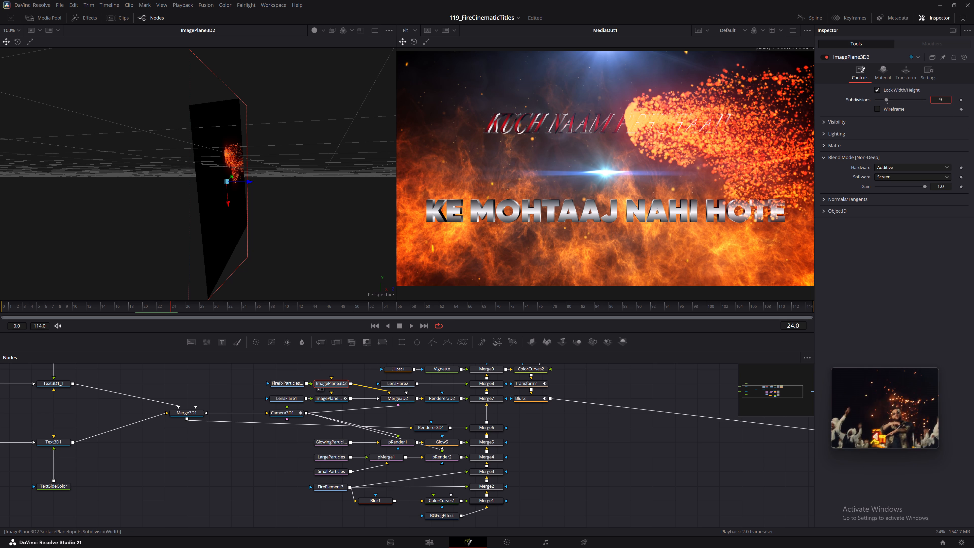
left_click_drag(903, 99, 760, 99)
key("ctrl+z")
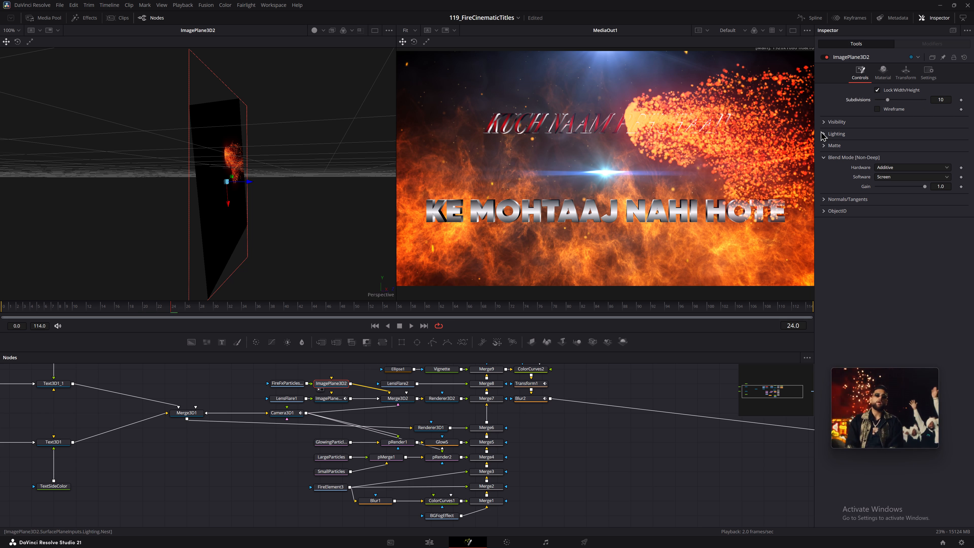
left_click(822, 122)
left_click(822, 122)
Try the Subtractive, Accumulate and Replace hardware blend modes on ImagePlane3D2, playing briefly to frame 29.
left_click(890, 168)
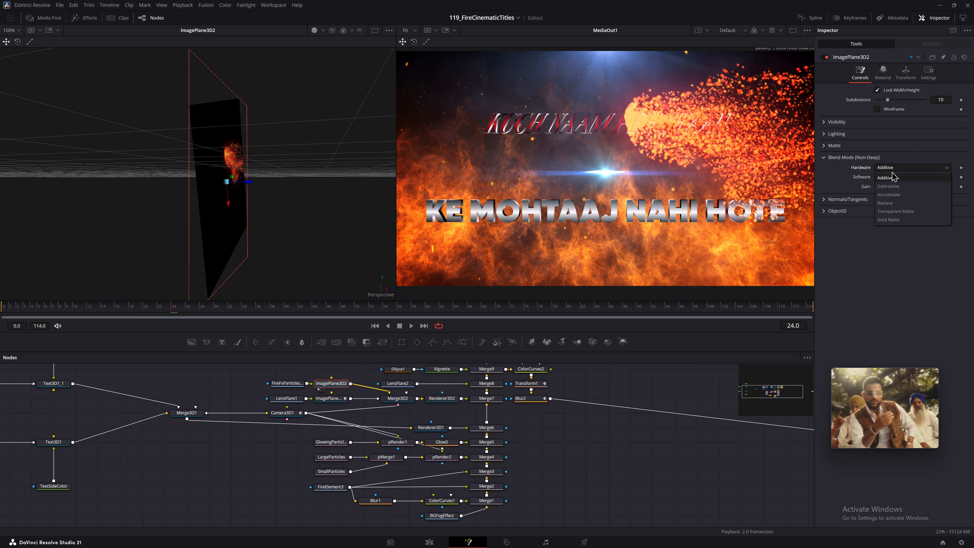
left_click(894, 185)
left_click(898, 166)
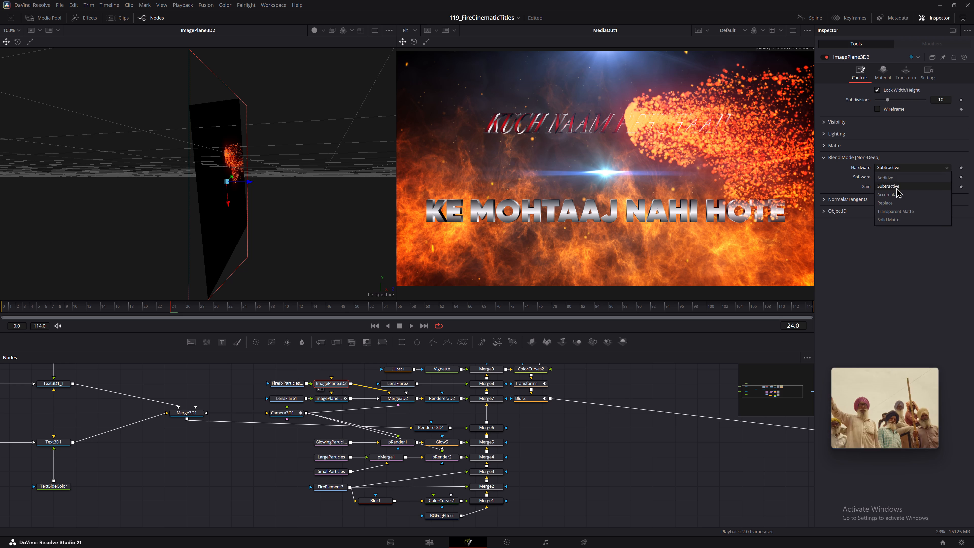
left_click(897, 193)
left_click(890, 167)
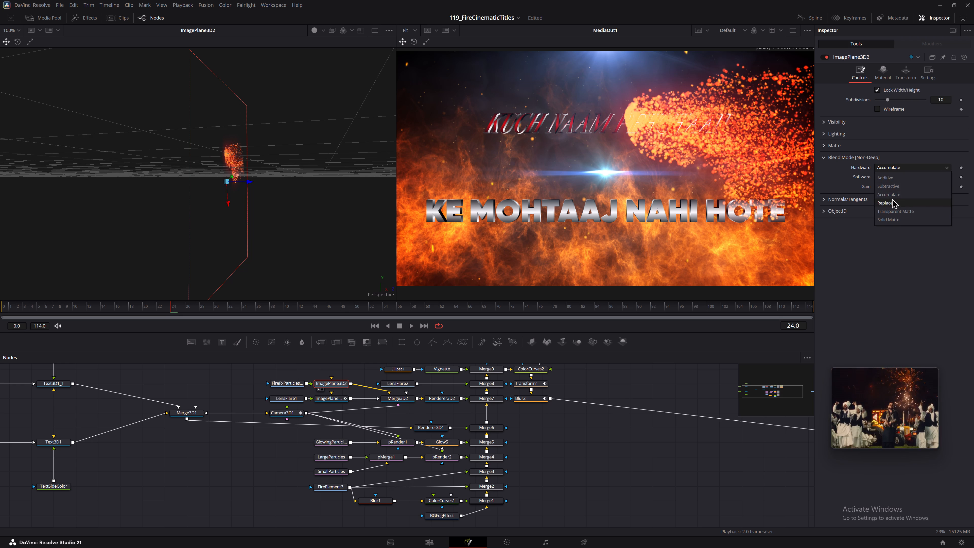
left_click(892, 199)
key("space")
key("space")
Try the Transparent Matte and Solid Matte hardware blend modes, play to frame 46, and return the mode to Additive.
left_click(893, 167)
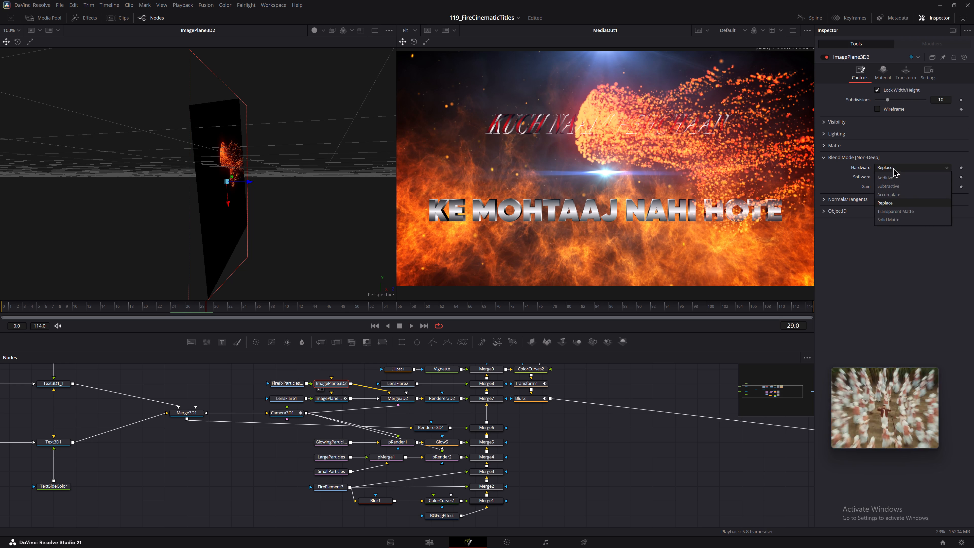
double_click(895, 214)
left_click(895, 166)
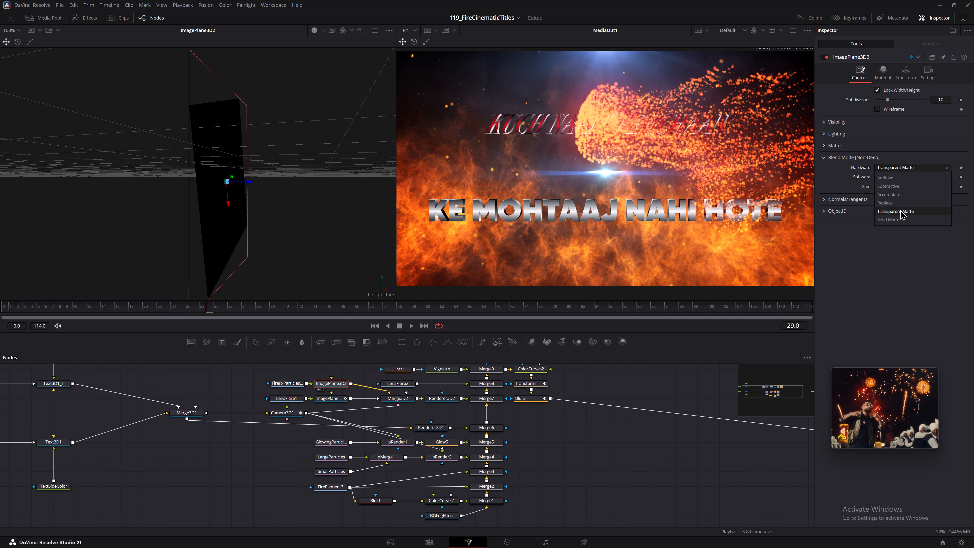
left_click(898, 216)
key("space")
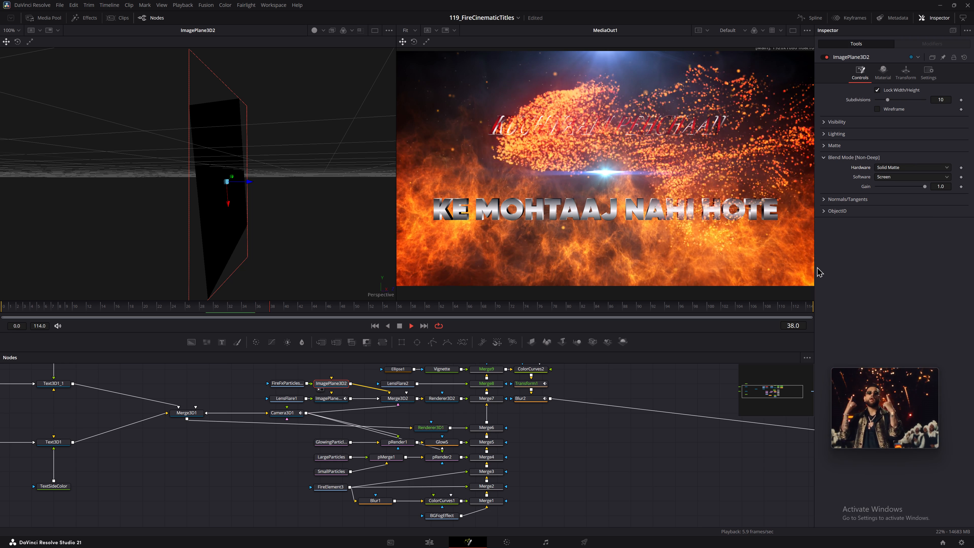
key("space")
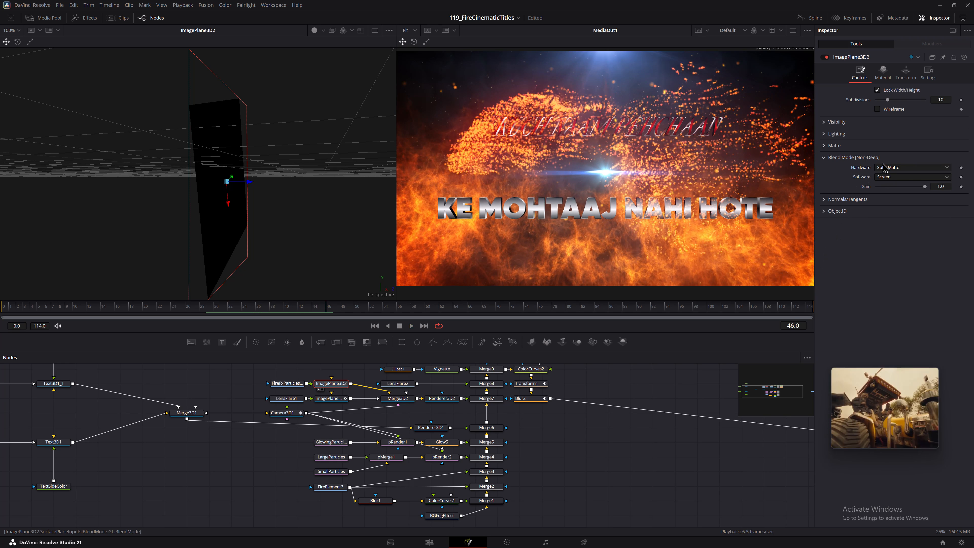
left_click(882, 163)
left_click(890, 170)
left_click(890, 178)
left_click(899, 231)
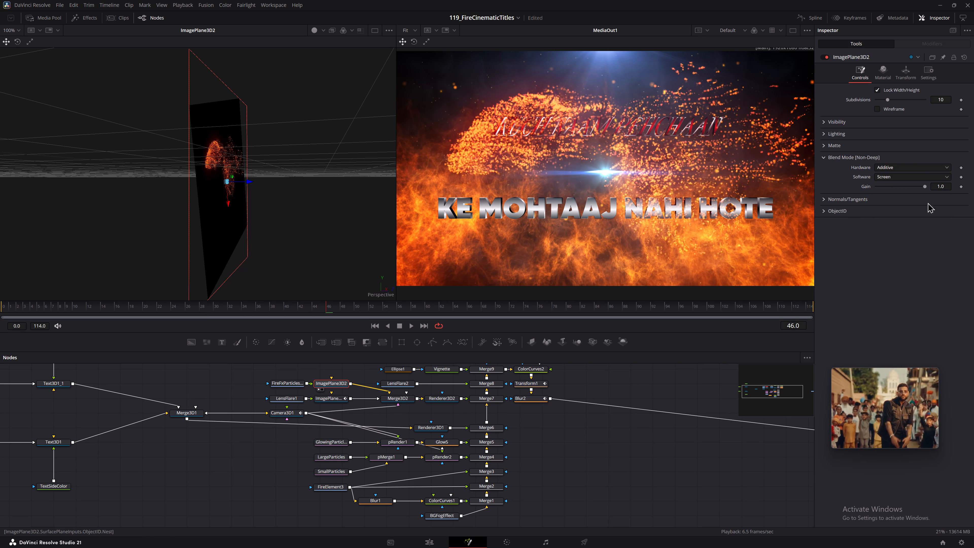
Set the Normals/Tangents scale of ImagePlane3D2 to 0.11.
left_click(828, 199)
left_click(824, 199)
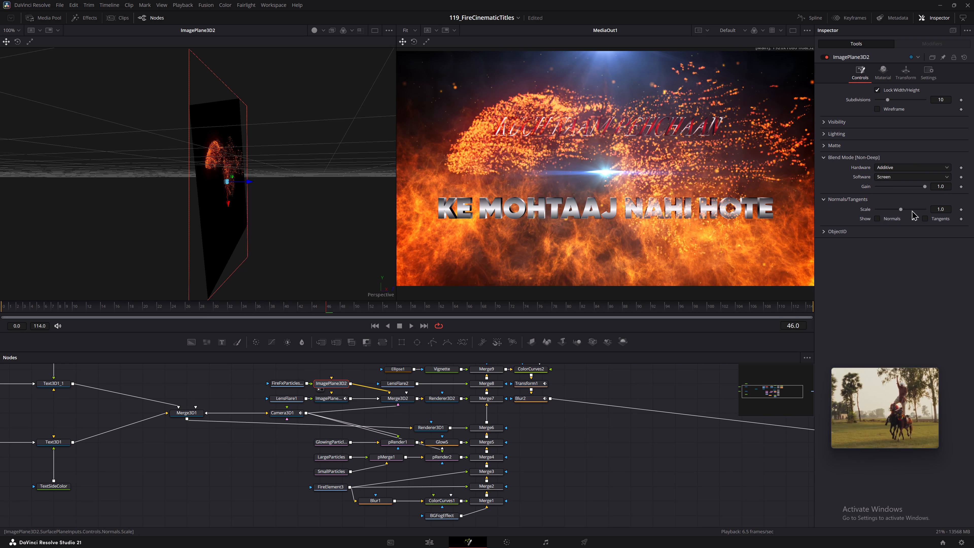
left_click_drag(935, 208, 893, 199)
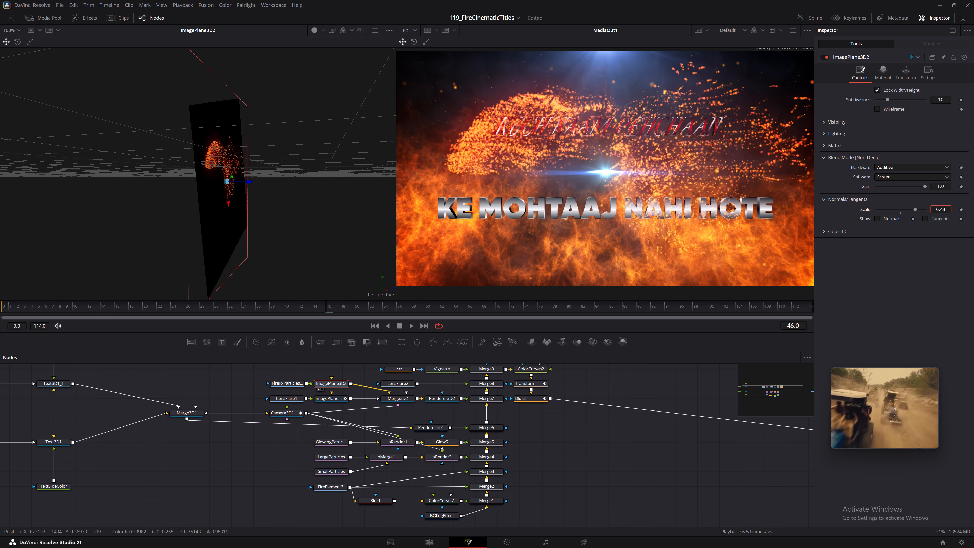
left_click_drag(893, 199, 652, 201)
left_click(820, 199)
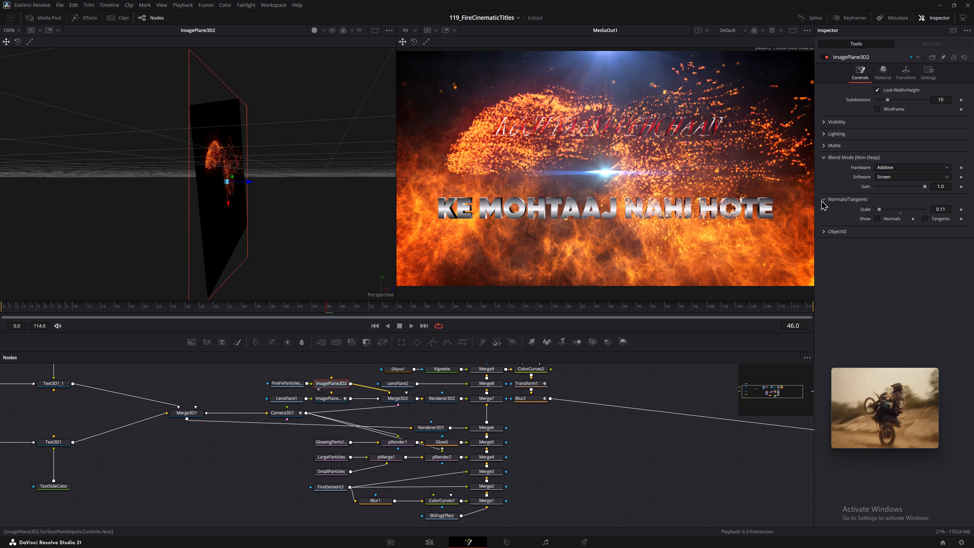
Inspect the Merge3D2 and FireFxParticles03 nodes, then play the composition from near its start to frame 58.
left_click(397, 399)
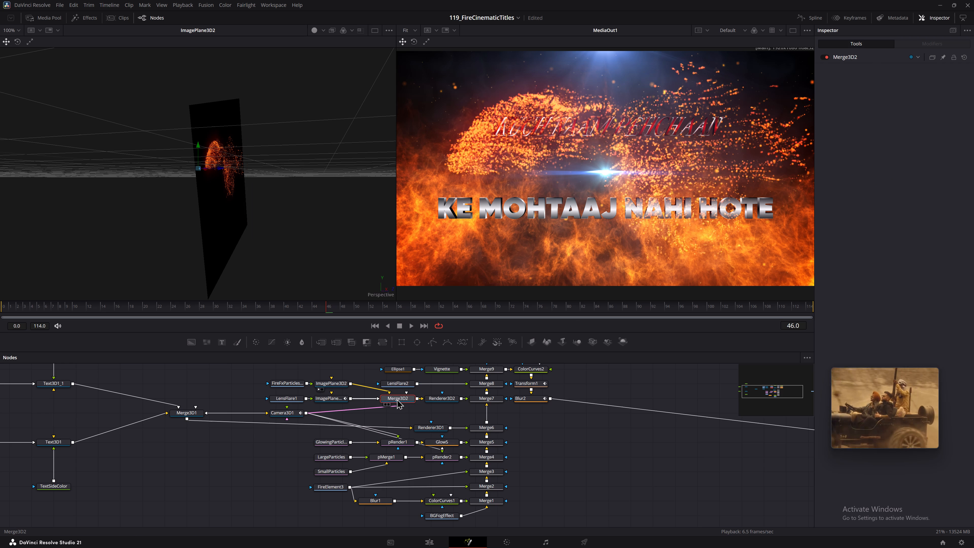
left_click(284, 383)
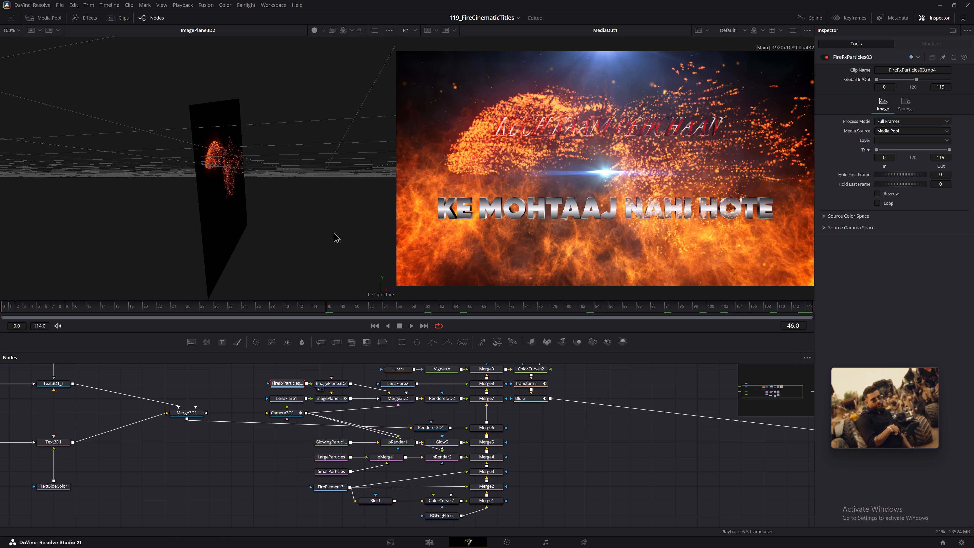
left_click_drag(237, 304, 35, 307)
key("space")
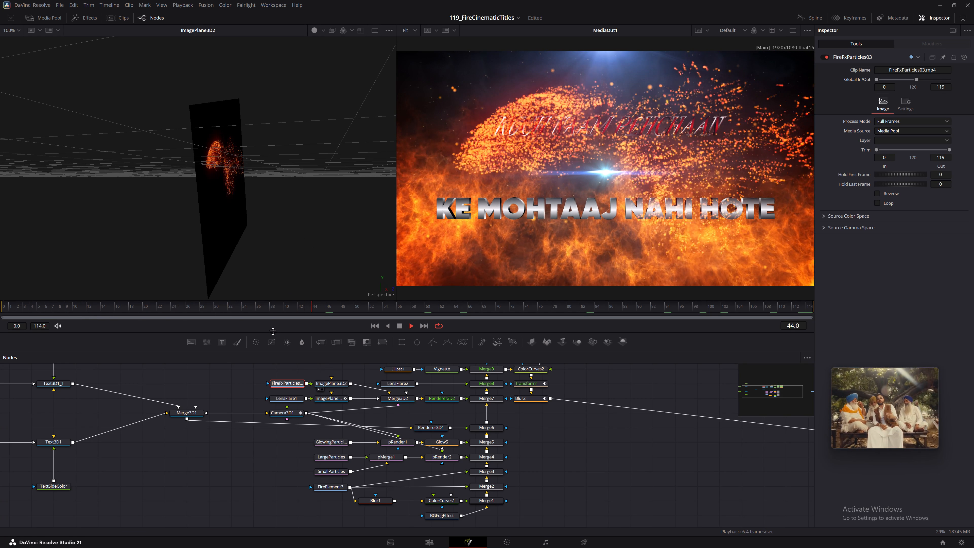
key("space")
key("space")
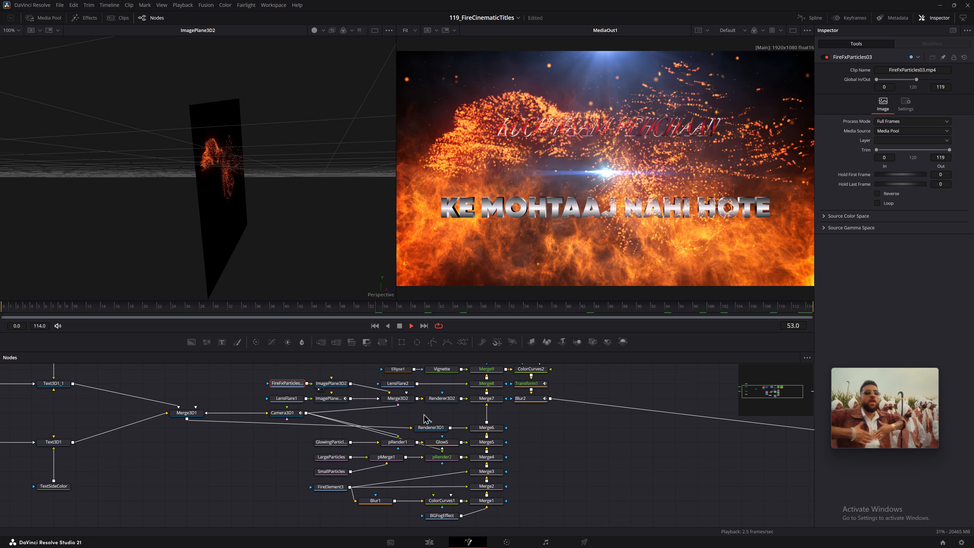
key("space")
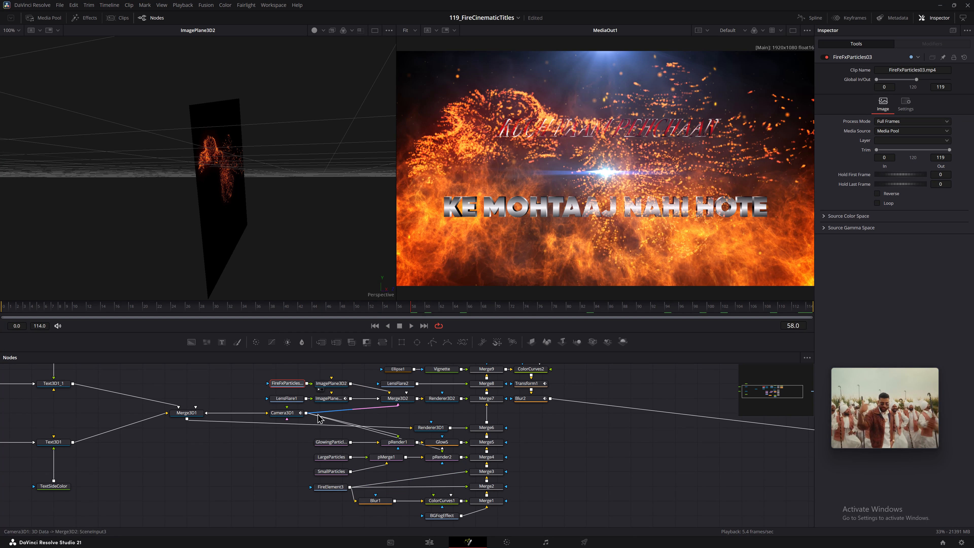
Set the Y translation of Text3D1_1, the KE MOHTAAJ NAHI HOTE line, to -0.076.
middle_click_drag(198, 478, 369, 513)
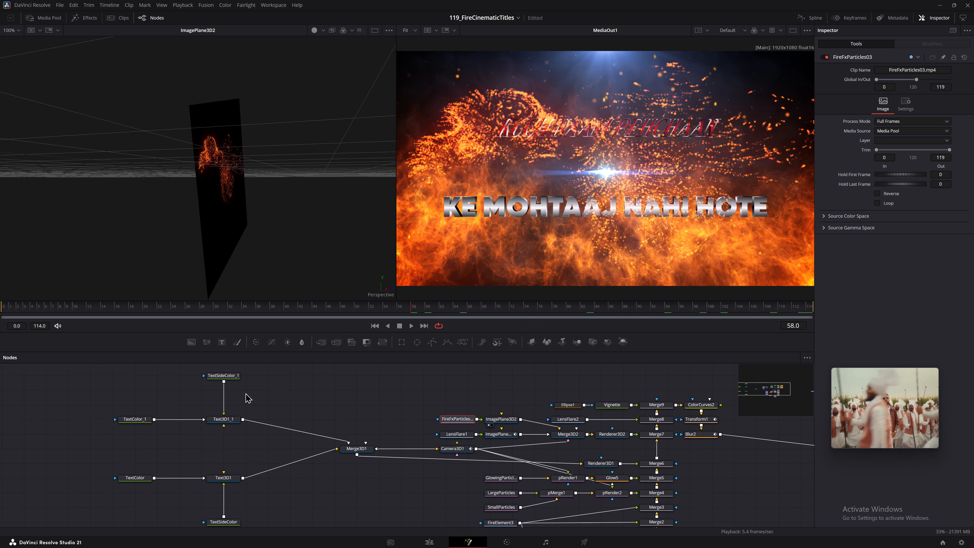
left_click(229, 417)
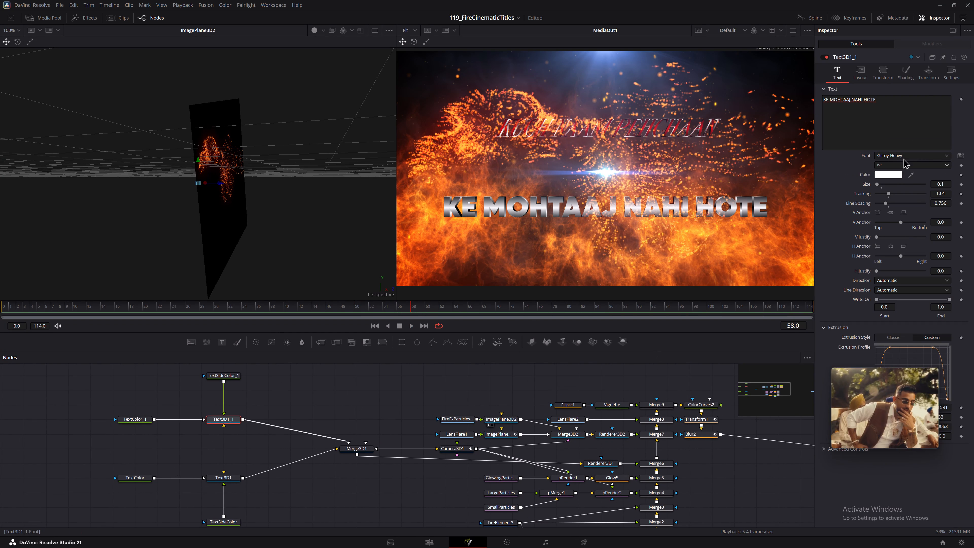
left_click(933, 75)
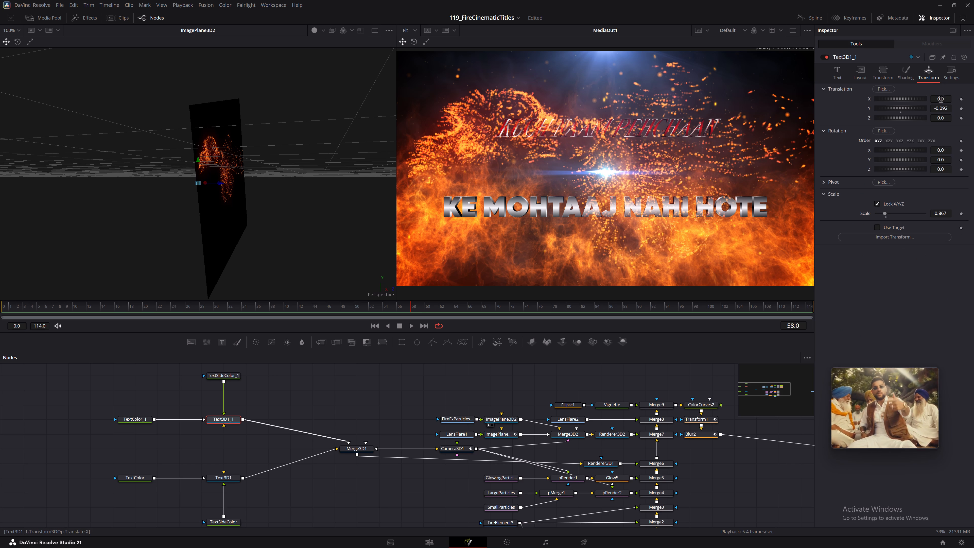
left_click_drag(942, 109, 941, 109)
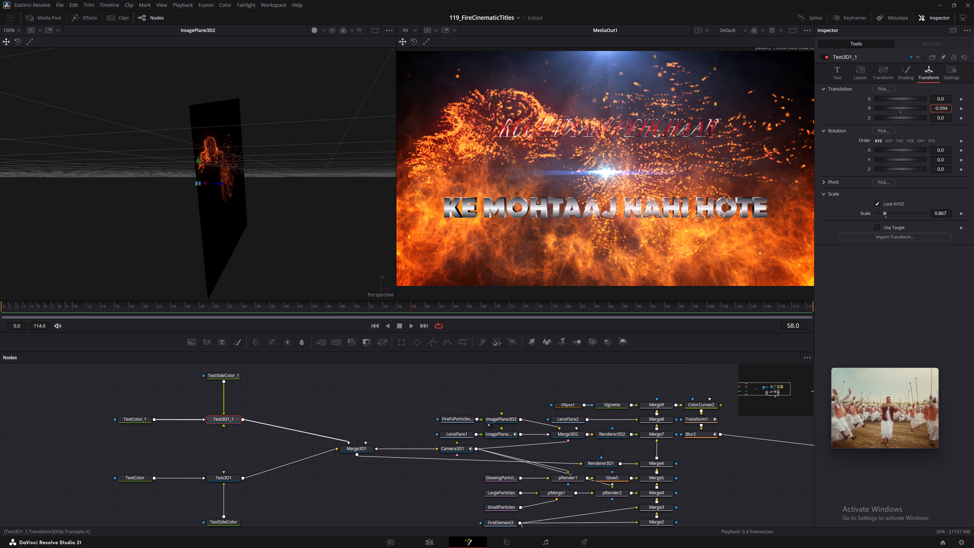
left_click_drag(941, 109, 948, 110)
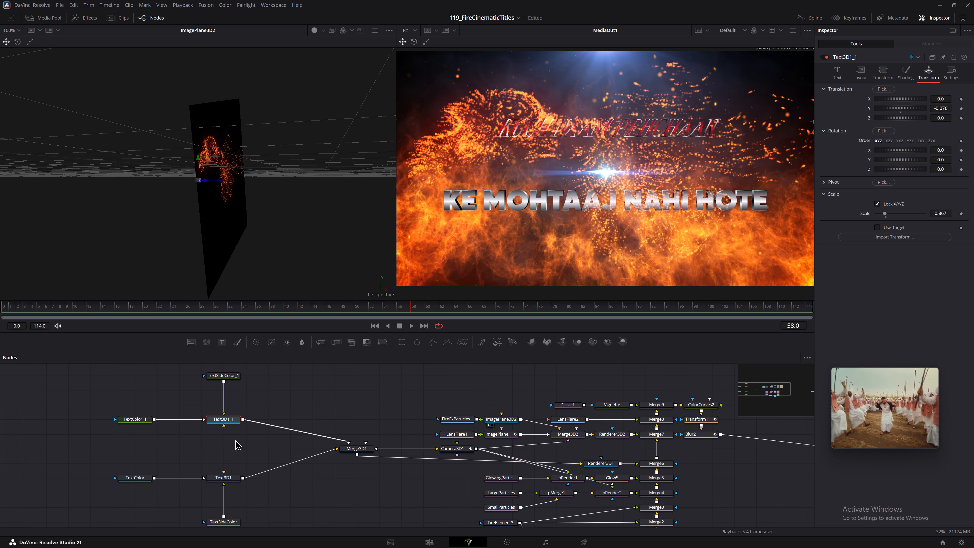
Set the Y translation of Text3D1, the KUCH NAAM PEHCHAAN line, to -0.023.
left_click(229, 479)
left_click(921, 75)
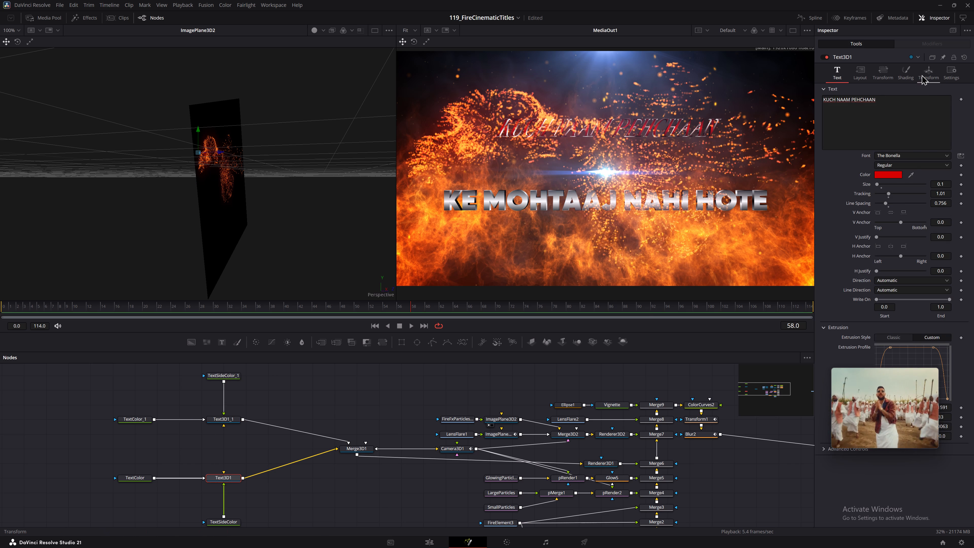
left_click_drag(939, 110, 900, 111)
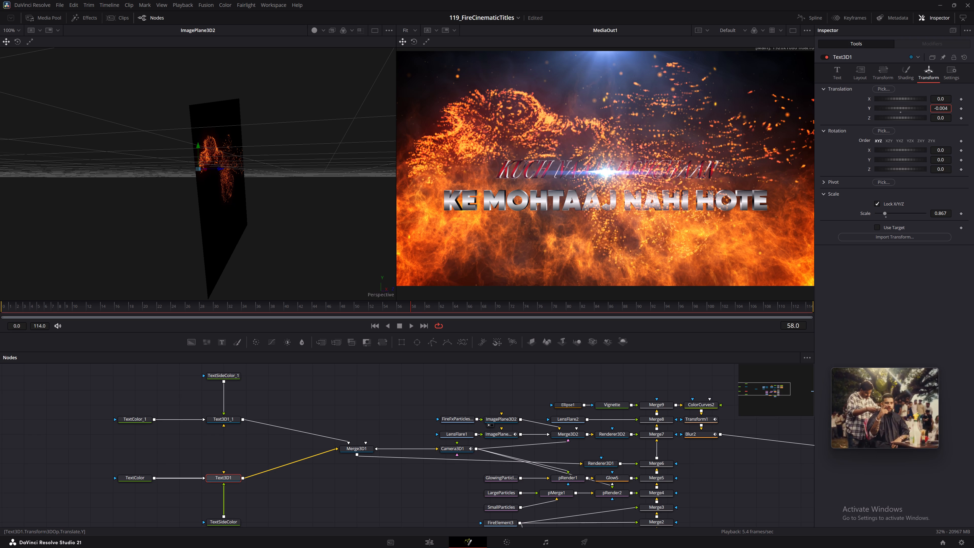
left_click_drag(900, 111, 892, 111)
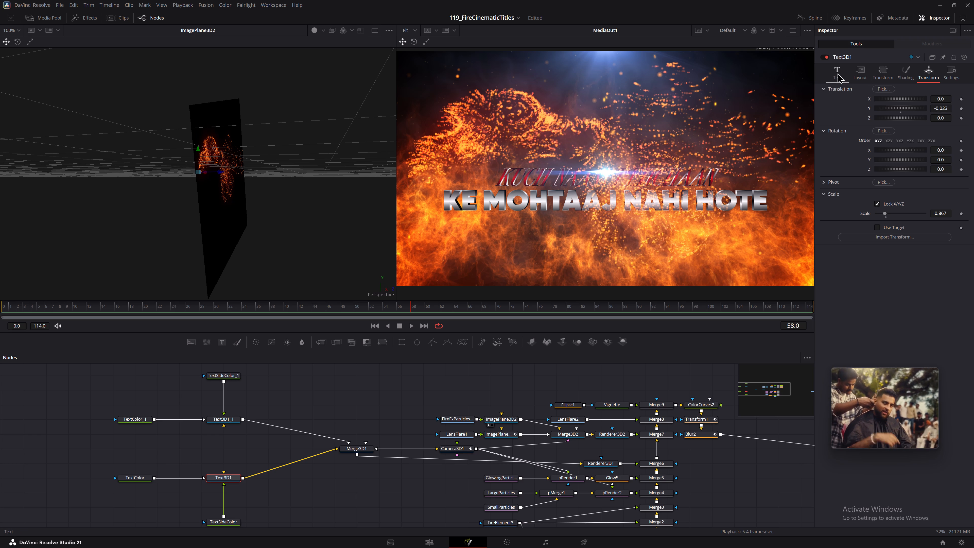
Set the text size of Text3D1 to 0.14.
left_click(837, 73)
left_click(939, 184)
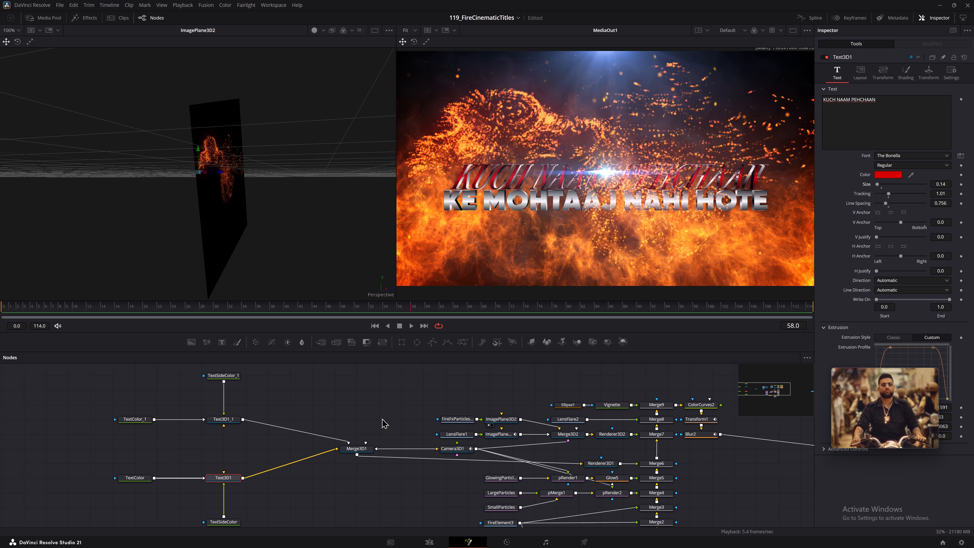
Switch back to the Edit page, move the playhead to the timeline start, and save the project.
middle_click_drag(382, 418, 343, 404)
left_click_drag(233, 308, 62, 312)
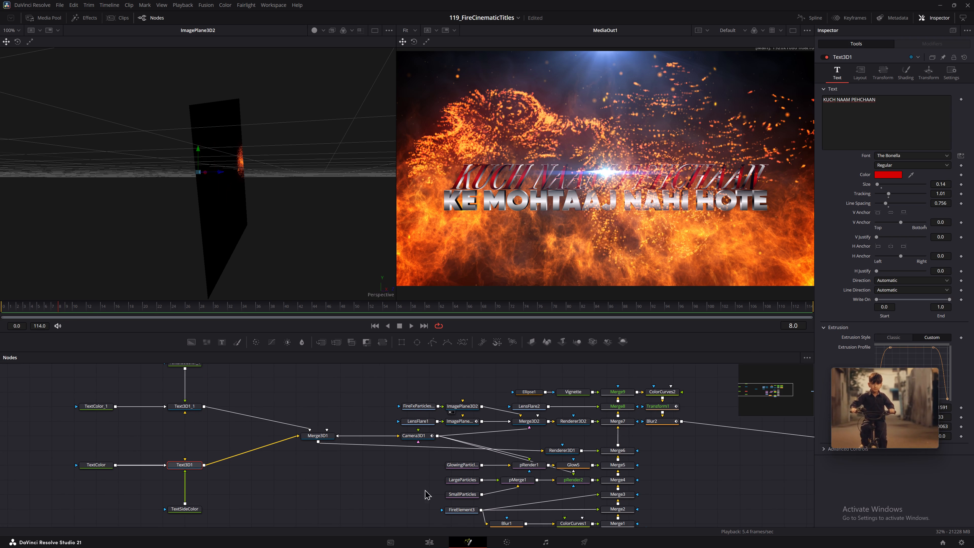
left_click(435, 542)
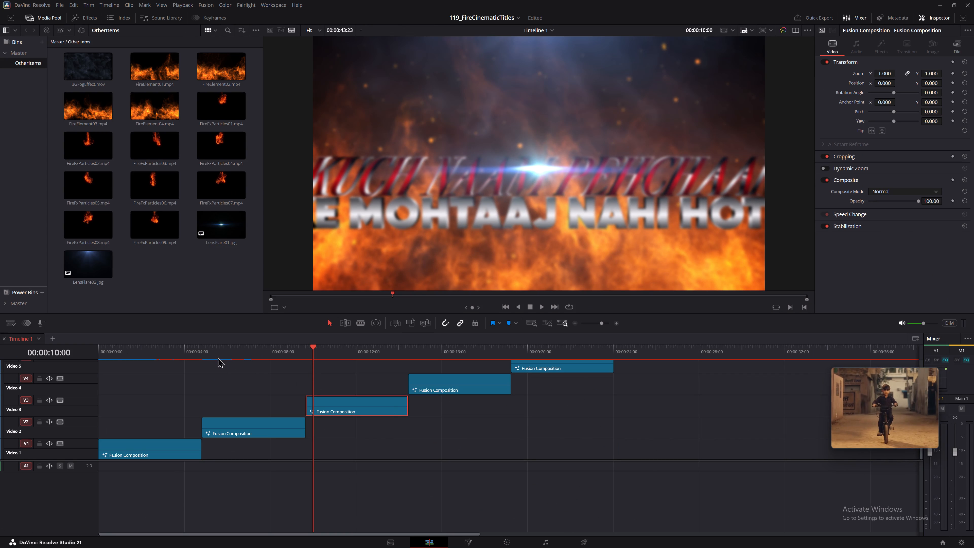
left_click_drag(183, 350, 12, 358)
key("ctrl+s")
key("ctrl+s")
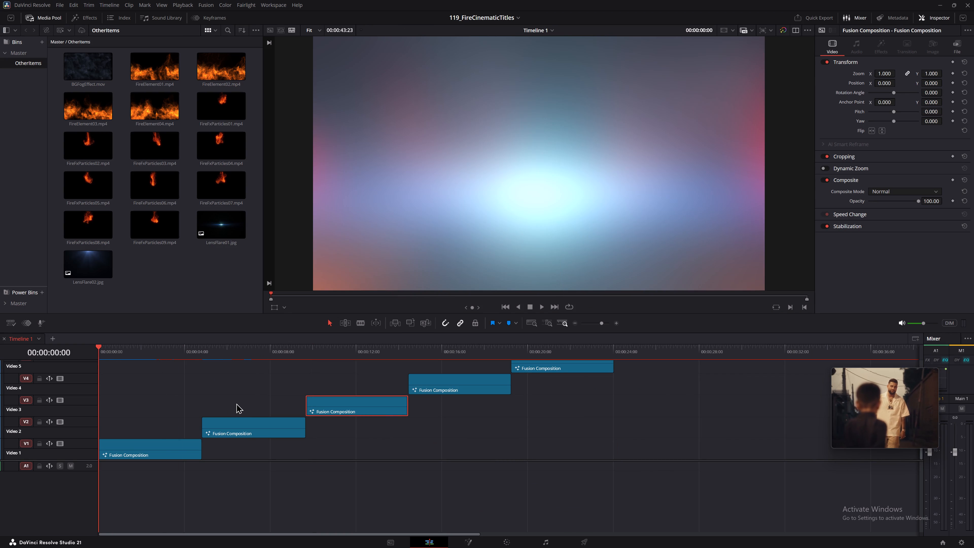
Play the first title from the timeline start, then review the third composition up to 00:00:12:00.
key("space")
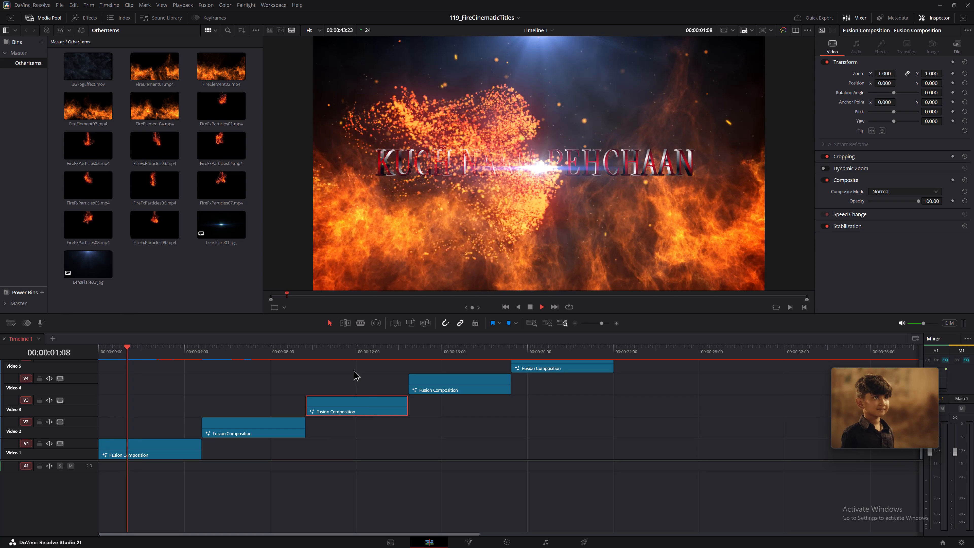
left_click(308, 349)
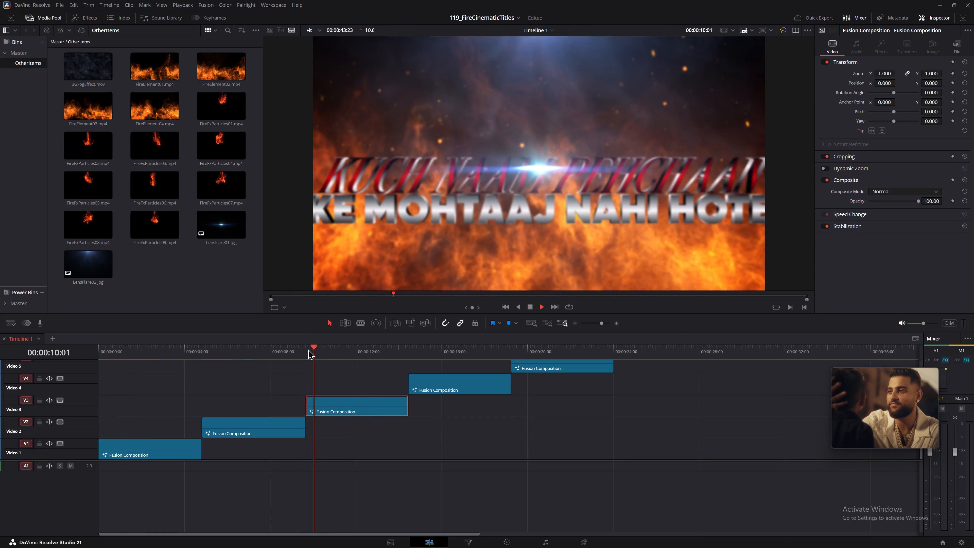
key("space")
left_click(338, 402)
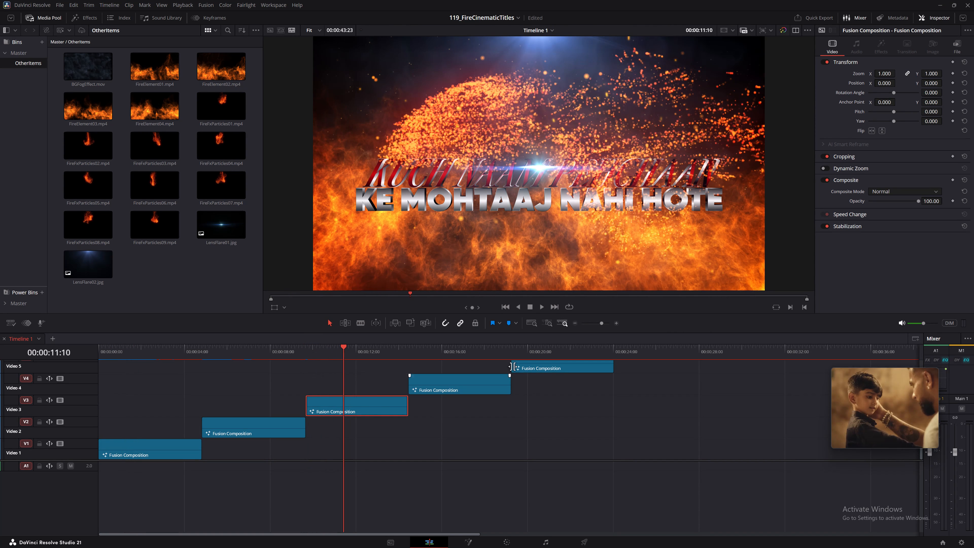
key("space")
key("space")
key("space")
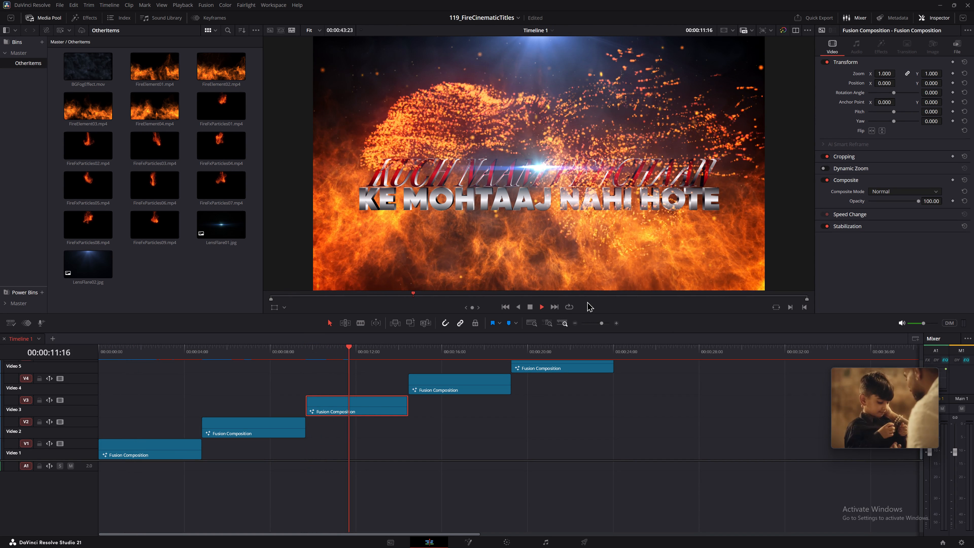
key("space")
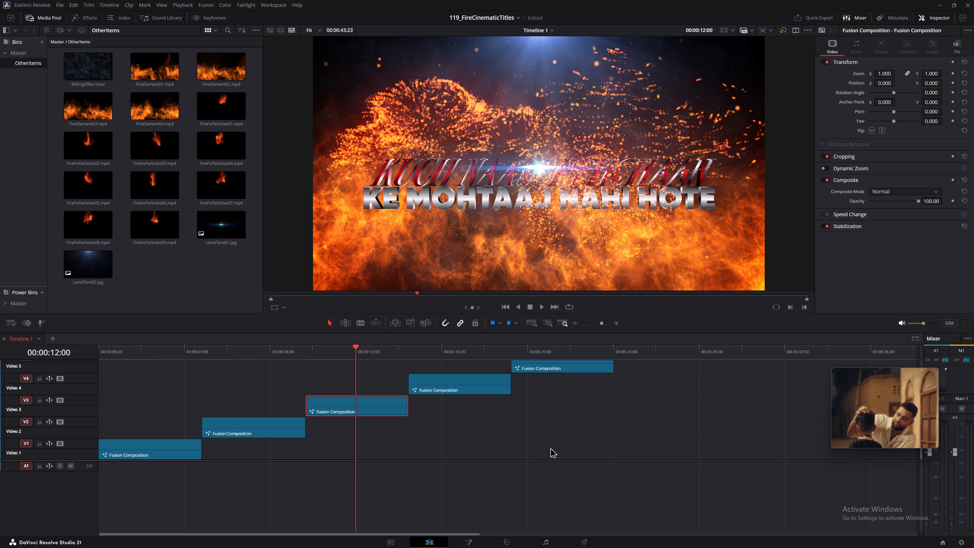
Play the second Fusion composition on Video 2 to review its title and fire particles.
scroll(515, 434, "down", 2, "alt")
scroll(506, 423, "up", 3, "alt")
key("space")
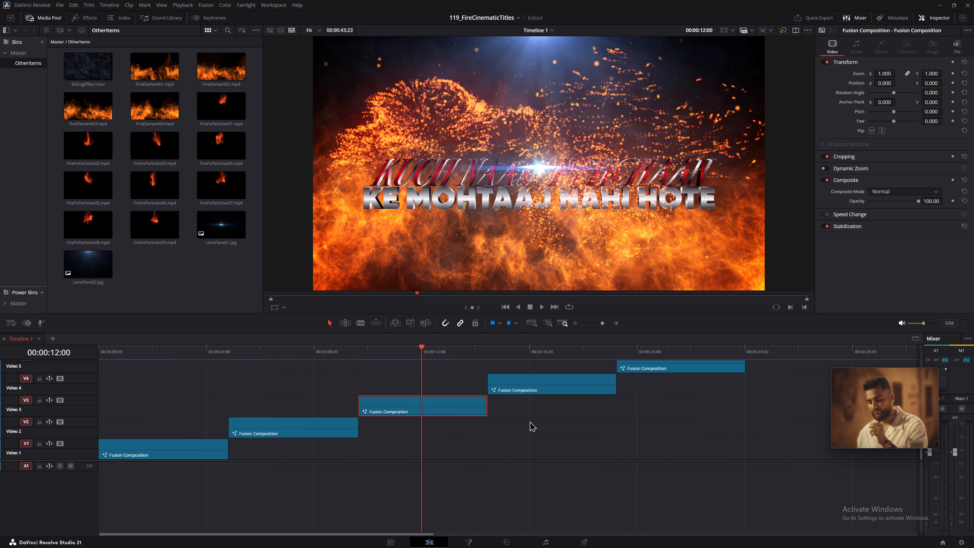
key("space")
left_click_drag(244, 352, 241, 352)
key("space")
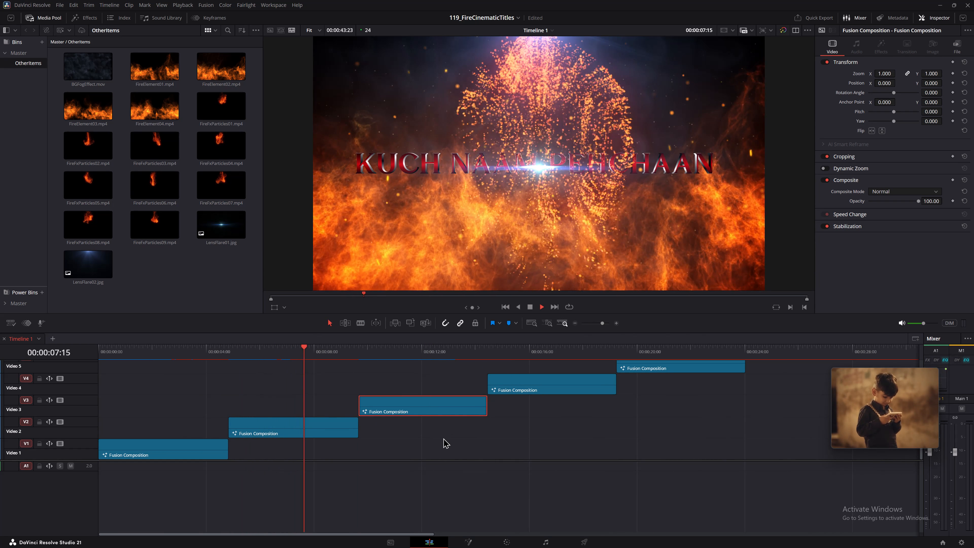
key("space")
Replay the first Fusion composition from the timeline start several times to review its title animation.
middle_click_drag(450, 436, 543, 435)
left_click_drag(168, 349, 72, 358)
key("space")
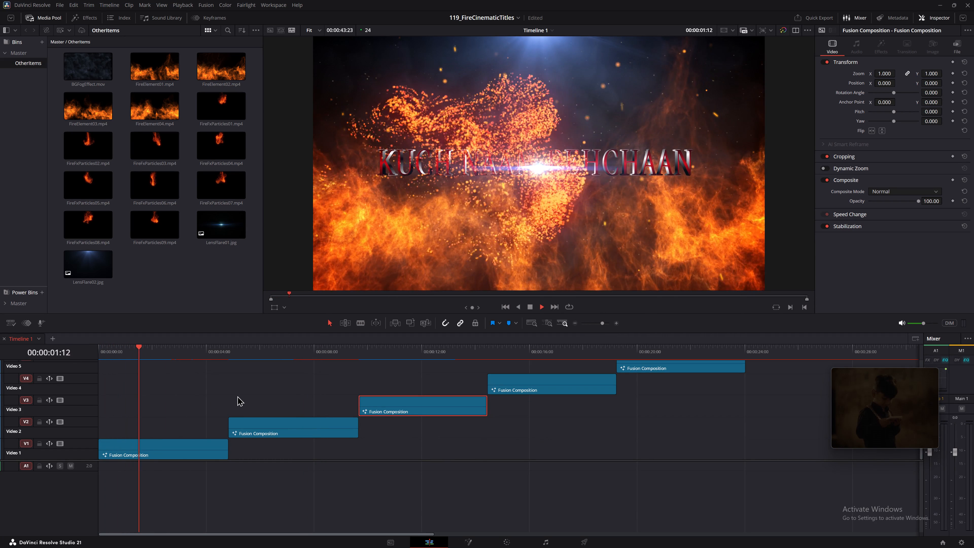
key("space")
key("space")
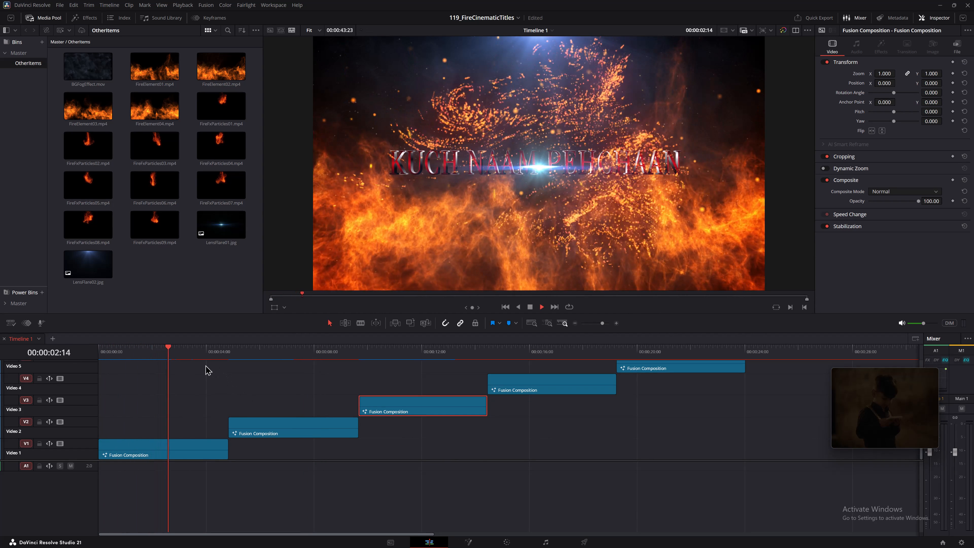
key("space")
key("space")
left_click_drag(117, 352, 47, 358)
key("space")
key("space")
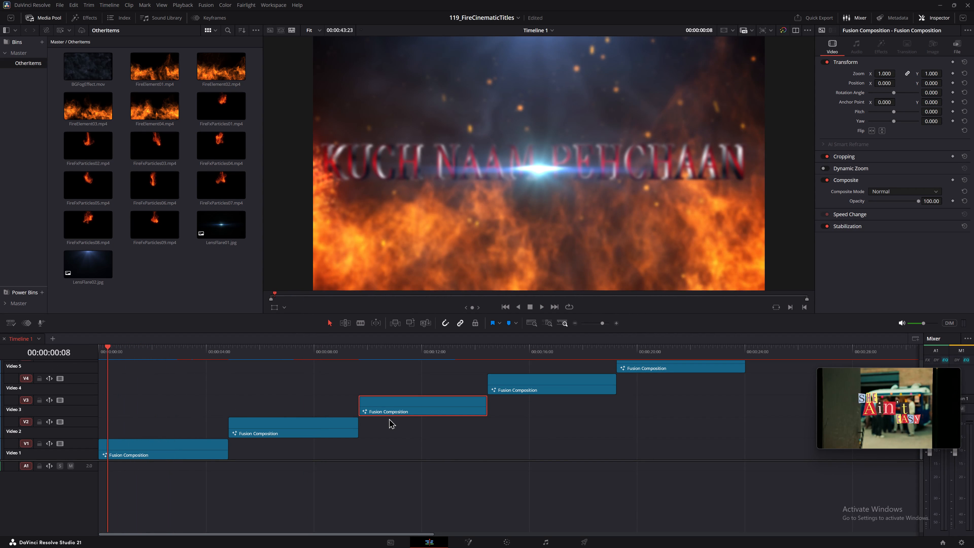
key("space")
Open the Video 3 composition in Fusion and copy Text3D1_1's text, KE MOHTAAJ NAHI HOTE.
left_click(401, 408)
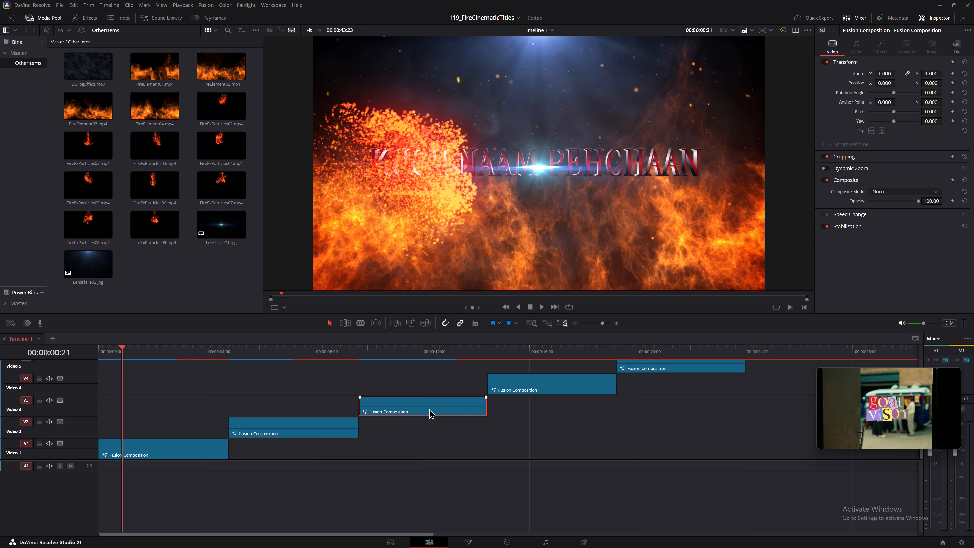
left_click(429, 408)
key("alt+f")
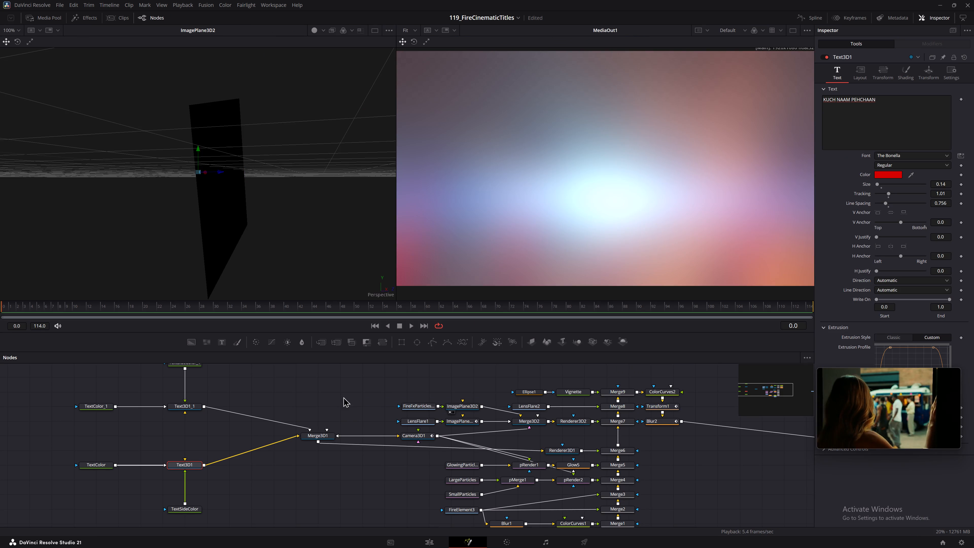
middle_click_drag(346, 398, 454, 393)
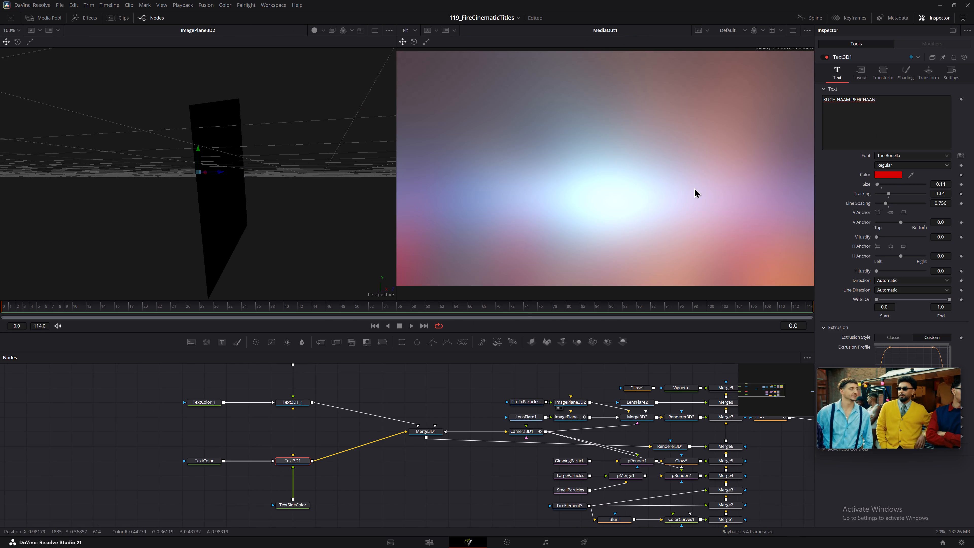
left_click(298, 400)
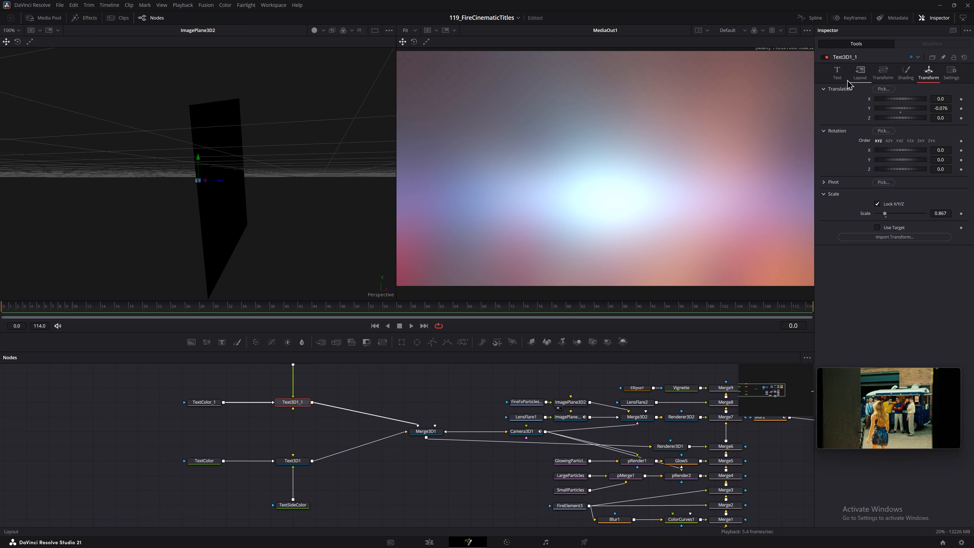
left_click(836, 75)
triple_click(878, 109)
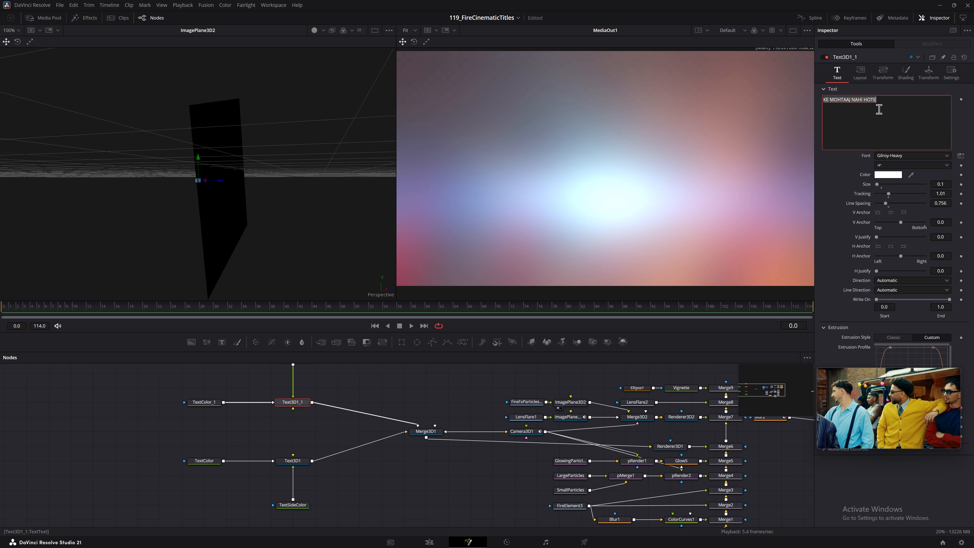
key("ctrl+c")
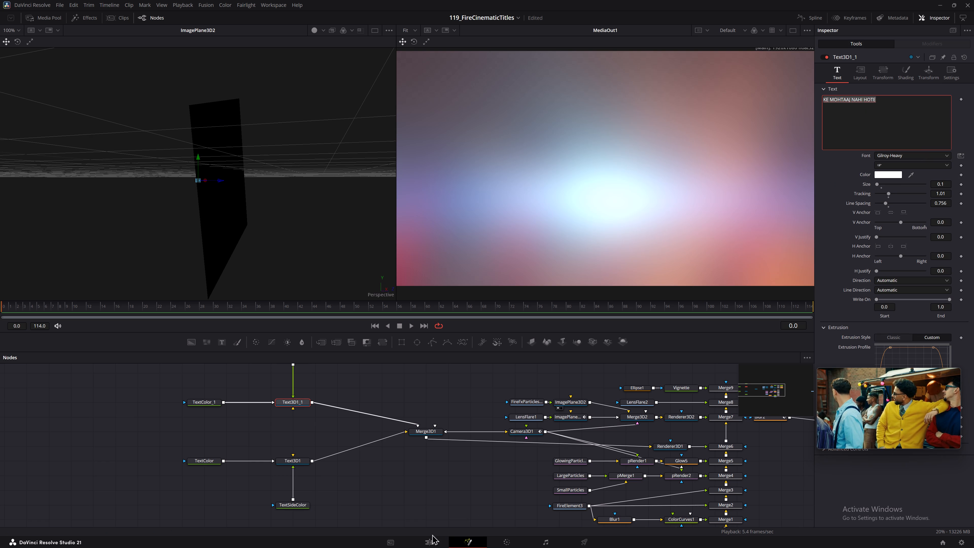
Return to the edit timeline and play the first composition from the start to review its title.
left_click(432, 541)
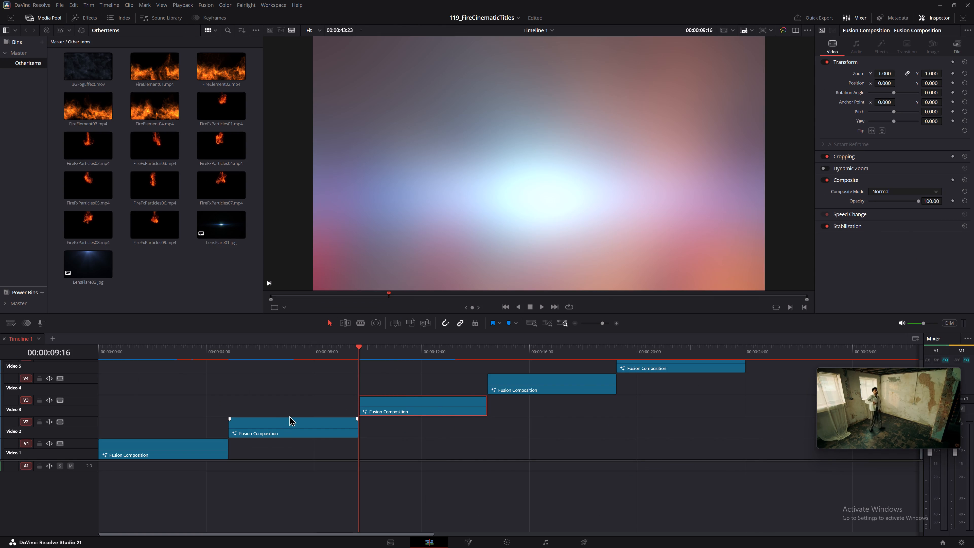
left_click_drag(128, 354, 80, 354)
key("space")
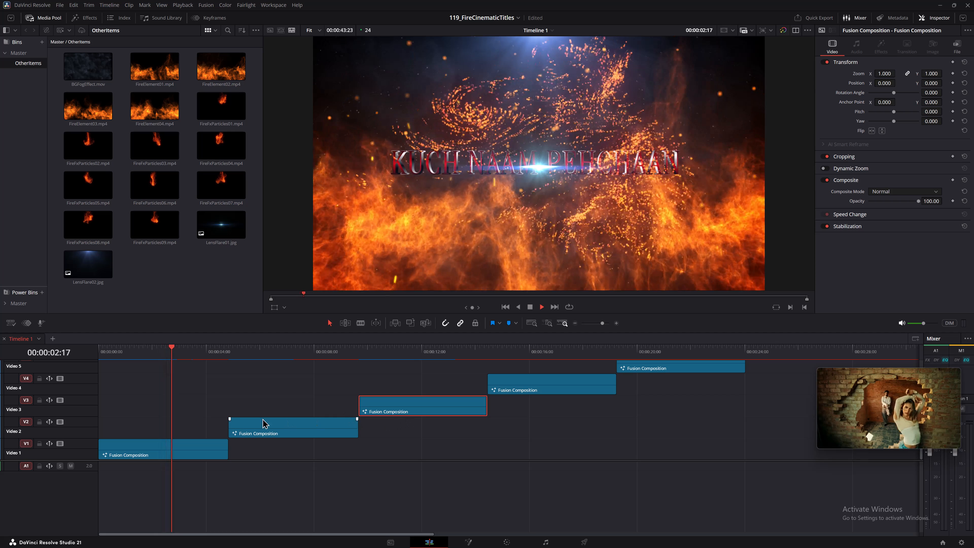
key("space")
Open the Video 1 composition in Fusion and space the Text3D1 nodes and MediaOut1 far apart on either side of the Scene01 group.
left_click(144, 448)
key("alt+f")
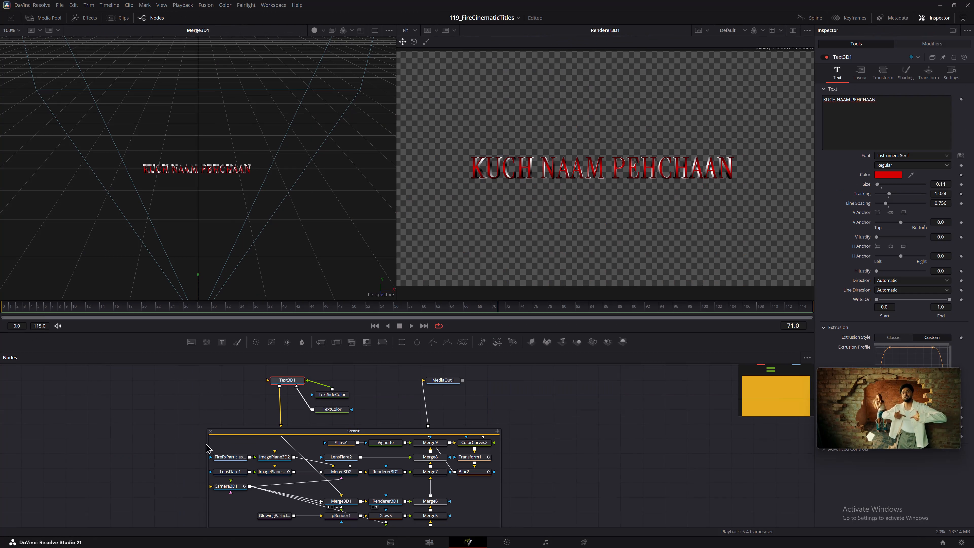
middle_click_drag(495, 385, 569, 390)
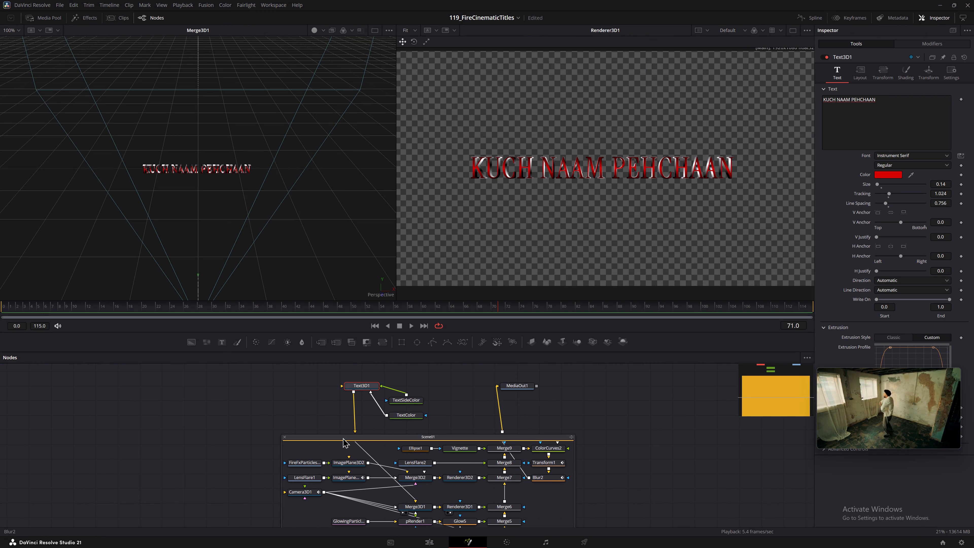
left_click_drag(343, 437, 361, 450)
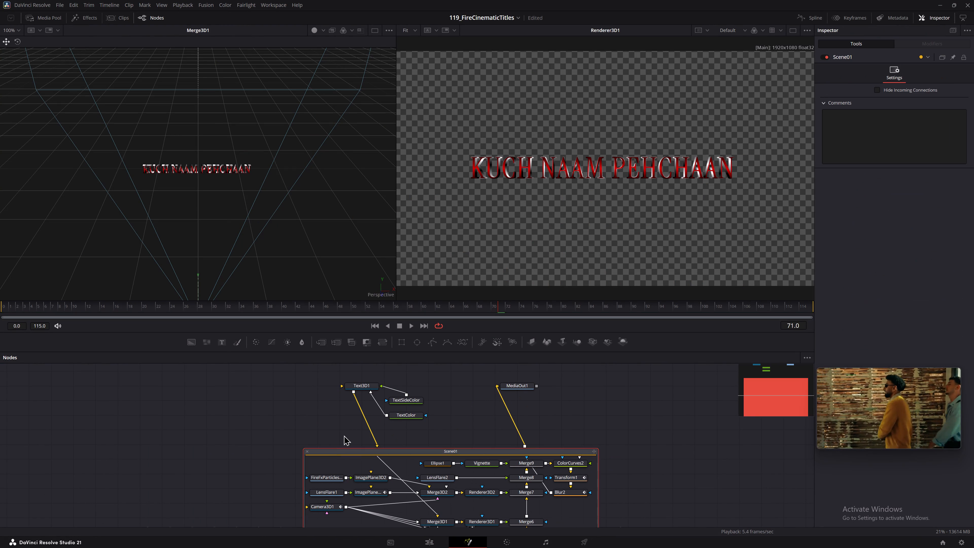
left_click_drag(420, 428, 294, 367)
left_click_drag(361, 387, 286, 385)
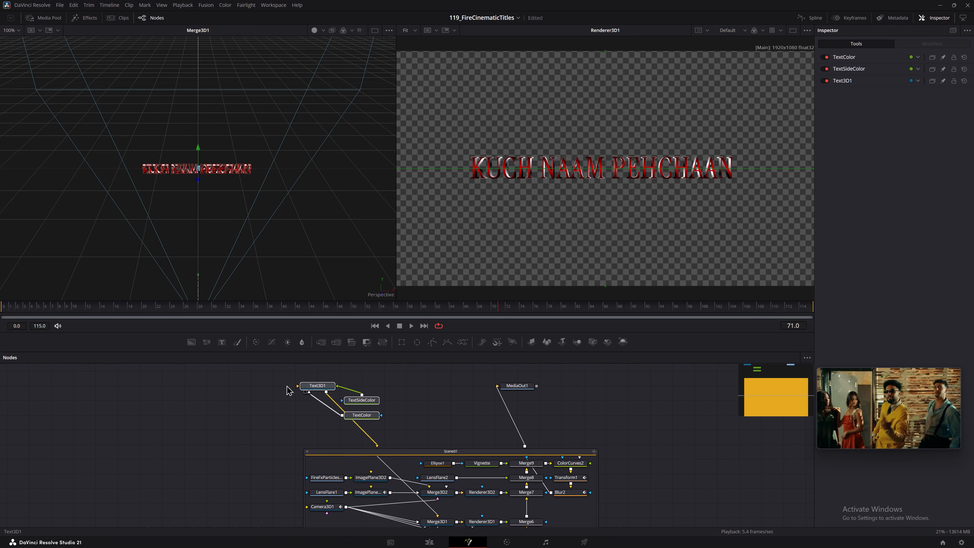
left_click_drag(286, 385, 37, 429)
middle_click_drag(409, 412, 351, 366)
scroll(379, 398, "down", 2, "ctrl")
middle_click_drag(531, 414, 512, 441)
left_click_drag(401, 396, 768, 435)
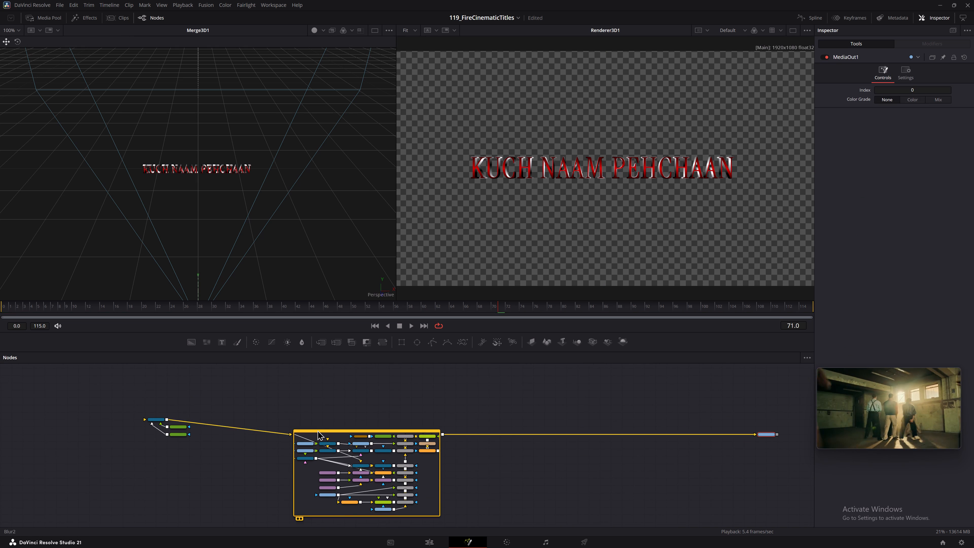
Collapse the Scene01 group into a single node.
scroll(405, 385, "up", 4, "ctrl")
middle_click_drag(377, 408, 479, 281)
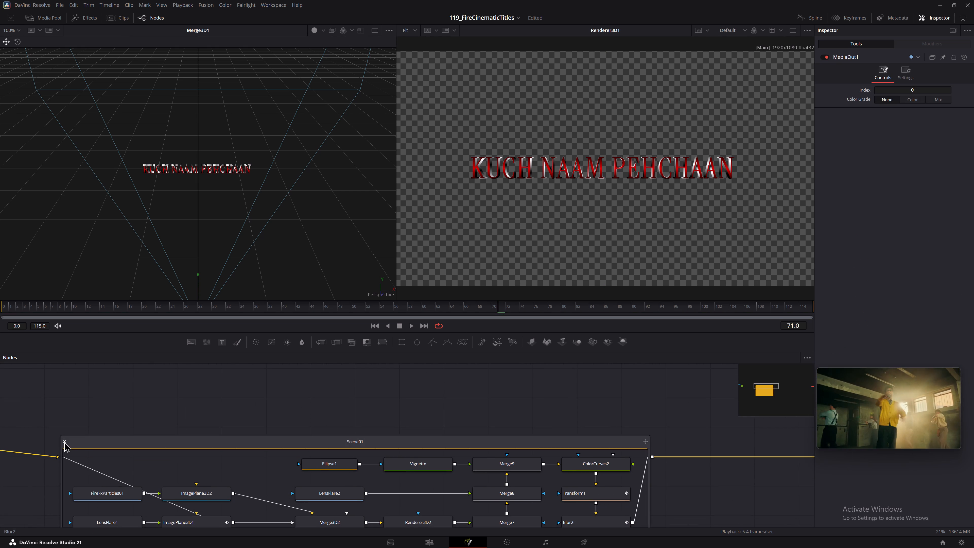
left_click(63, 442)
scroll(164, 421, "down", 2, "ctrl")
scroll(377, 445, "down", 2, "ctrl")
scroll(373, 455, "up", 2, "ctrl")
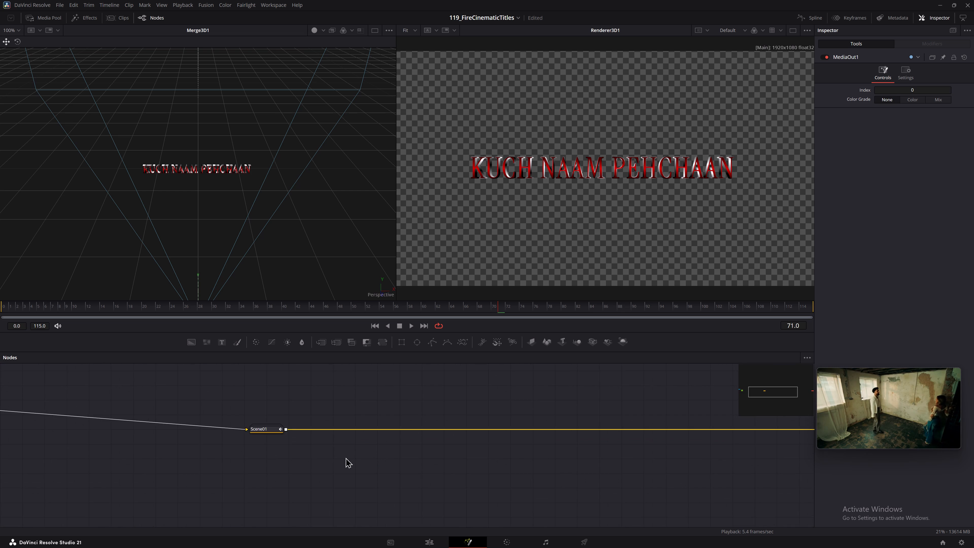
Line up the TextSideColor and TextColor nodes directly beneath Text3D1.
middle_click_drag(345, 457, 507, 452)
scroll(463, 458, "down", 1, "ctrl")
middle_click_drag(263, 465, 371, 466)
left_click_drag(332, 472, 265, 426)
left_click_drag(285, 426, 256, 438)
left_click(314, 446)
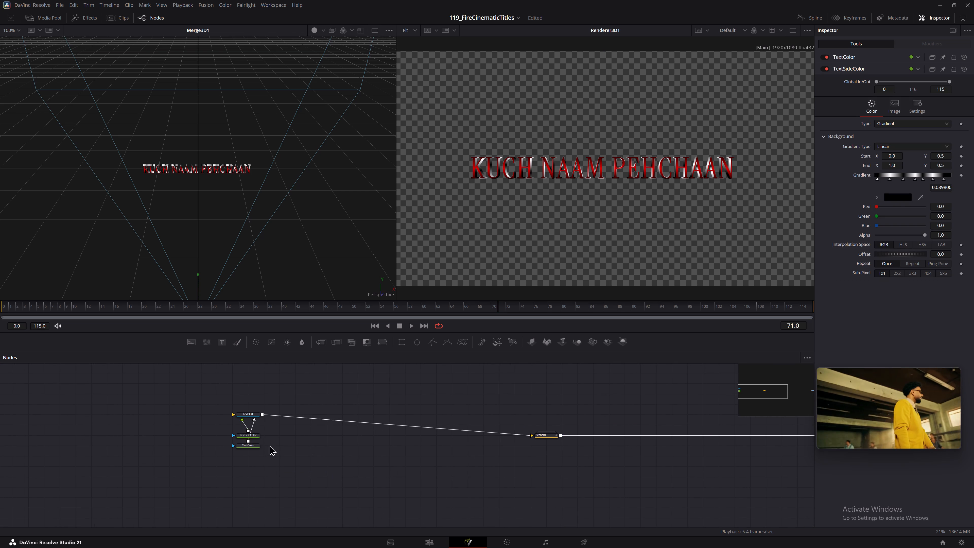
Duplicate the Text3D1, TextSideColor and TextColor nodes together beside the originals.
left_click_drag(286, 456, 234, 398)
key("ctrl+c")
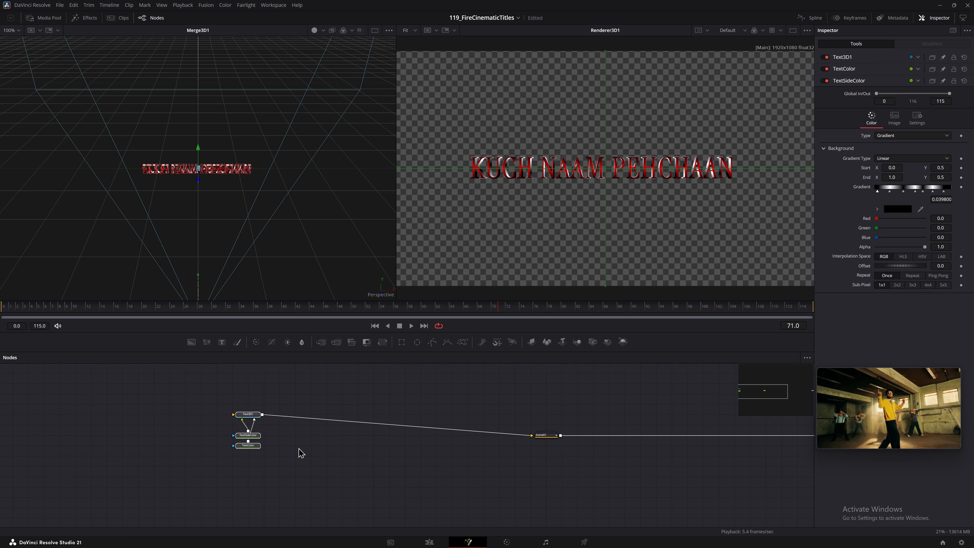
left_click(299, 448)
key("ctrl+v")
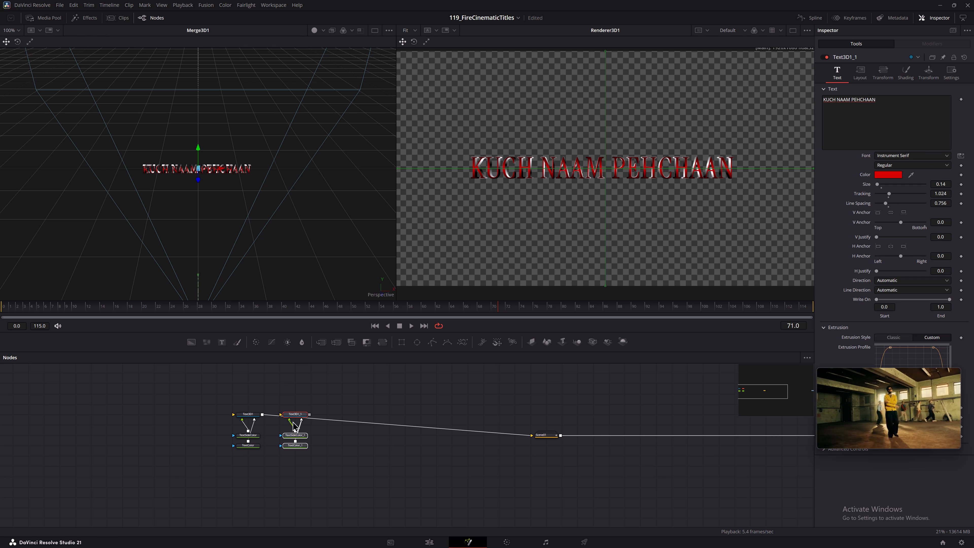
left_click_drag(292, 412, 230, 392)
left_click(299, 466)
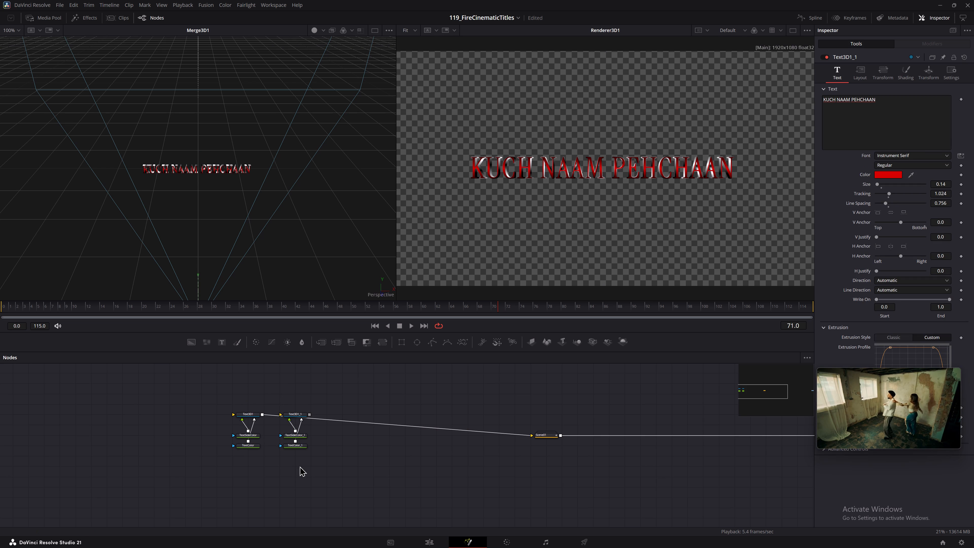
Arrange the duplicated text node with its side colour above and text colour beside it, and place the set above the original Text3D1.
left_click_drag(294, 413, 300, 476)
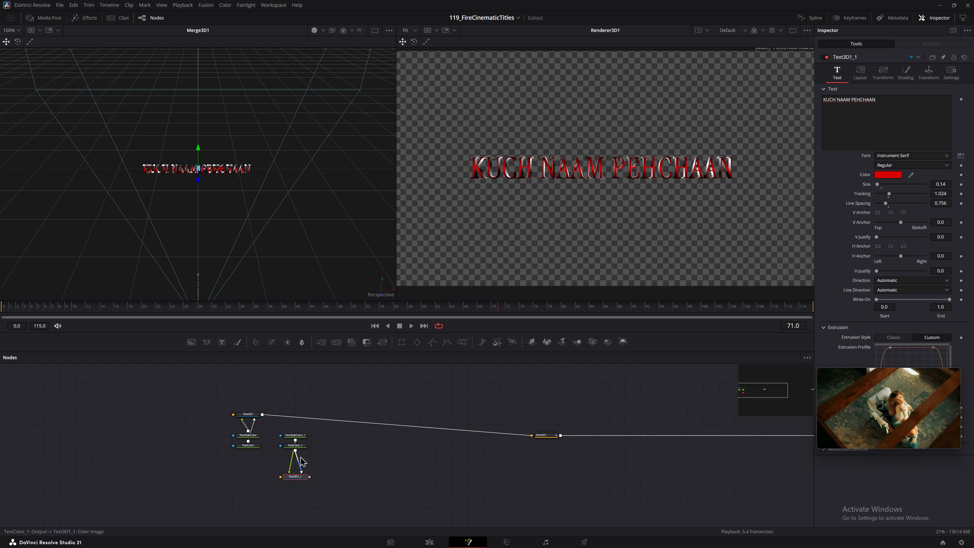
left_click_drag(299, 448, 334, 479)
left_click_drag(297, 433, 299, 459)
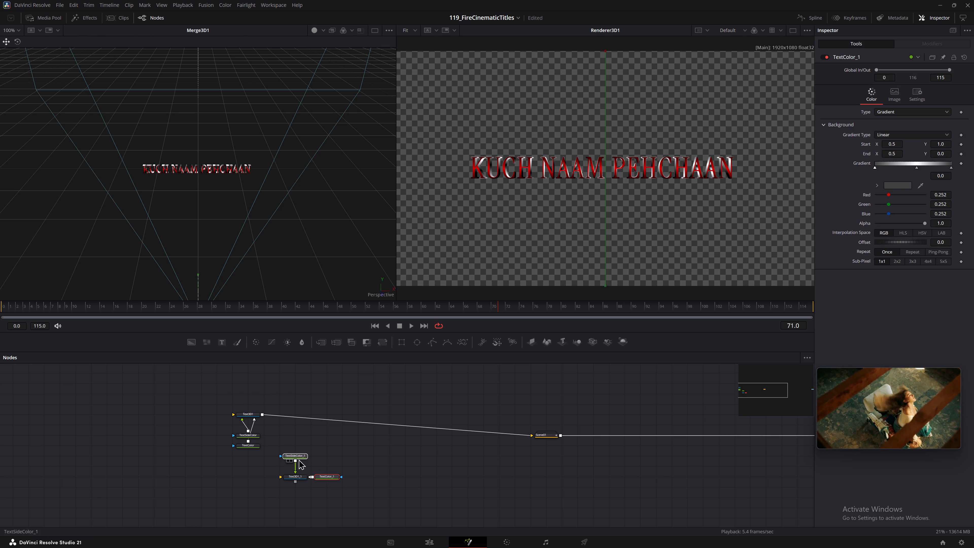
left_click_drag(299, 459, 298, 460)
left_click_drag(359, 495, 279, 464)
left_click_drag(296, 468, 296, 463)
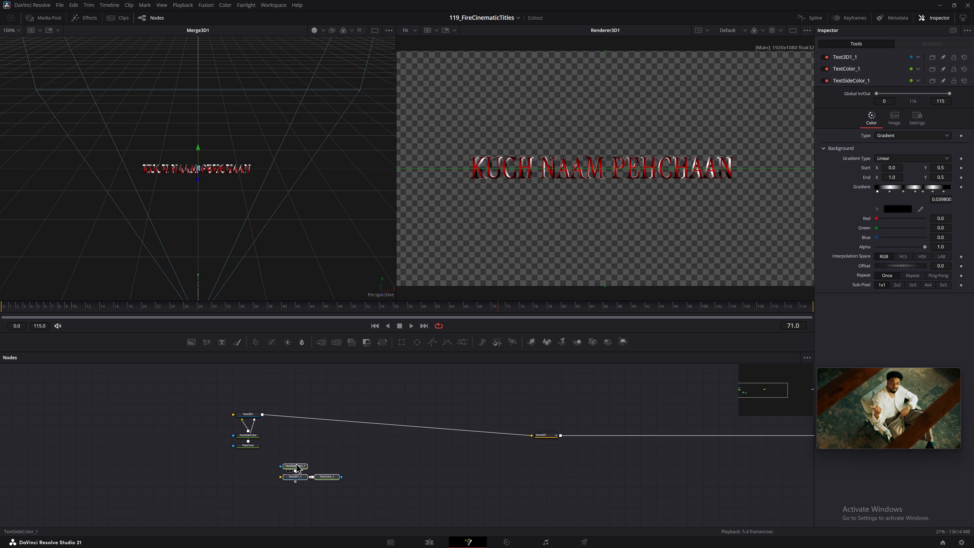
left_click_drag(296, 463, 254, 380)
left_click_drag(465, 460, 446, 465)
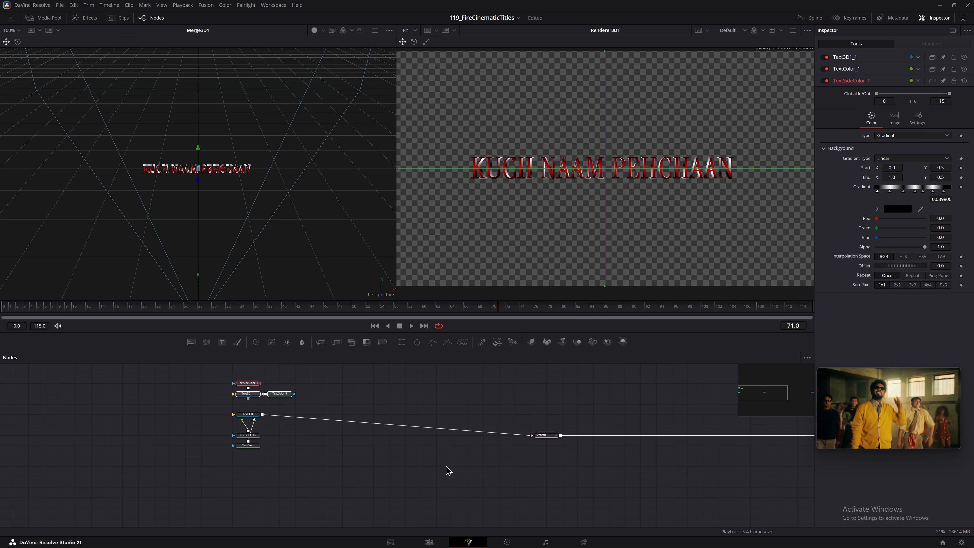
left_click_drag(446, 465, 434, 465)
Ungroup the Scene01 node.
middle_click_drag(428, 466, 371, 474)
left_click(491, 442)
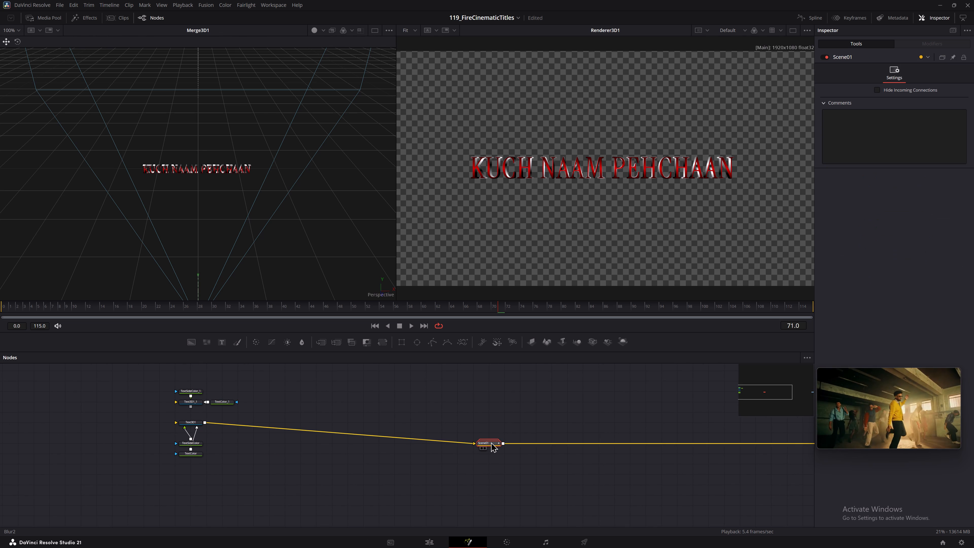
right_click(491, 442)
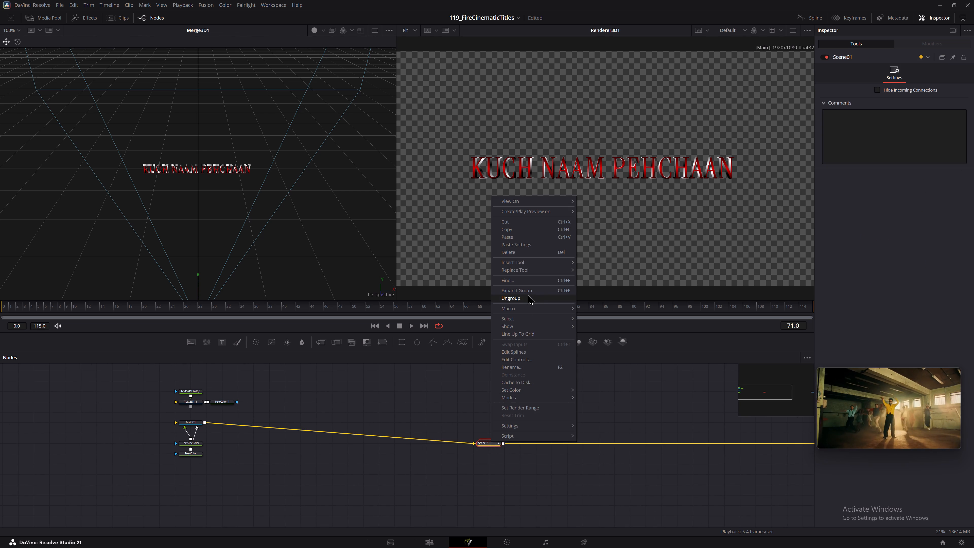
Ungroup the Scene01 node.
left_click(526, 295)
Shift the ungrouped scene nodes aside and move Merge3D1 out on its own, between the text nodes and the rest.
middle_click_drag(612, 464, 586, 487)
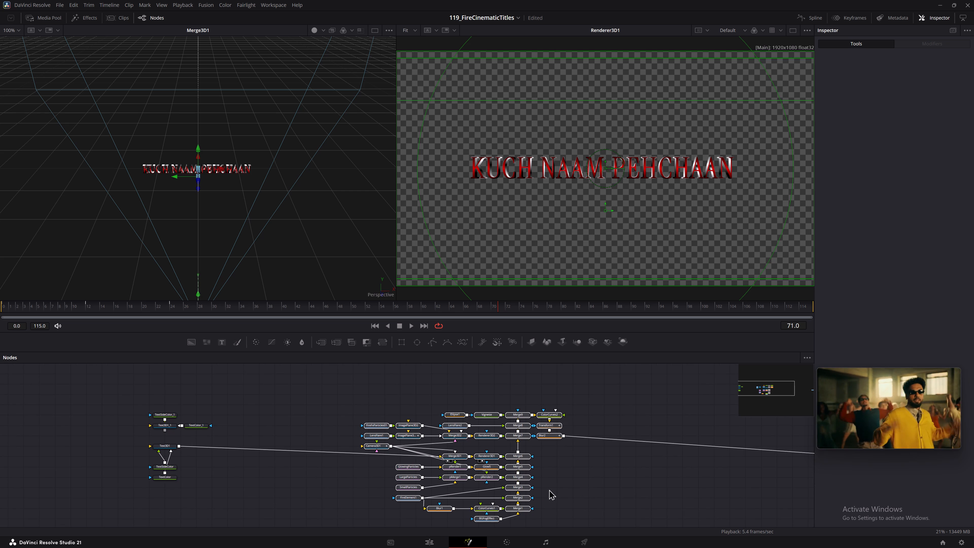
left_click_drag(457, 456, 416, 459)
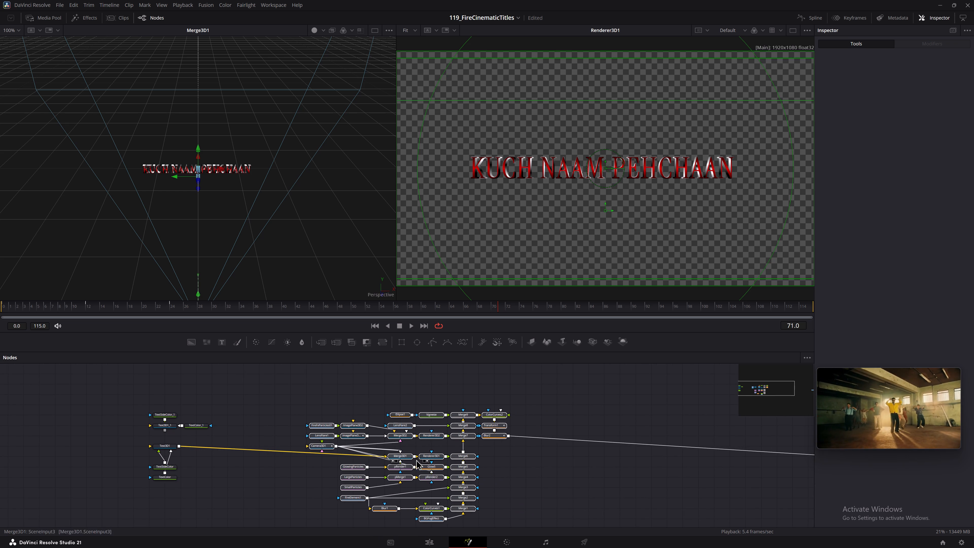
left_click_drag(416, 459, 493, 451)
left_click(658, 482)
left_click_drag(493, 457, 446, 459)
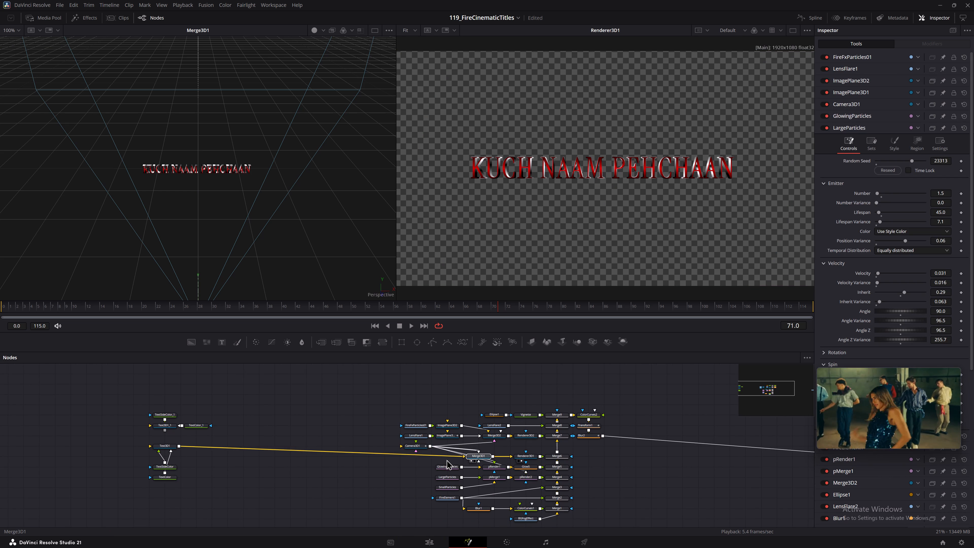
left_click_drag(446, 459, 335, 478)
left_click(355, 506)
Select the whole title text of the duplicated Text3D1_1 node for editing and bring up the other open windows.
middle_click_drag(308, 439, 323, 430)
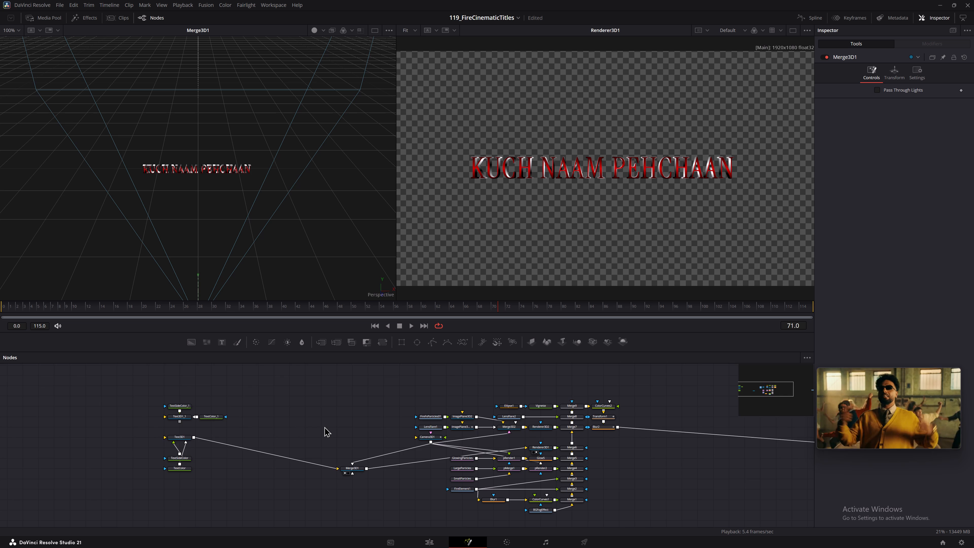
scroll(324, 426, "up", 1, "ctrl")
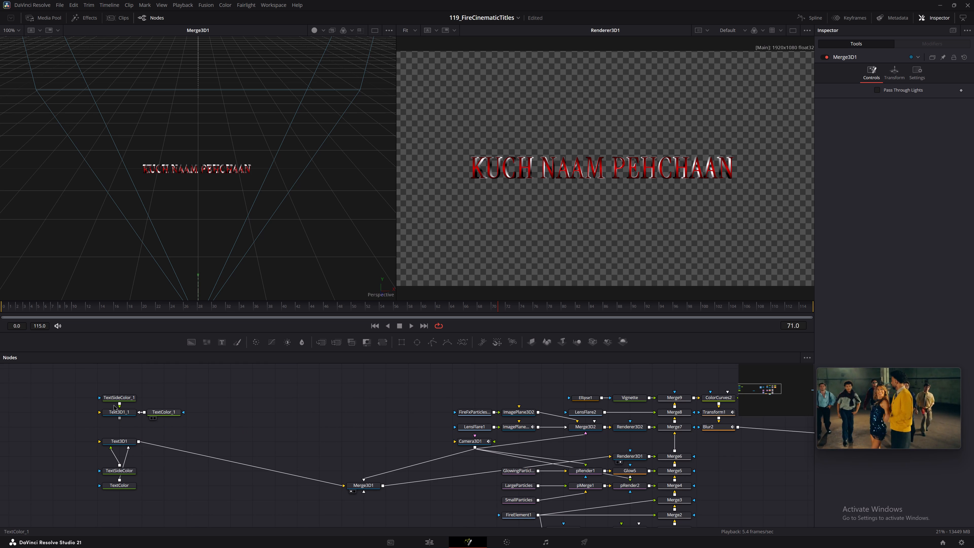
left_click(111, 411)
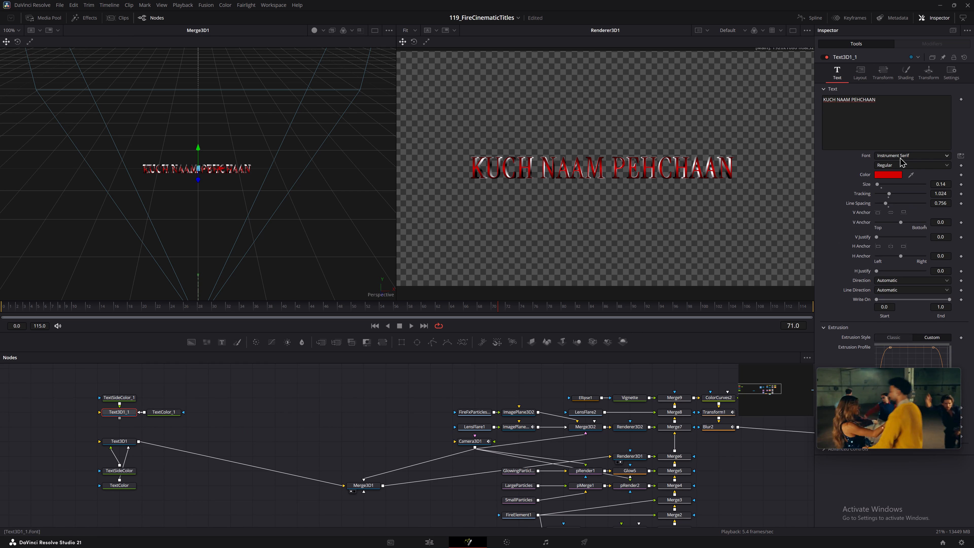
triple_click(879, 127)
key("super+Tab")
key("super+Tab")
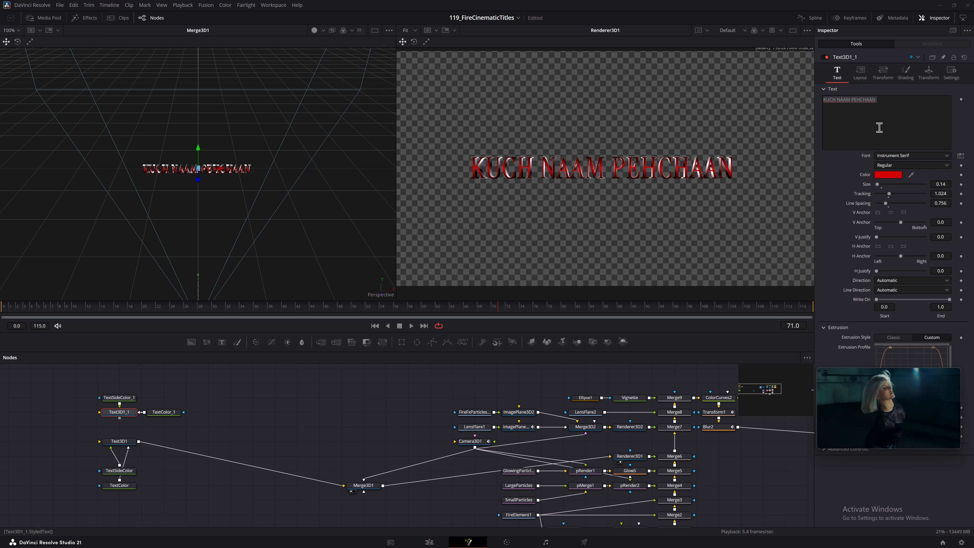
key("super+Tab")
key("super+Tab")
key("alt+Tab")
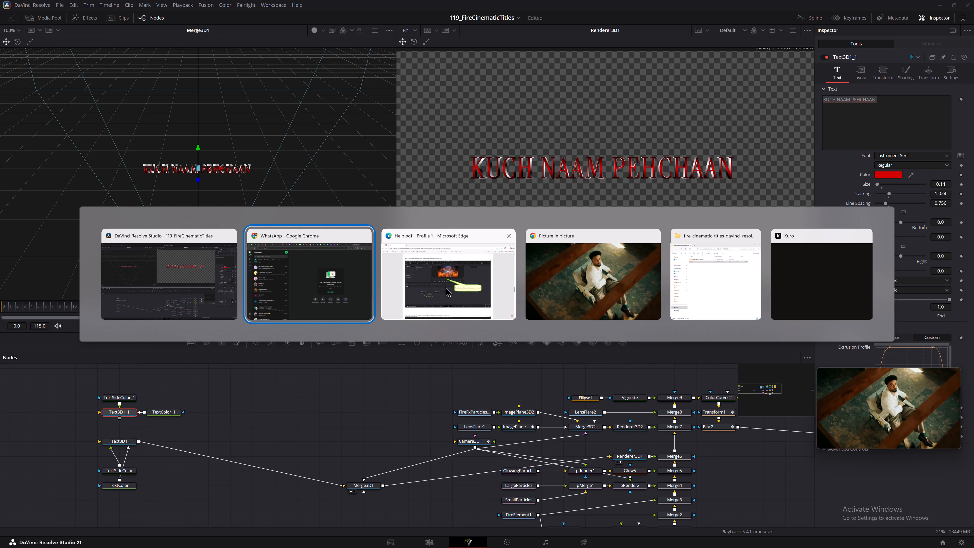
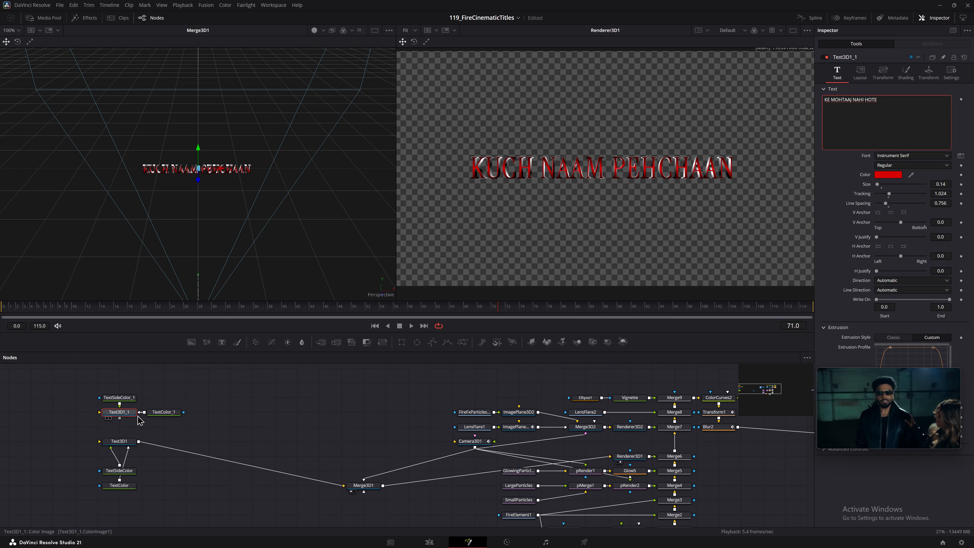
Connect the output of the duplicated Text3D1_1 node to the Merge3D1 node.
left_click_drag(120, 417, 367, 488)
Open the text colour of the duplicated Text3D1_1 node for editing.
middle_click_drag(374, 458, 440, 440)
left_click(187, 388)
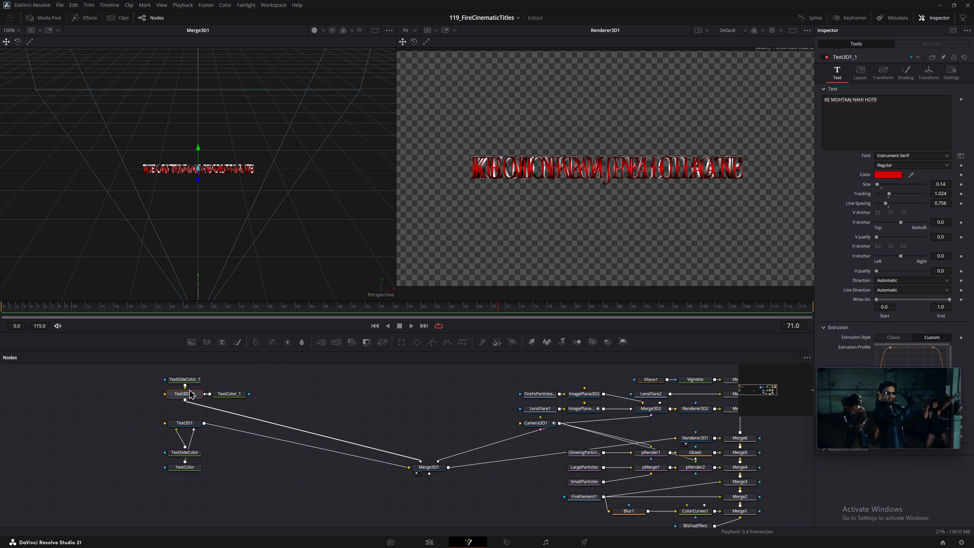
left_click(183, 396)
left_click(897, 174)
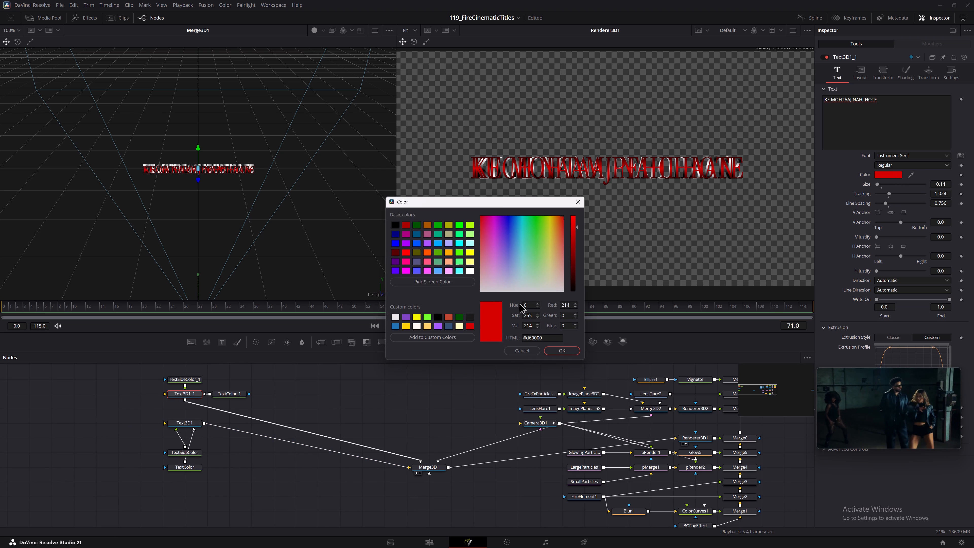
Style the KE MOHTAAJ NAHI HOTE text in white (#ffffff) with the Francy font at size 0.1.
left_click(472, 271)
left_click(570, 347)
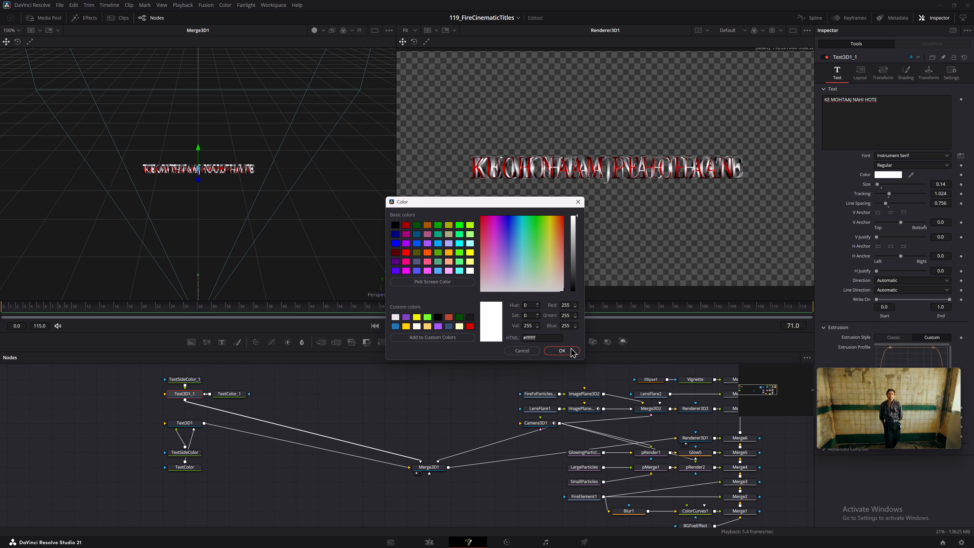
left_click(910, 155)
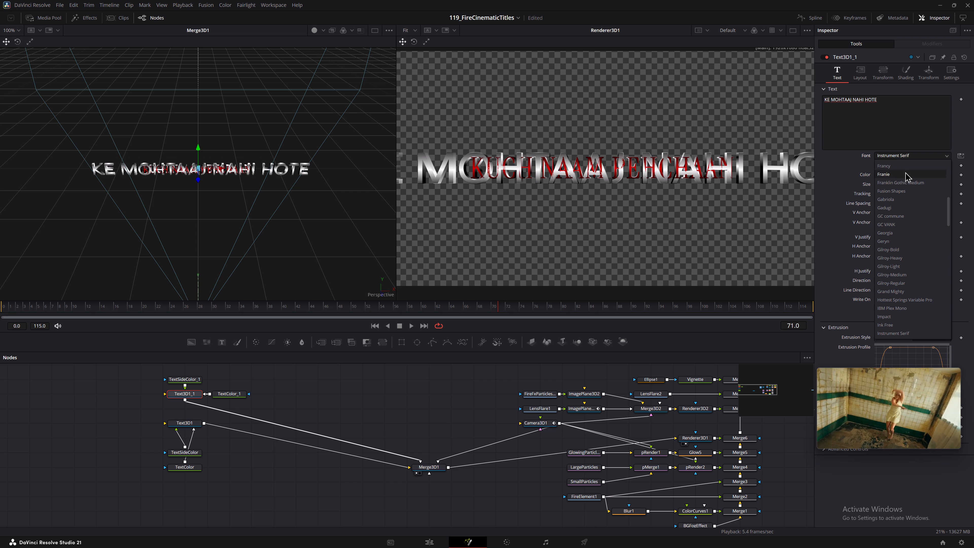
left_click(907, 163)
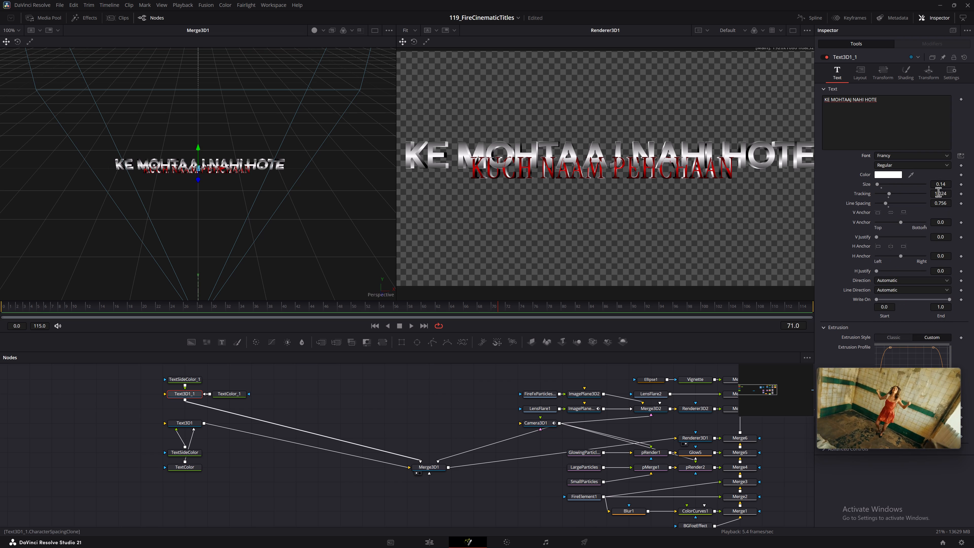
left_click(939, 187)
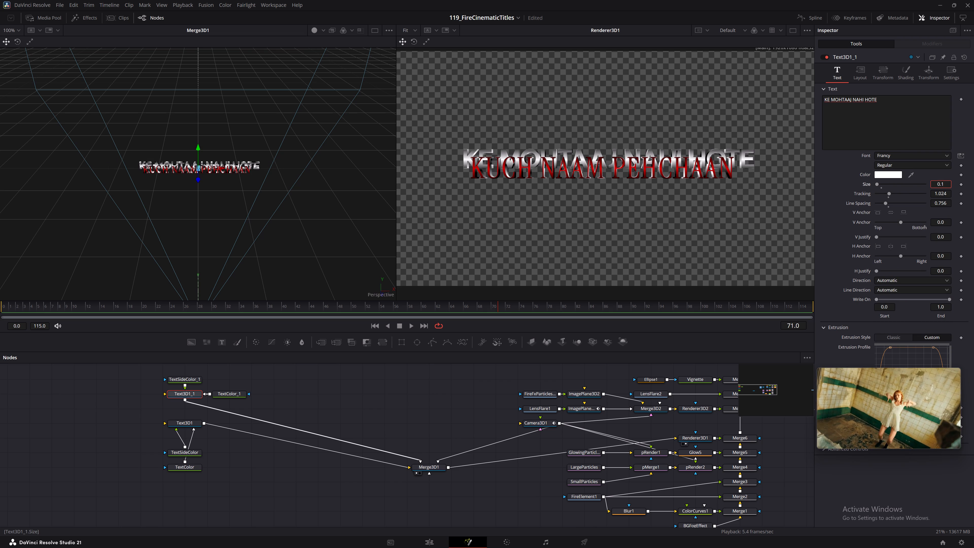
Space the two text lines apart vertically, setting Y translation to -0.082 on Text3D1_1 and 0.021 on Text3D1.
left_click(929, 78)
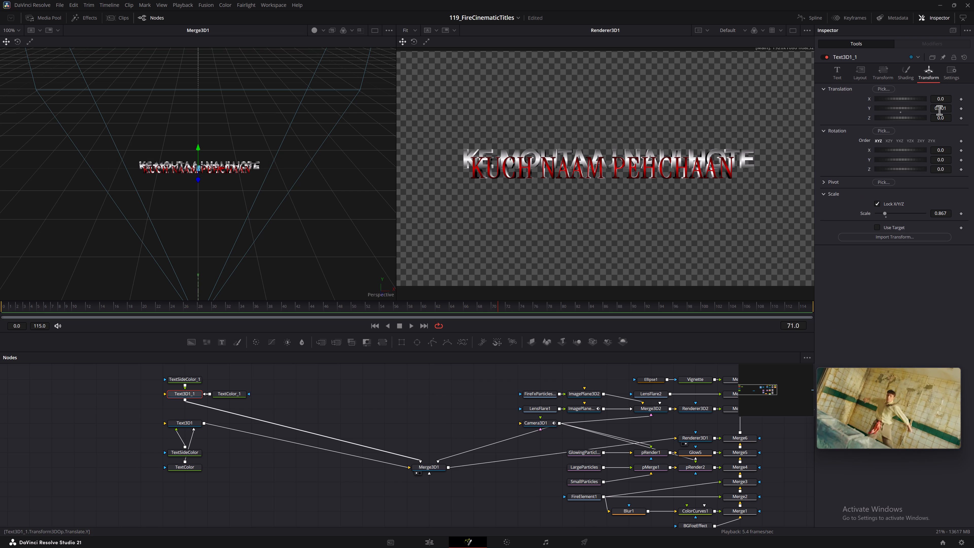
left_click_drag(939, 110, 908, 112)
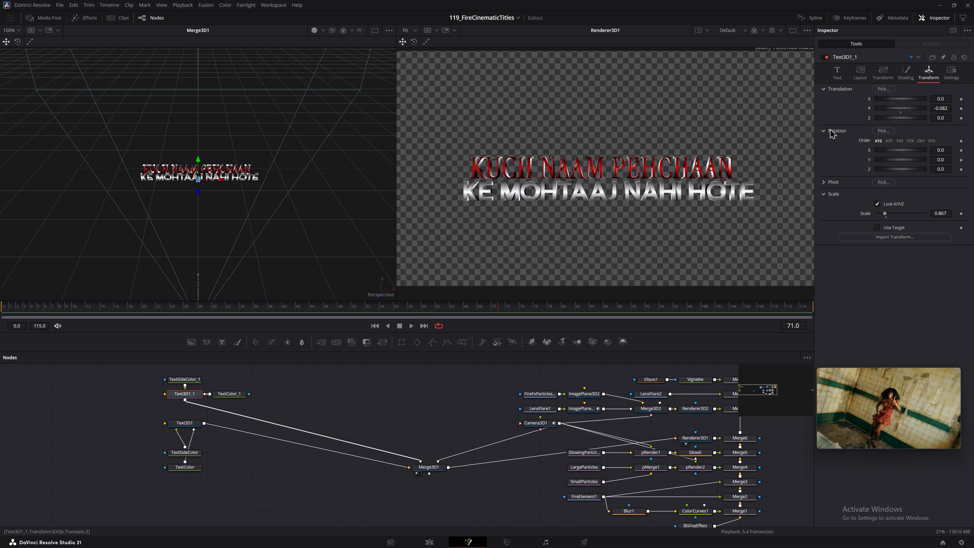
left_click(181, 427)
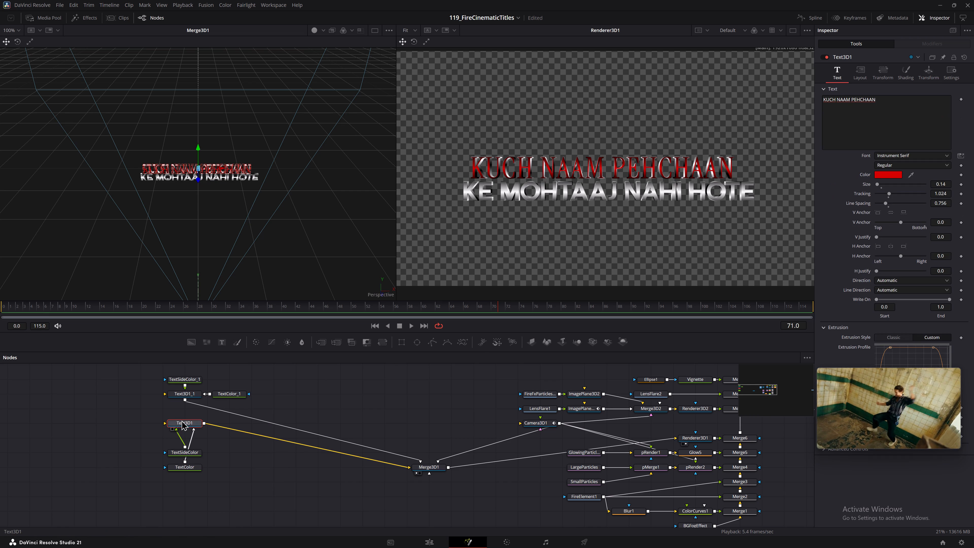
left_click(920, 75)
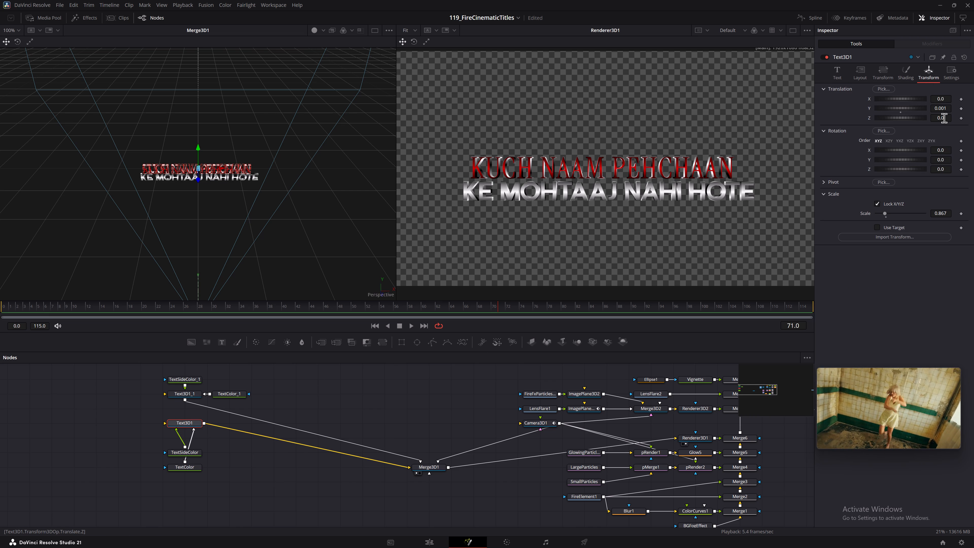
left_click_drag(943, 107, 950, 108)
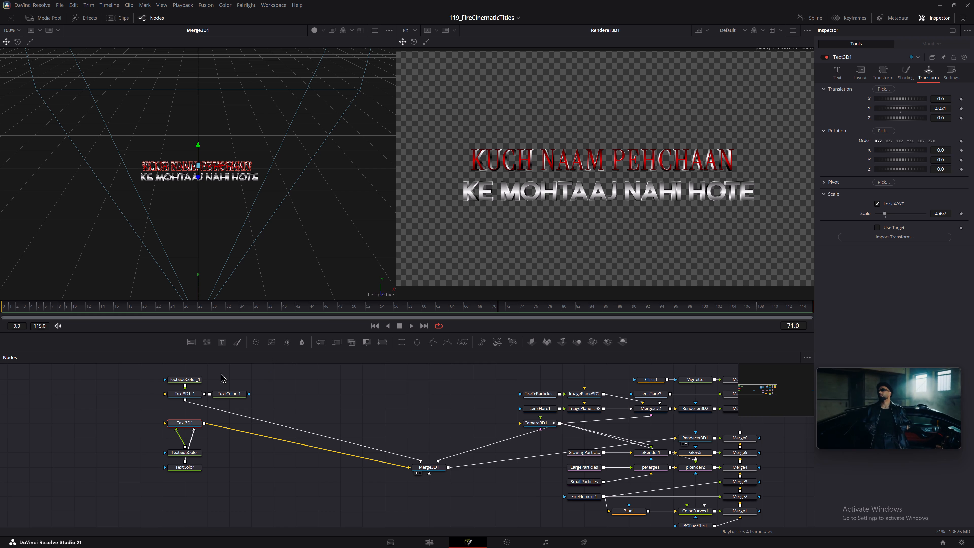
Play the two-line title from the start in the Fusion composition and on the edit timeline to review the animation.
left_click_drag(60, 308, 0, 303)
key("space")
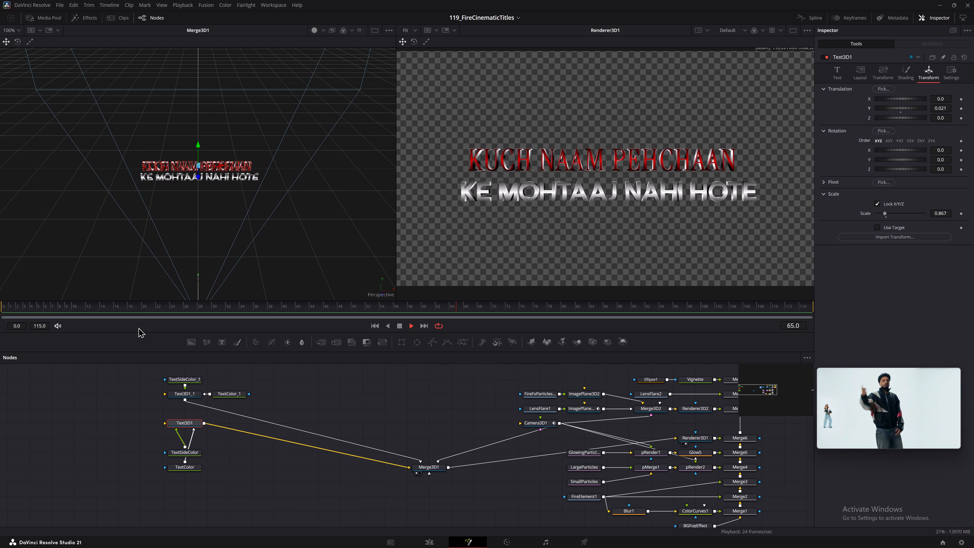
middle_click_drag(402, 390, 257, 386)
key("space")
key("space")
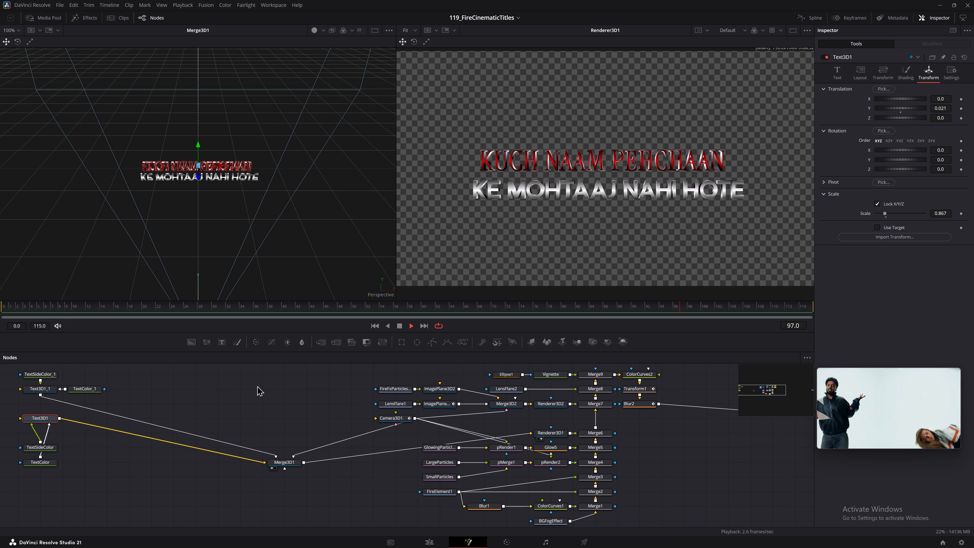
key("space")
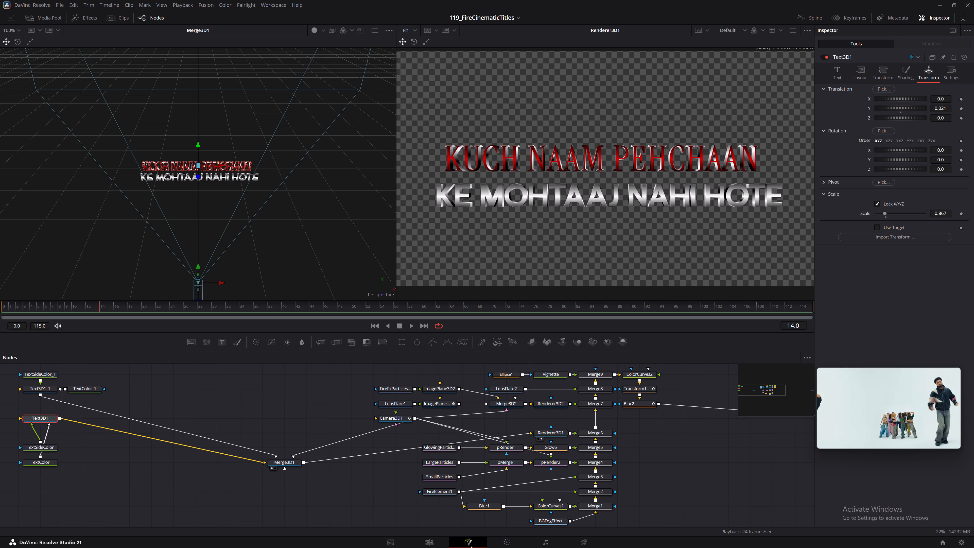
left_click(436, 543)
left_click_drag(103, 355, 96, 361)
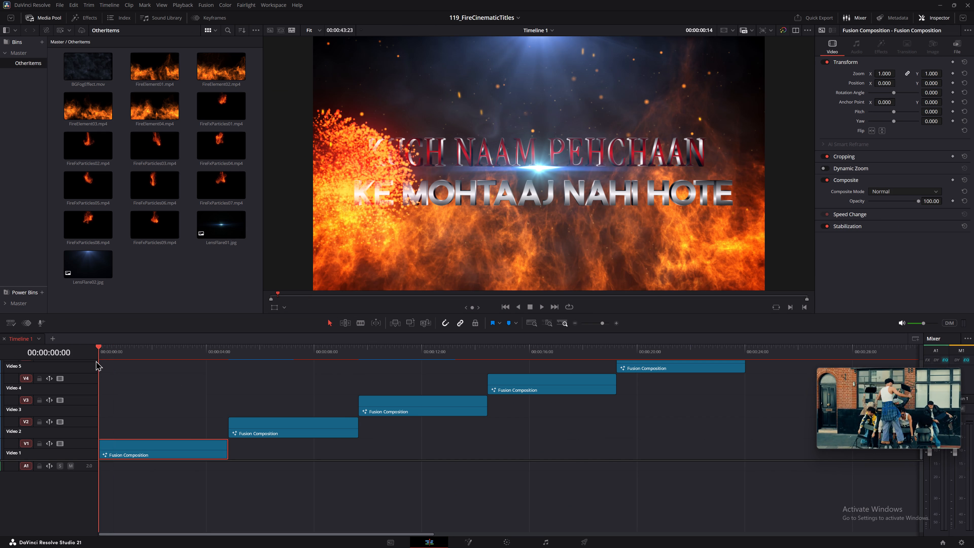
left_click_drag(96, 361, 91, 361)
key("space")
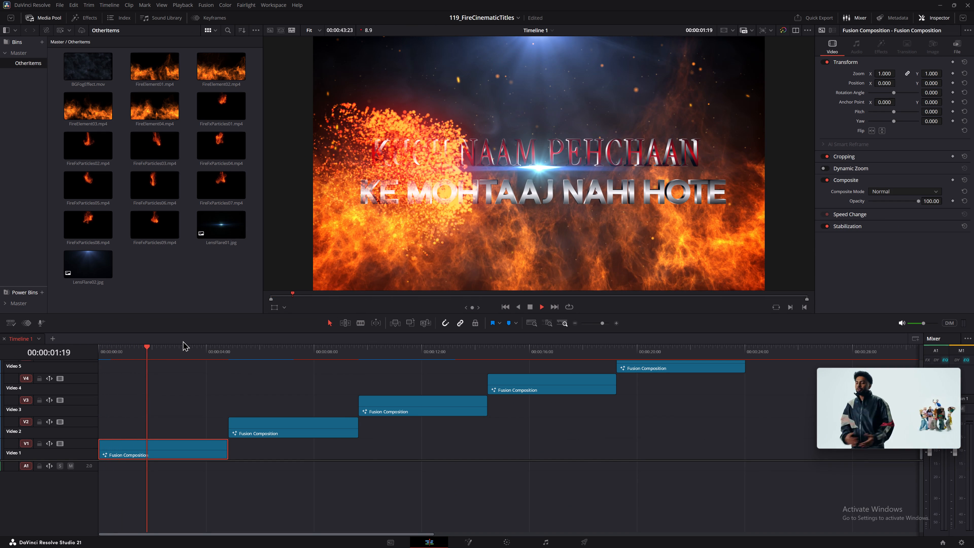
key("space")
key("space")
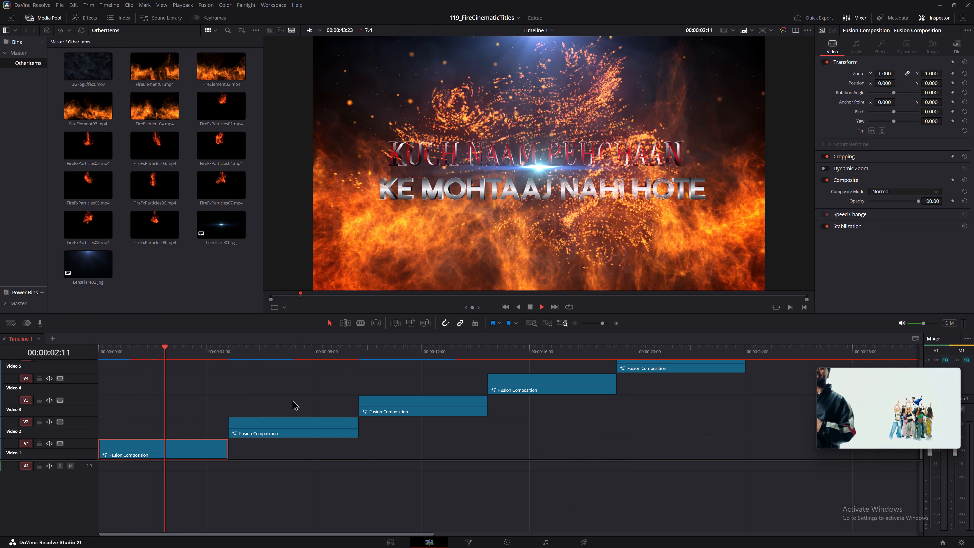
key("space")
Delete every Fusion Composition clip after the first one on the timeline and save the project.
scroll(350, 458, "down", 5, "alt")
scroll(292, 442, "up", 5, "alt")
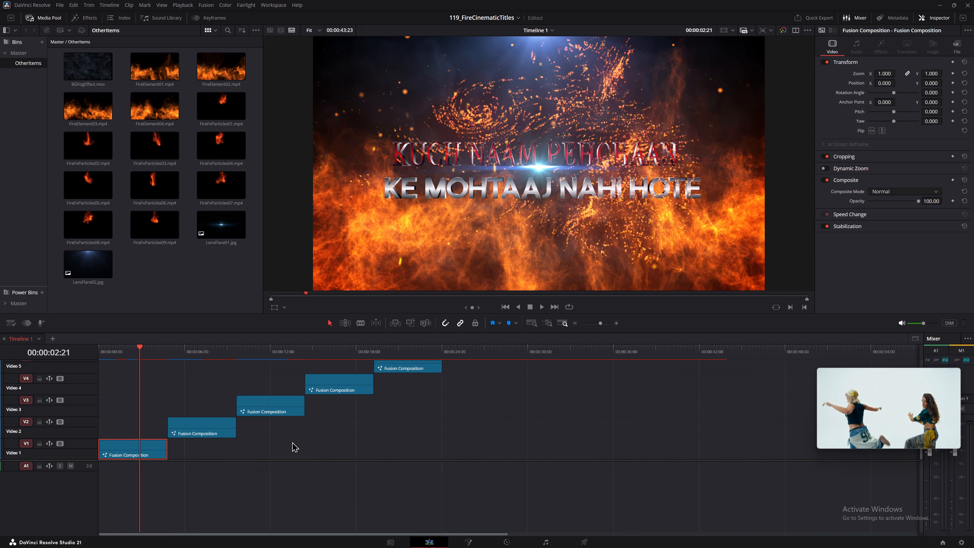
left_click_drag(211, 451, 635, 327)
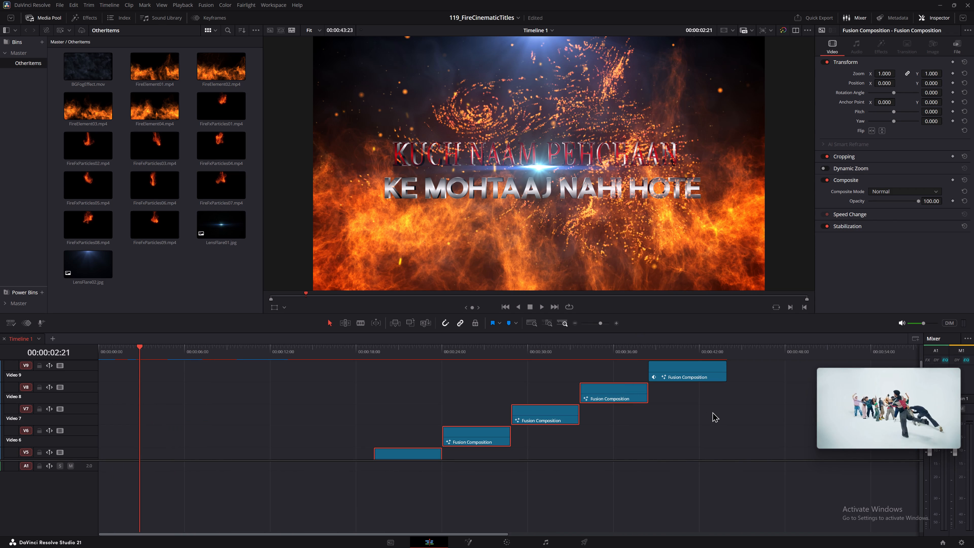
key("BackSpace")
key("BackSpace")
left_click_drag(701, 414, 564, 334)
key("BackSpace")
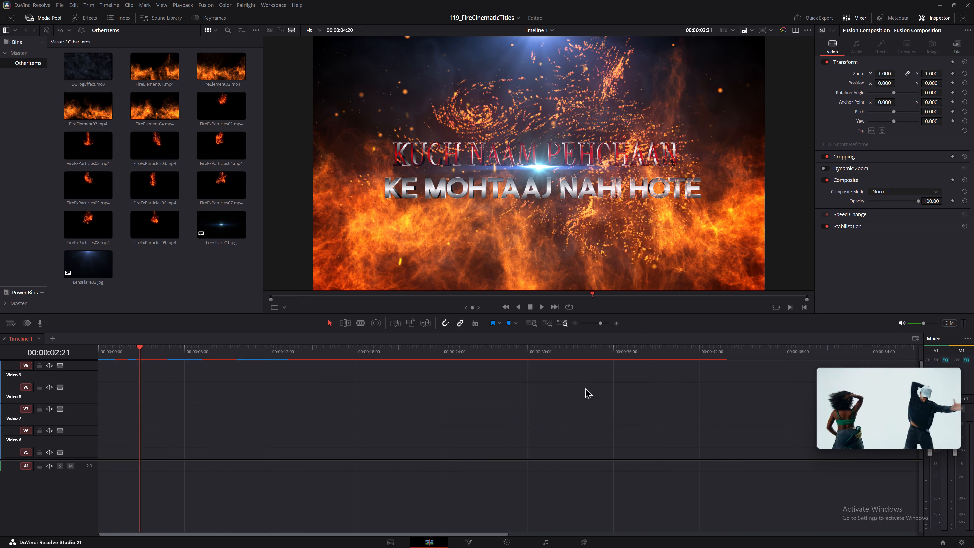
scroll(559, 425, "down", 6, "alt")
scroll(278, 406, "down", 8, "alt")
scroll(217, 415, "up", 4, "alt")
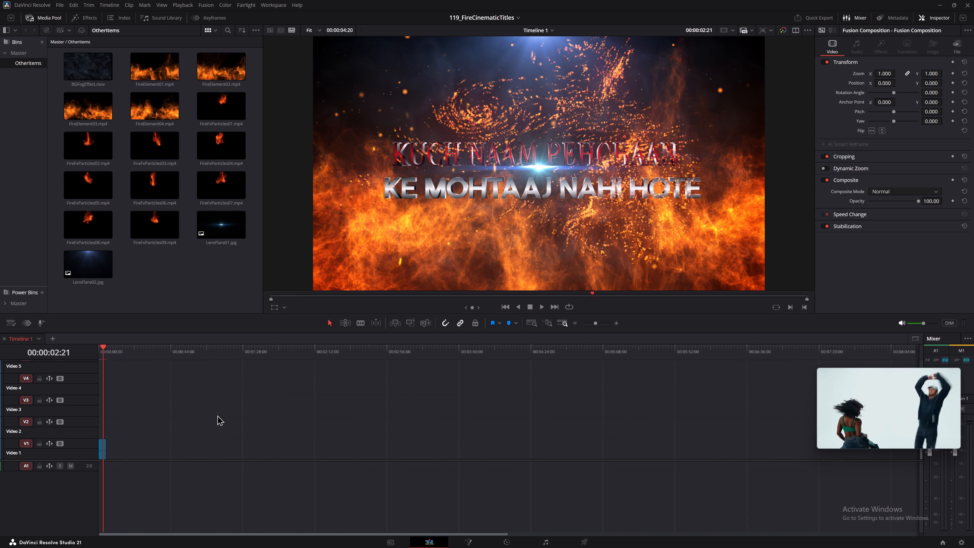
scroll(217, 415, "up", 13, "alt")
key("ctrl+s")
key("ctrl+s")
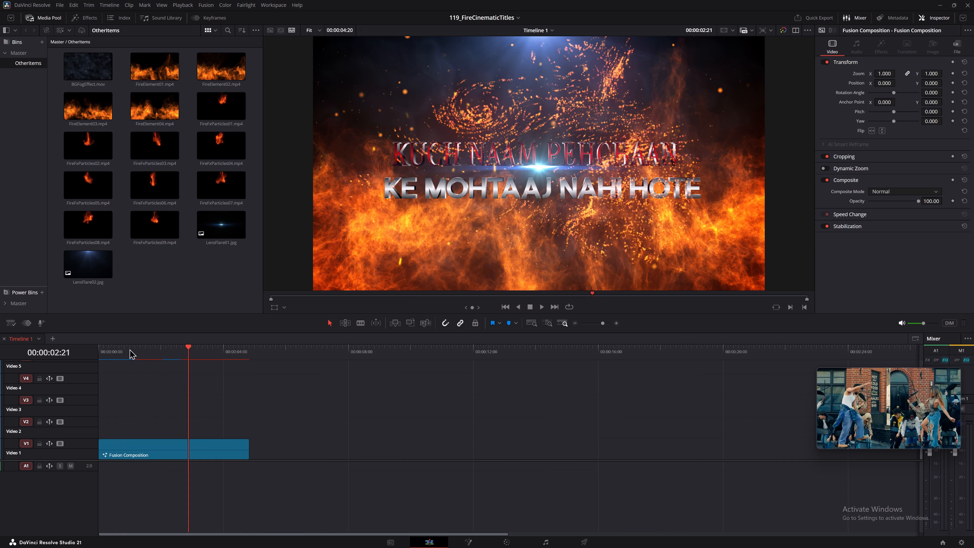
Play the remaining Fusion Composition from the start of the timeline to check the title animation.
left_click_drag(127, 348, 0, 362)
key("space")
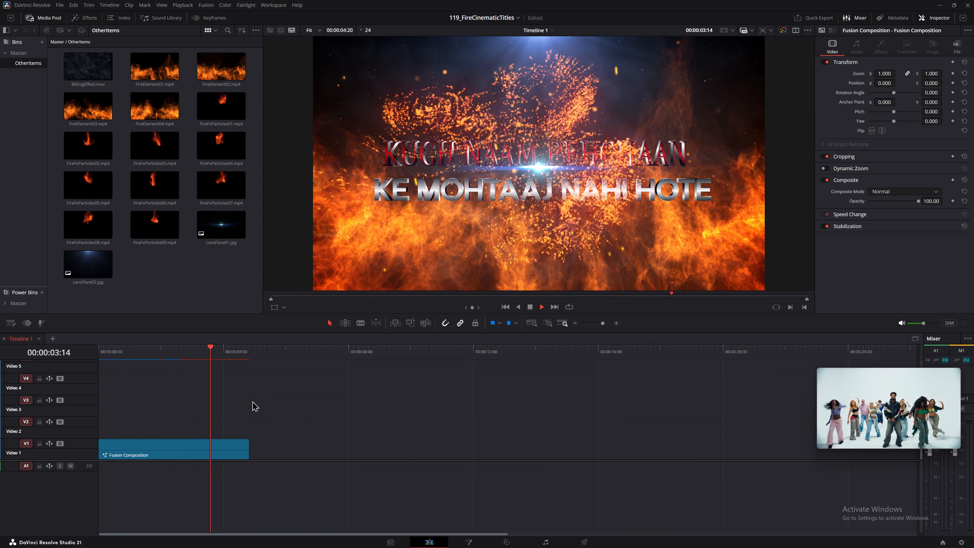
key("space")
key("space")
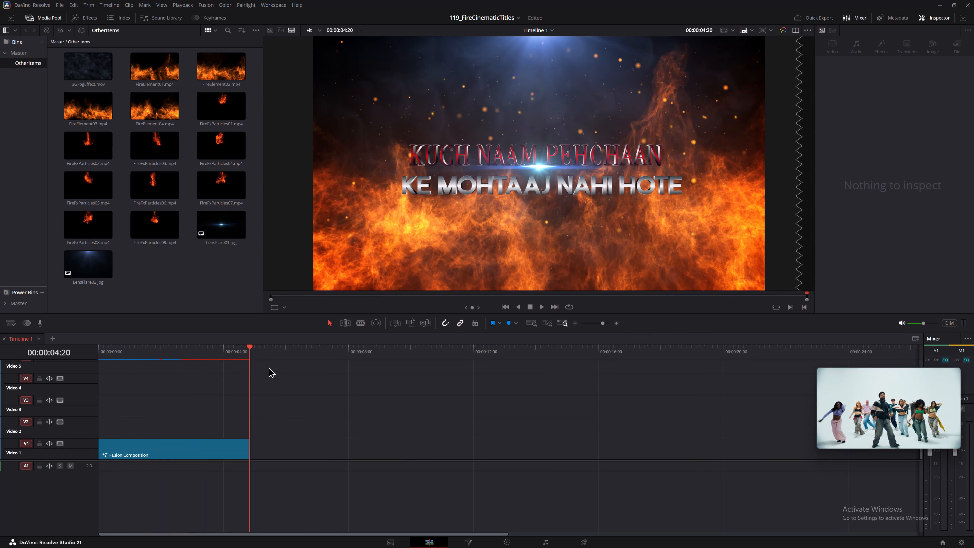
left_click_drag(213, 351, 0, 367)
key("space")
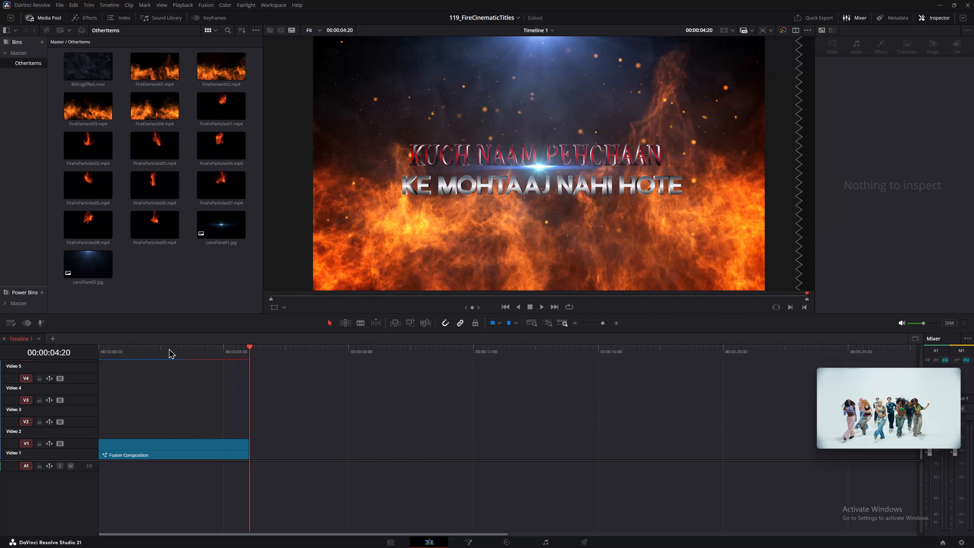
key("space")
Turn on loop playback and play the title composition repeatedly from the start.
left_click(571, 308)
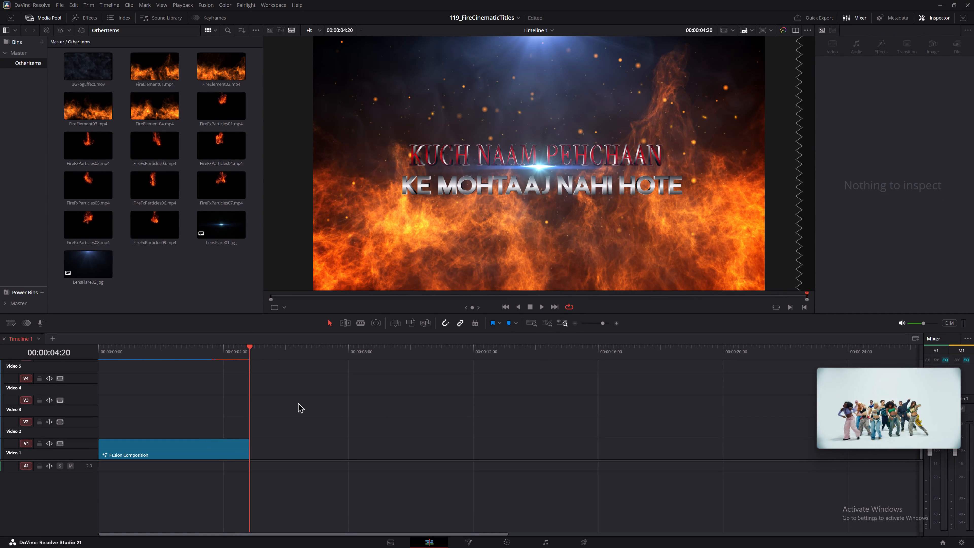
left_click_drag(206, 356, 0, 370)
key("space")
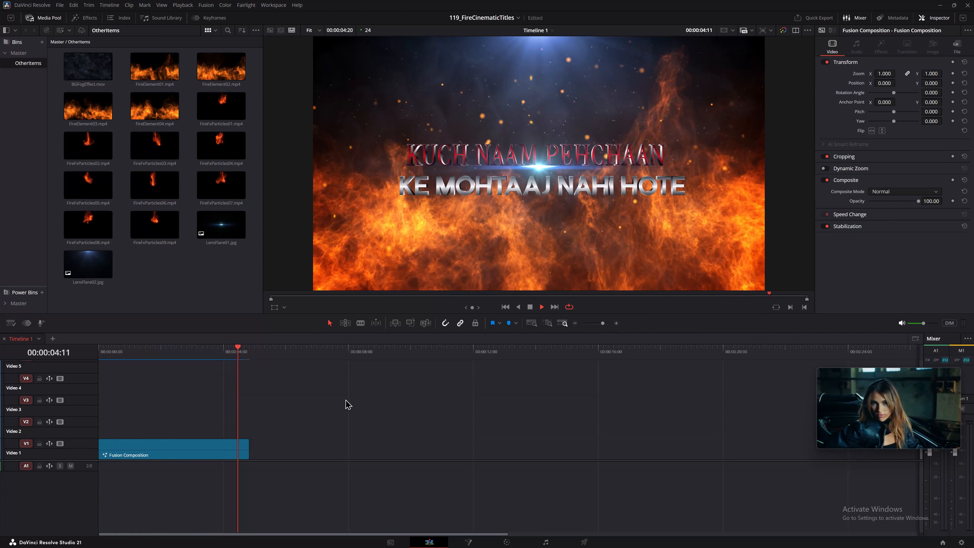
key("space")
key("space")
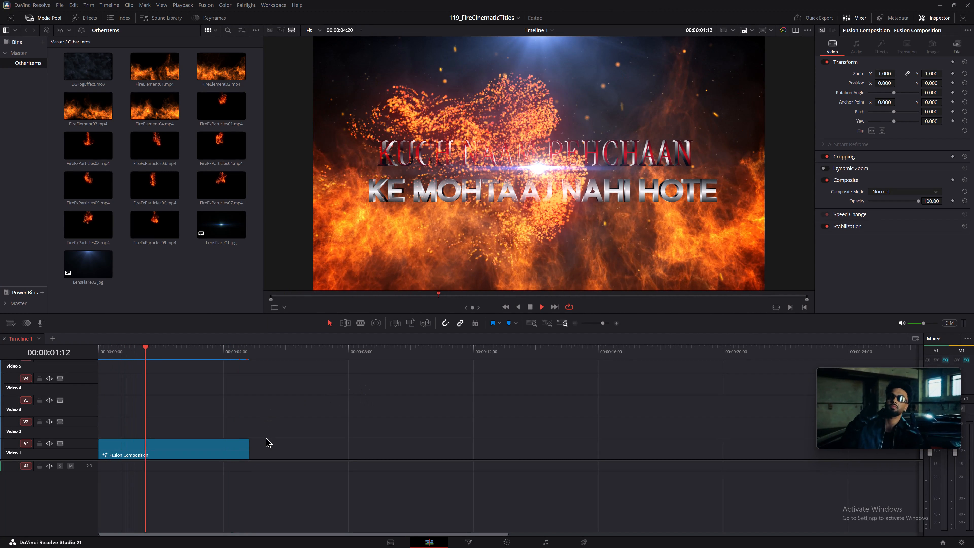
Move the Fusion Composition clip up to track V4, reduce the video track heights and save the project.
scroll(256, 433, "down", 6, "alt")
left_click_drag(106, 451, 102, 376)
scroll(160, 425, "down", 11, "shift")
scroll(213, 419, "up", 6, "alt")
left_click(304, 405)
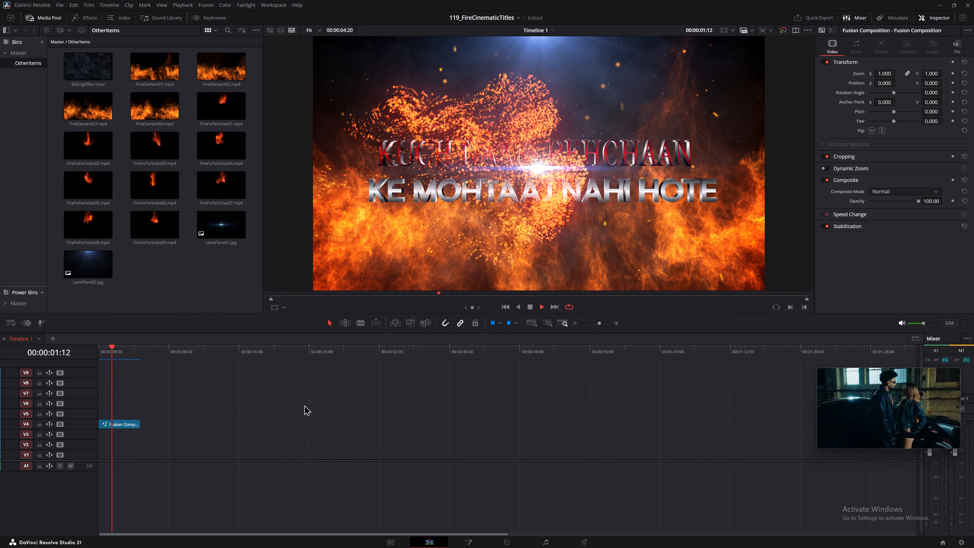
left_click(265, 402)
key("ctrl+s")
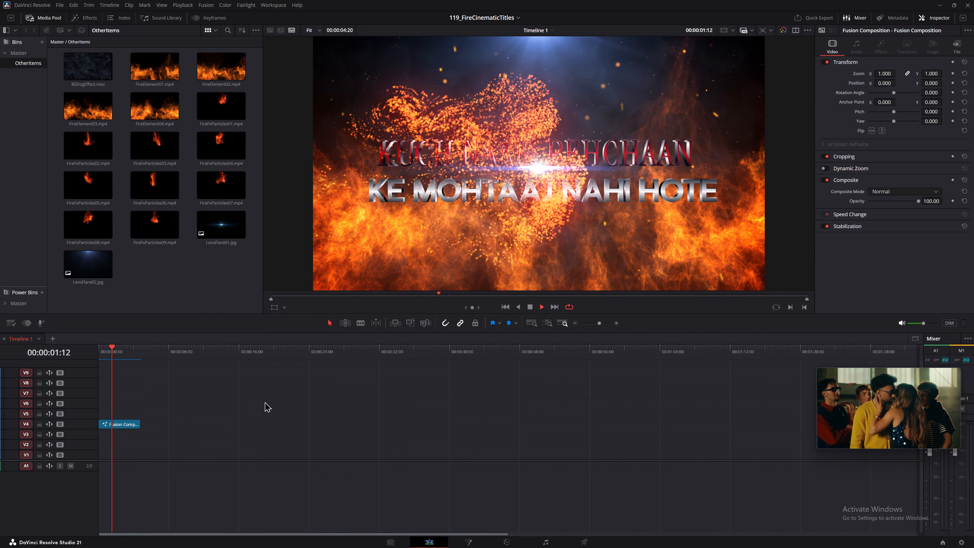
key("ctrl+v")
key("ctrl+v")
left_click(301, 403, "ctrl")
Play the title composition on V4 from the start in a loop to review it.
left_click_drag(104, 356, 79, 355)
key("space")
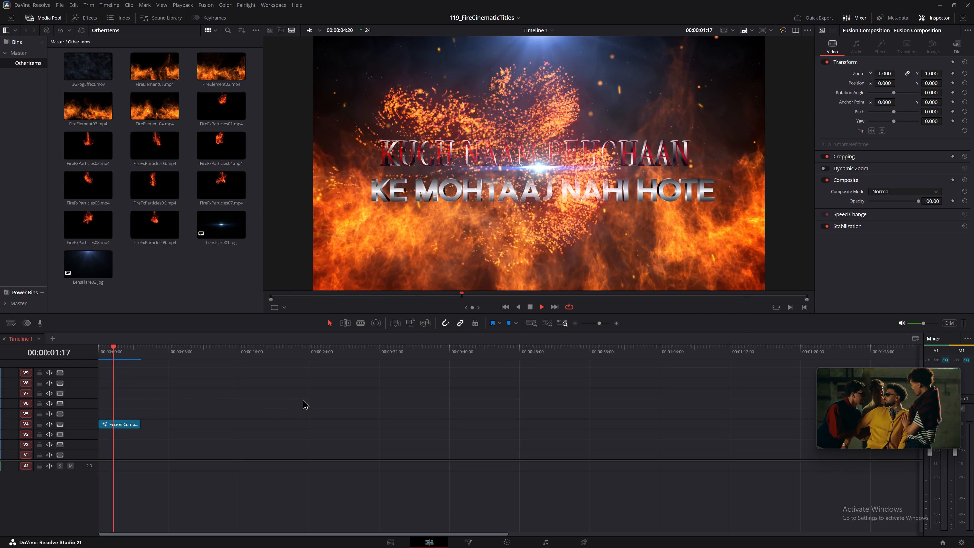
key("space")
key("space")
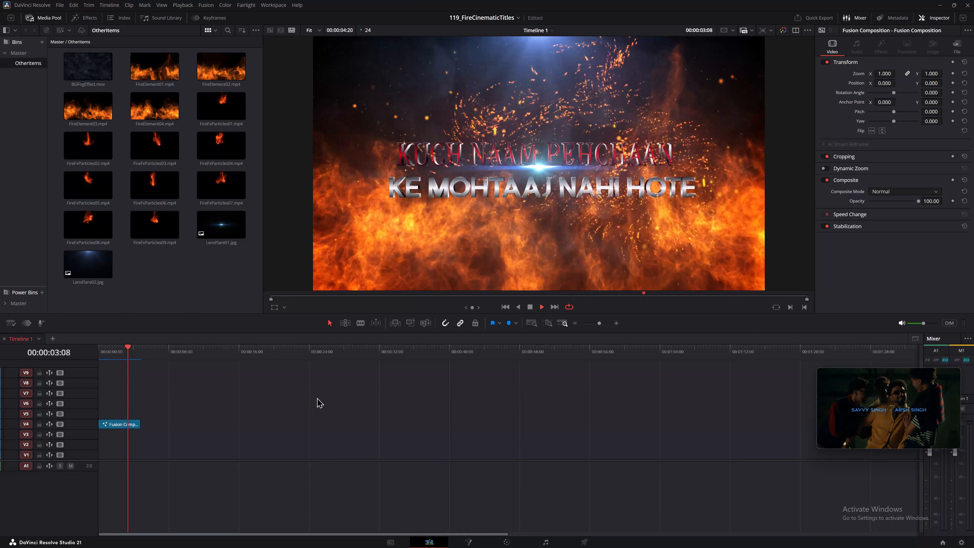
key("space")
key("space")
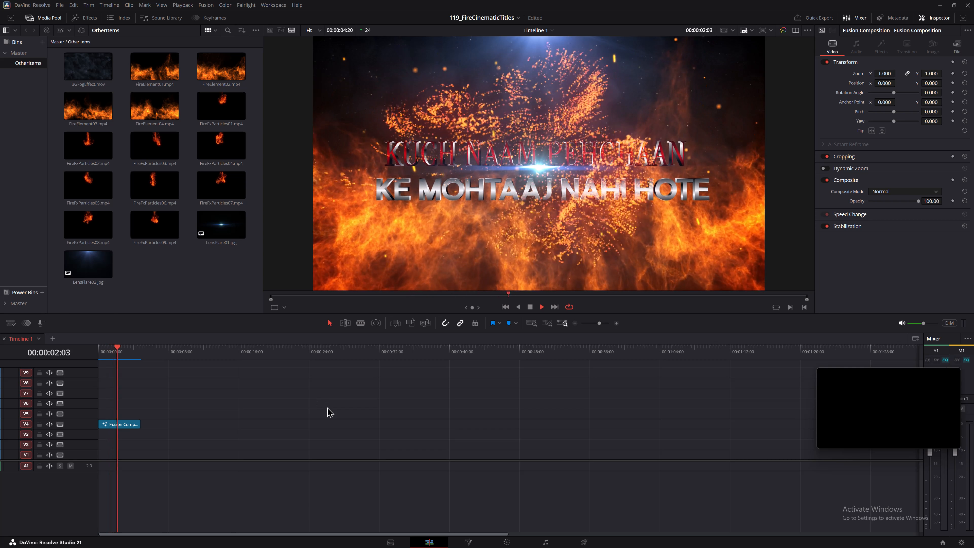
key("space")
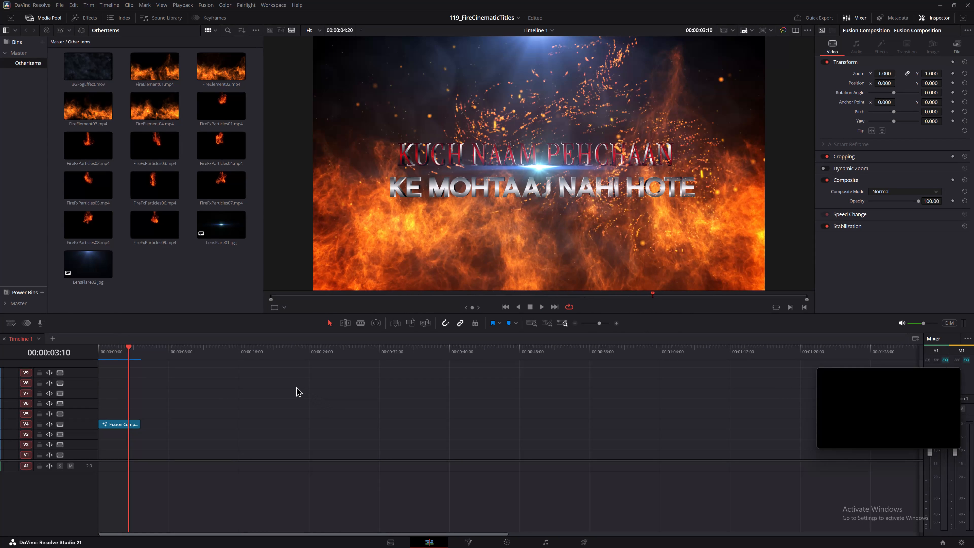
Copy the Fusion Composition clip on track V4.
left_click_drag(257, 381, 86, 430)
key("ctrl+c")
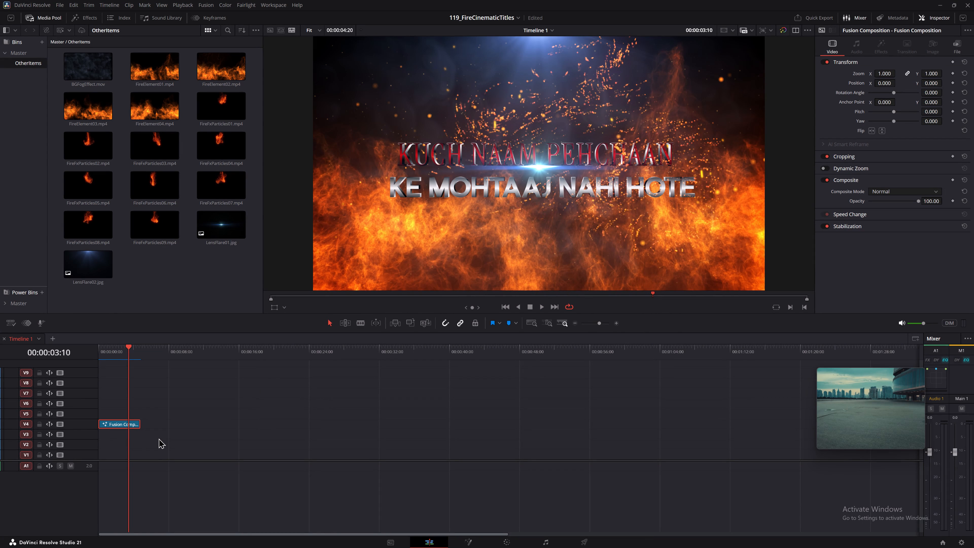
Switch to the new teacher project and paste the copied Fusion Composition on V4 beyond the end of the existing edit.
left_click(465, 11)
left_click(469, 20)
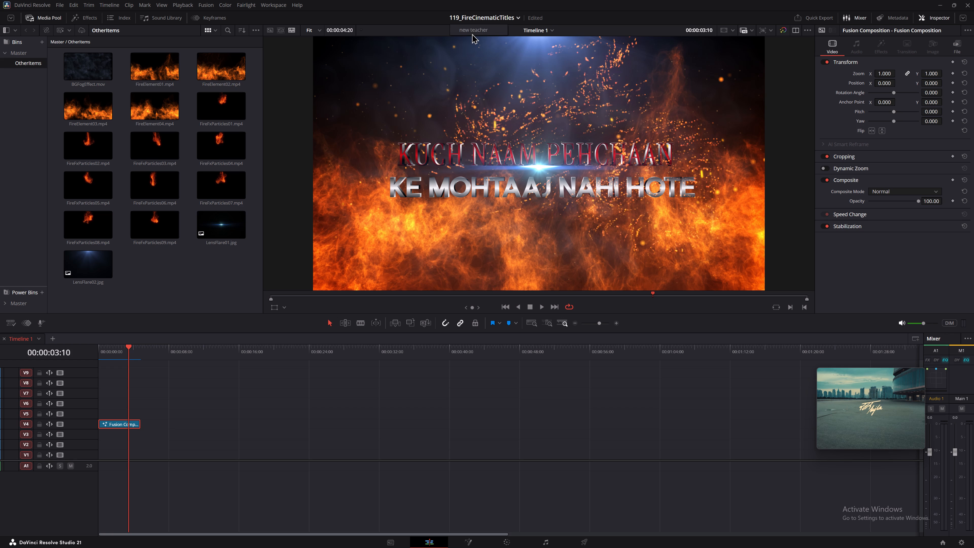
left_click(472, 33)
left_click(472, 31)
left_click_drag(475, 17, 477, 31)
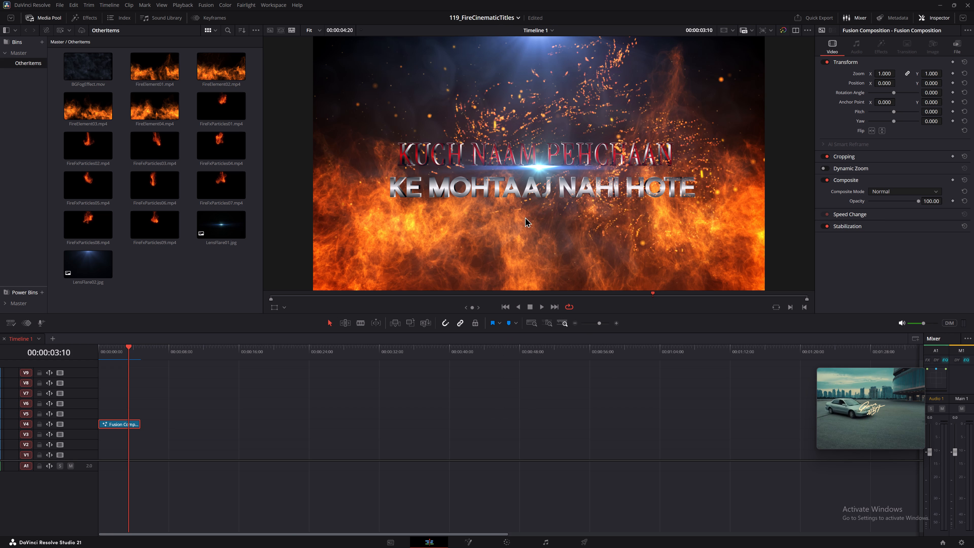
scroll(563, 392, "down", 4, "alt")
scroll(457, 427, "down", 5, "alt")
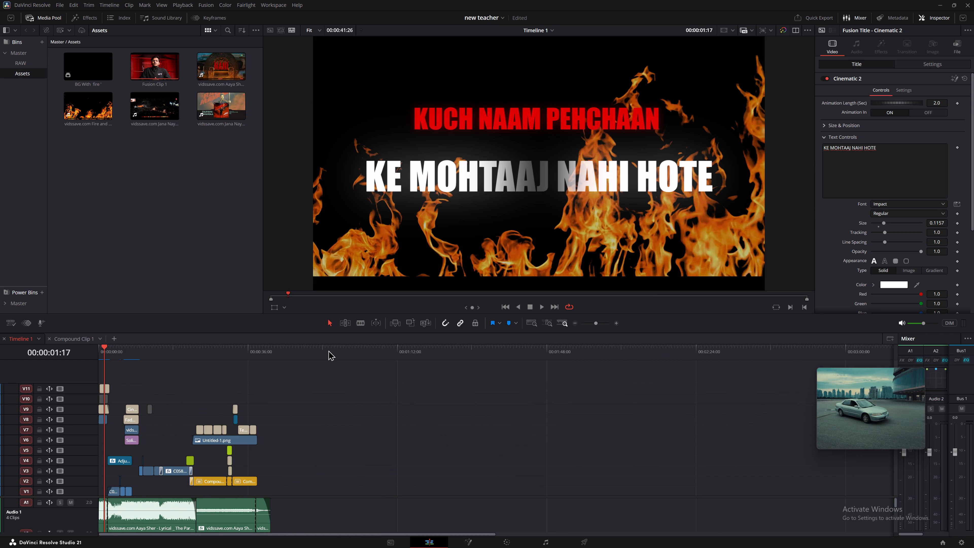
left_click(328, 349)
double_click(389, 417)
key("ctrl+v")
Play the pasted Fusion Composition clip on V4 to check how it renders in the new teacher project.
scroll(420, 436, "up", 6, "alt")
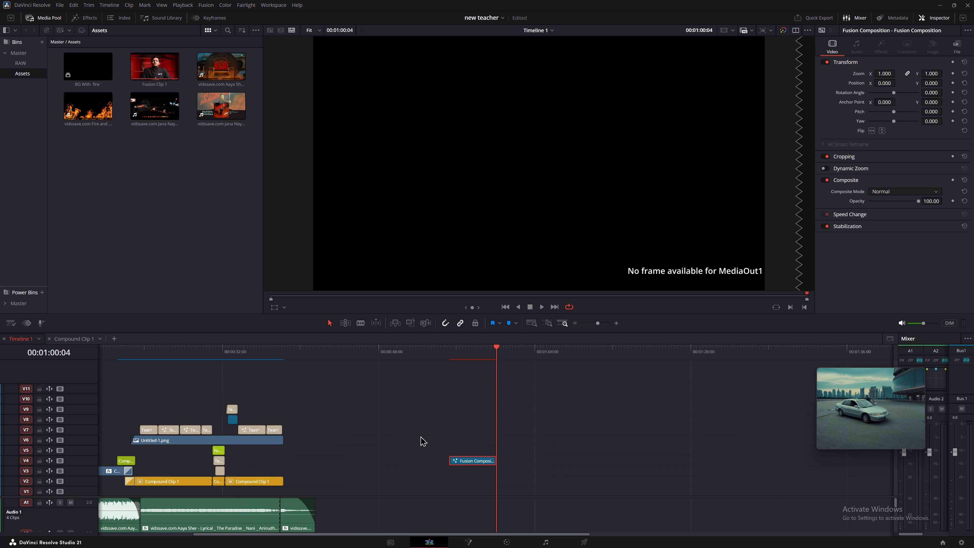
scroll(482, 437, "up", 4, "alt")
left_click(349, 351)
key("space")
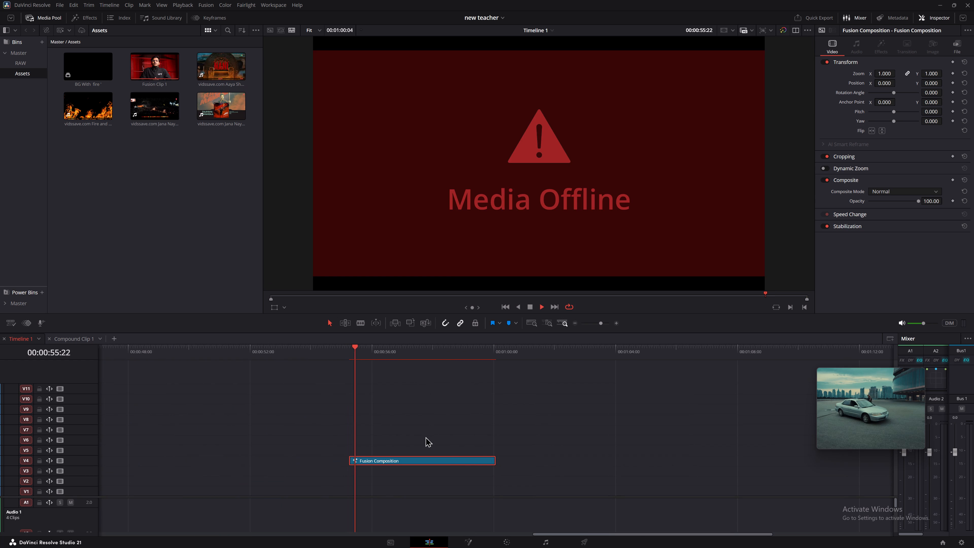
key("space")
left_click(403, 458)
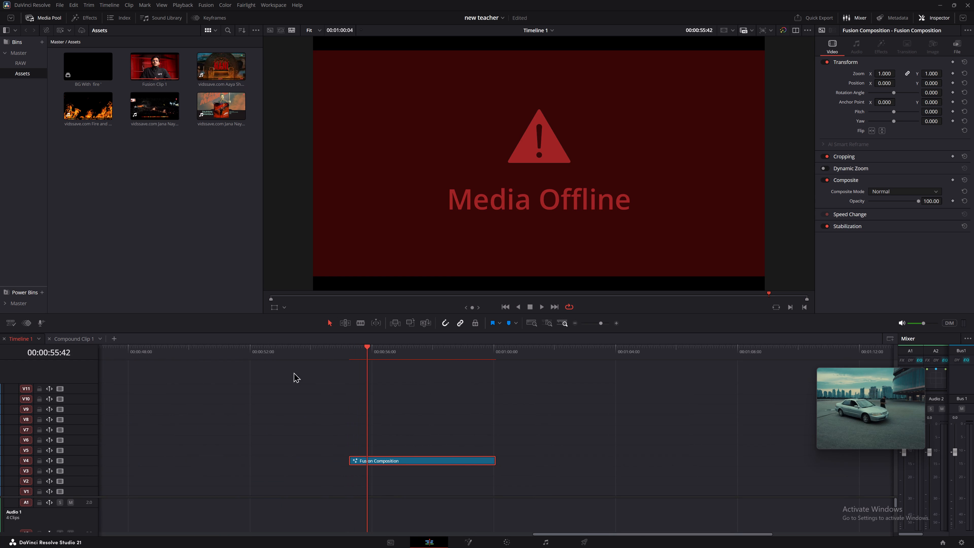
key("space")
key("space")
left_click(330, 355)
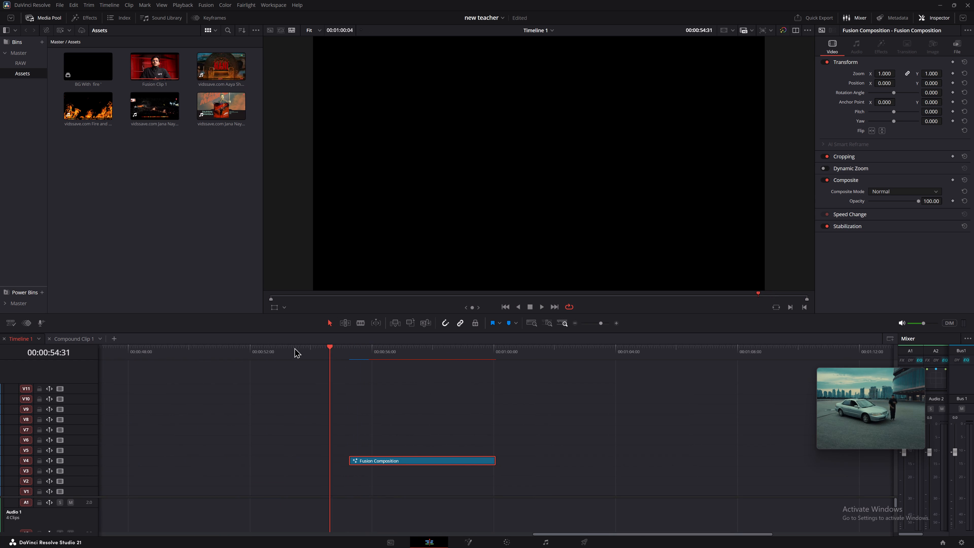
Play the existing fire title at the very start of the new teacher timeline.
left_click_drag(292, 347, 0, 366)
key("space")
key("space")
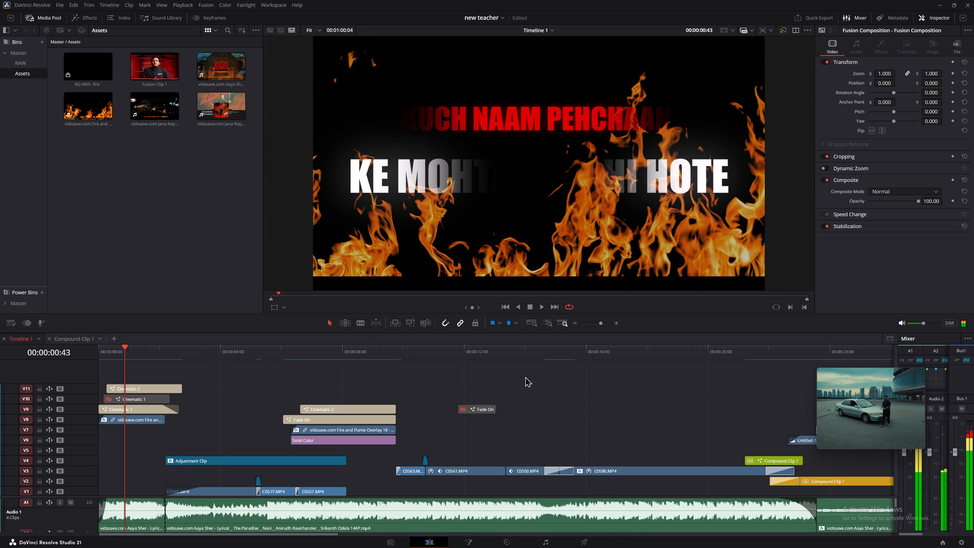
Return to the pasted Fusion Composition clip on V4 and play it again from its beginning.
middle_click_drag(525, 376, 352, 366)
scroll(352, 366, "up", 1)
scroll(465, 400, "down", 4, "alt")
left_click(394, 351)
key("space")
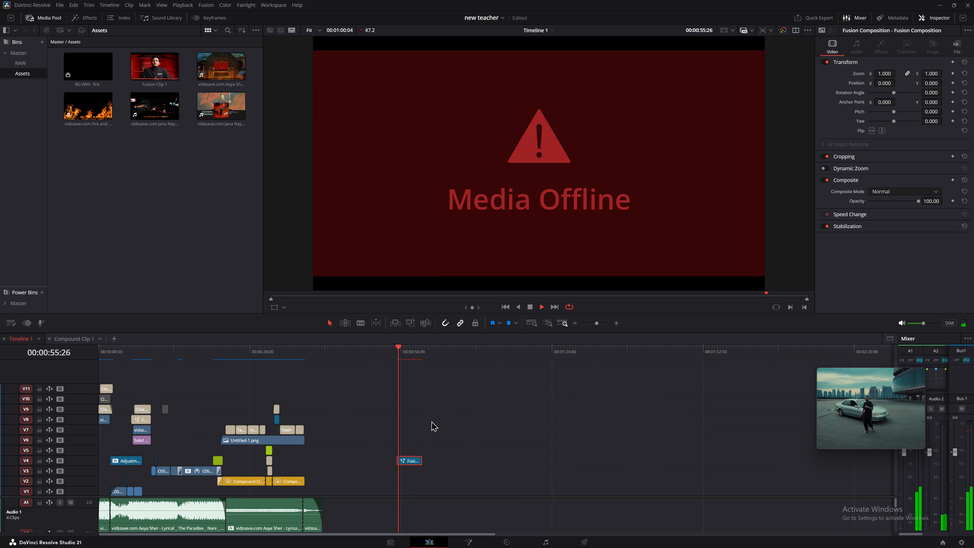
key("space")
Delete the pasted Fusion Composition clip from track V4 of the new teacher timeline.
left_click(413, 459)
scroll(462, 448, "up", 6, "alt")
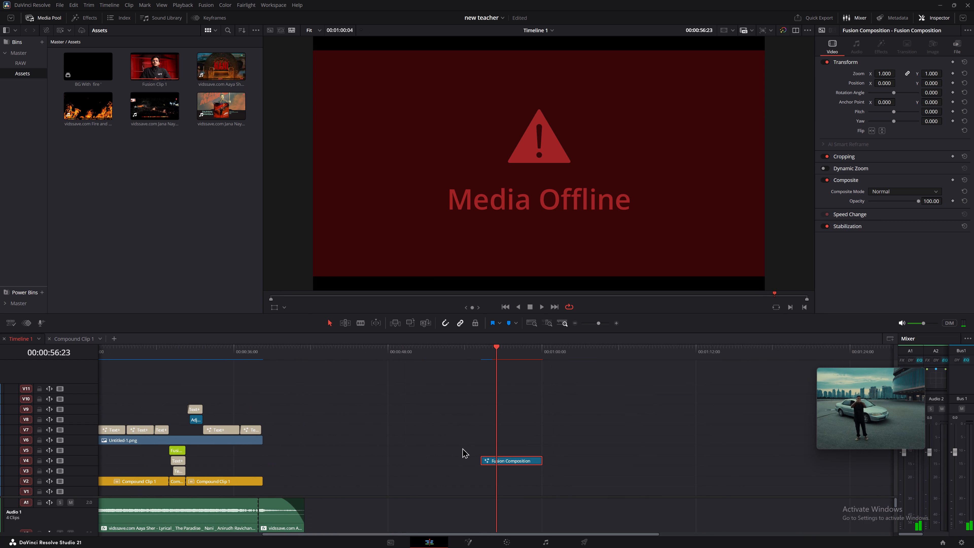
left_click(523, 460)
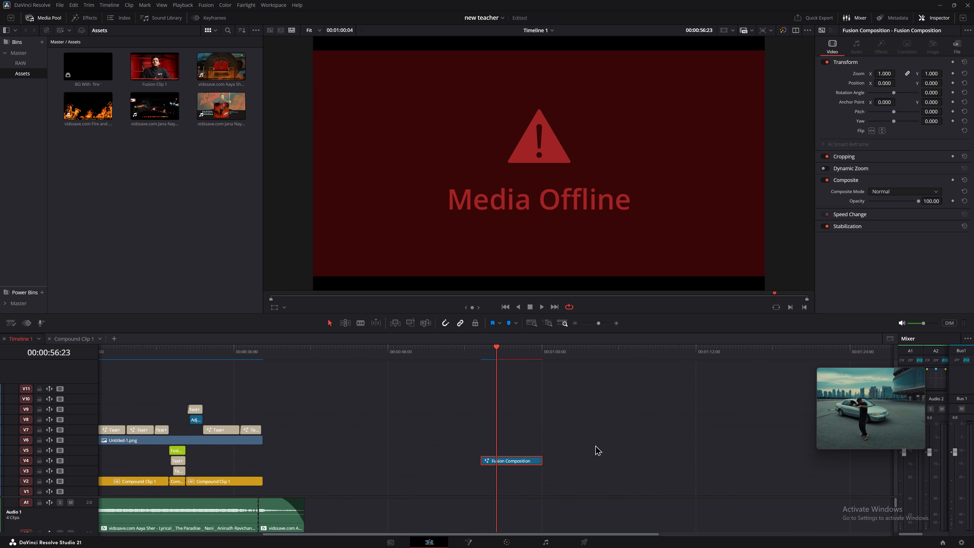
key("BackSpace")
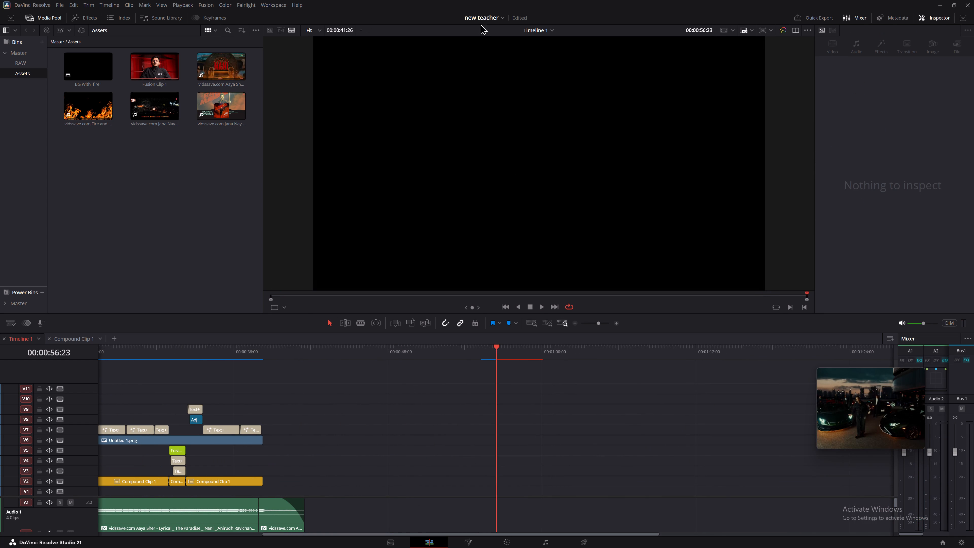
Switch back to the 119_FireCinematicTitles project and play the title composition from the start.
left_click(480, 17)
left_click(481, 29)
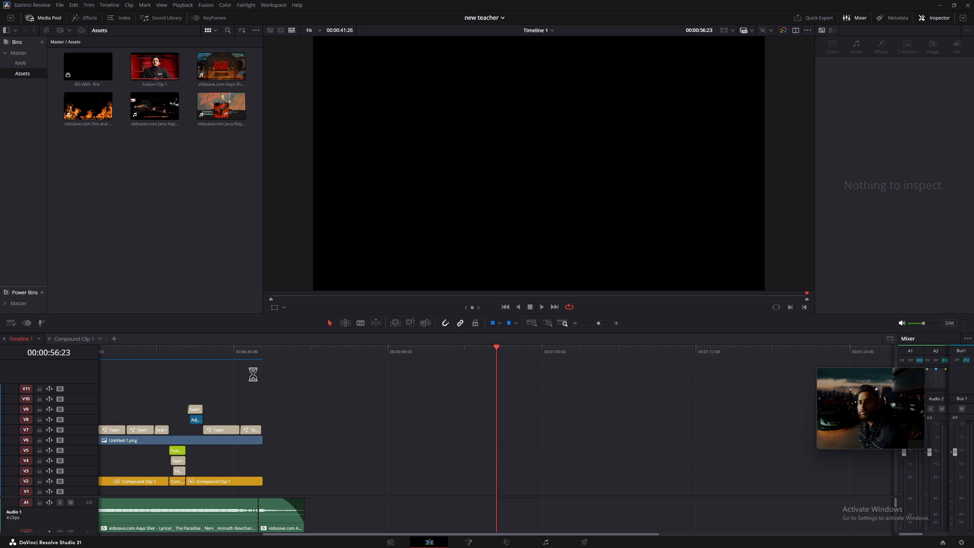
left_click_drag(132, 355, 77, 359)
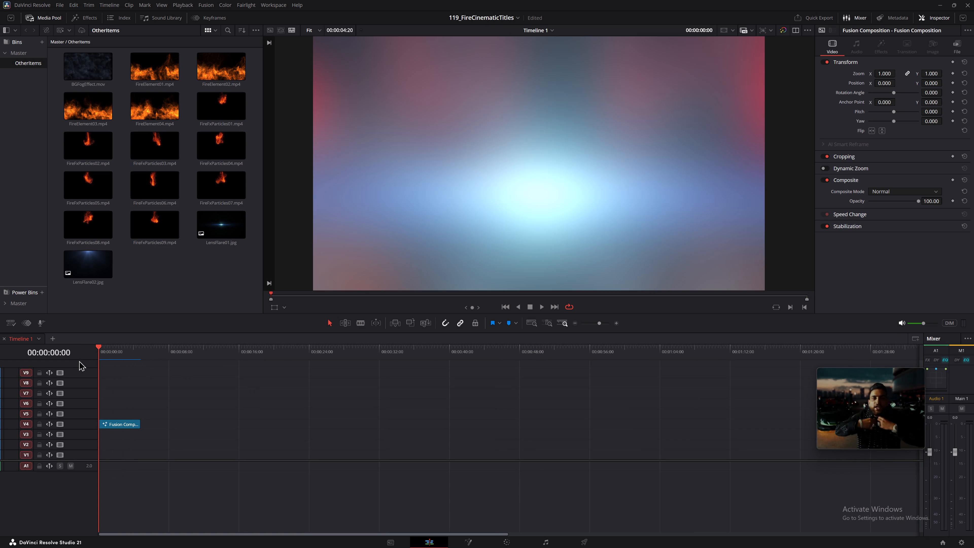
key("space")
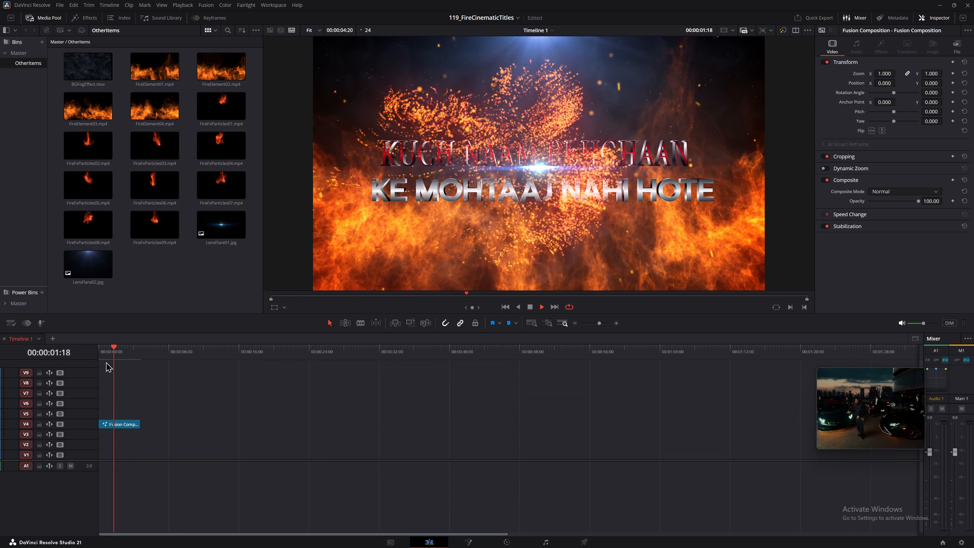
key("space")
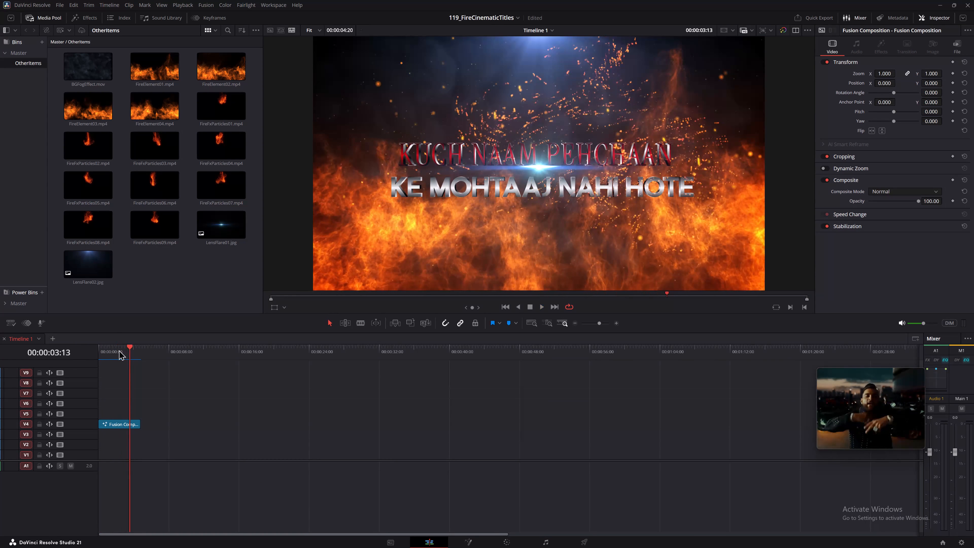
key("space")
key("space")
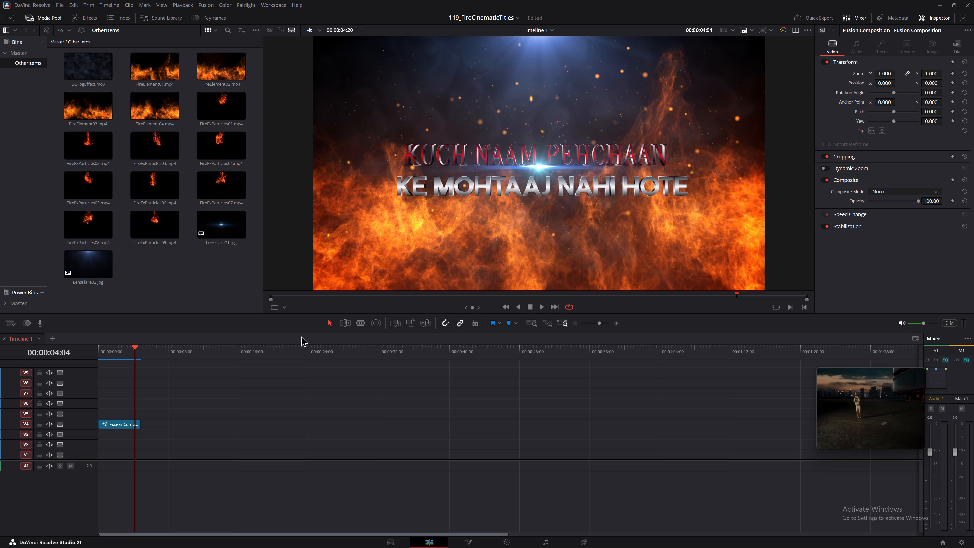
Open the V4 title composition in Fusion and cut the word PEHCHAAN from the text of the Text3D1 node.
left_click(119, 422)
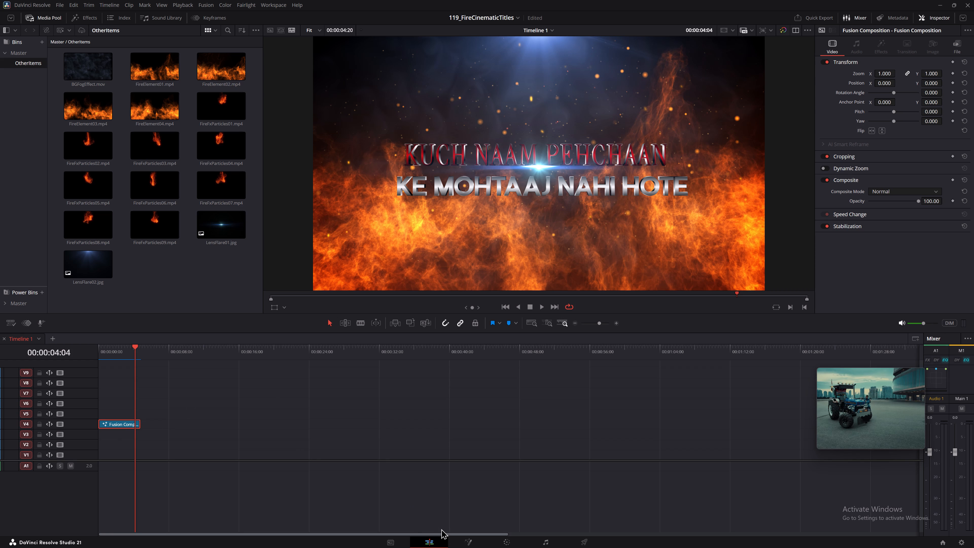
left_click(463, 541)
middle_click_drag(298, 397, 390, 381)
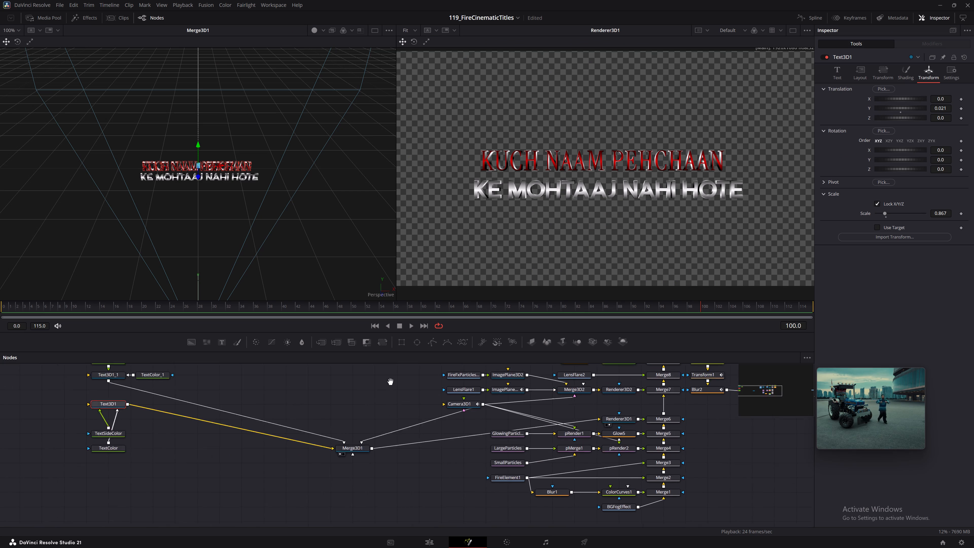
middle_click_drag(390, 381, 476, 402)
middle_click_drag(393, 408, 416, 436)
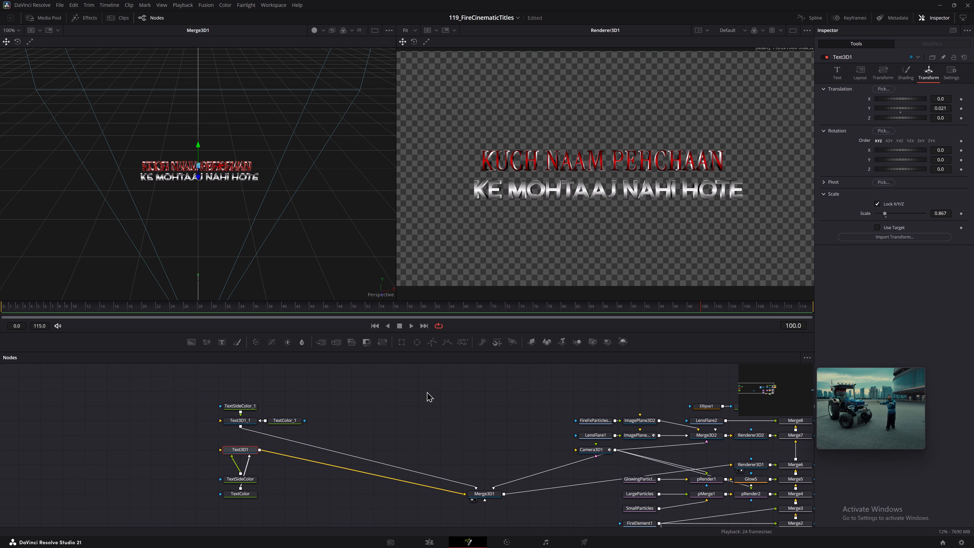
left_click(242, 419)
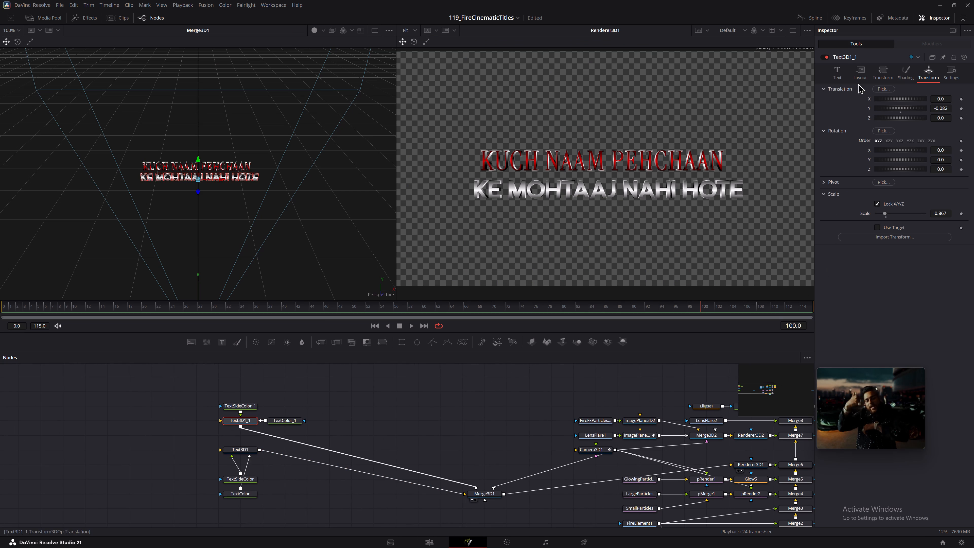
left_click(829, 76)
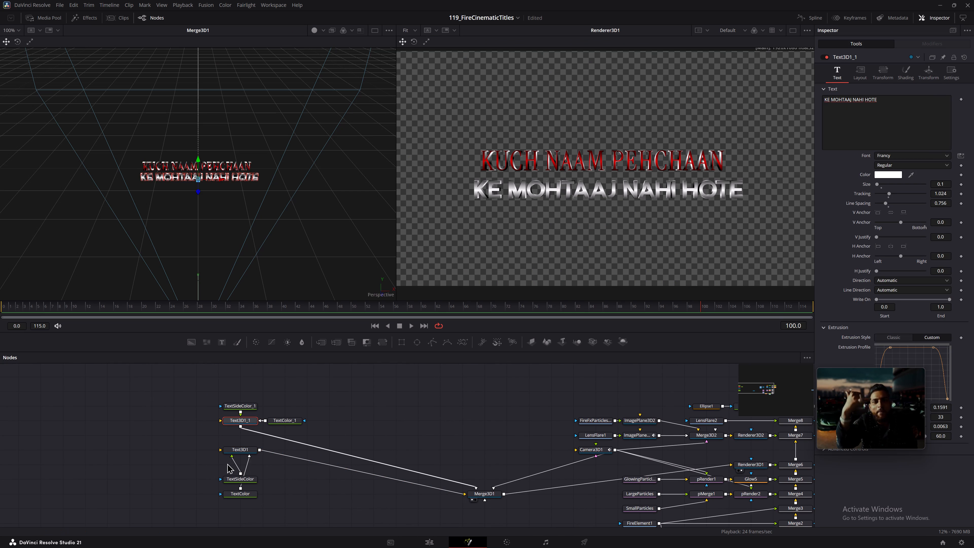
left_click(247, 450)
left_click(837, 75)
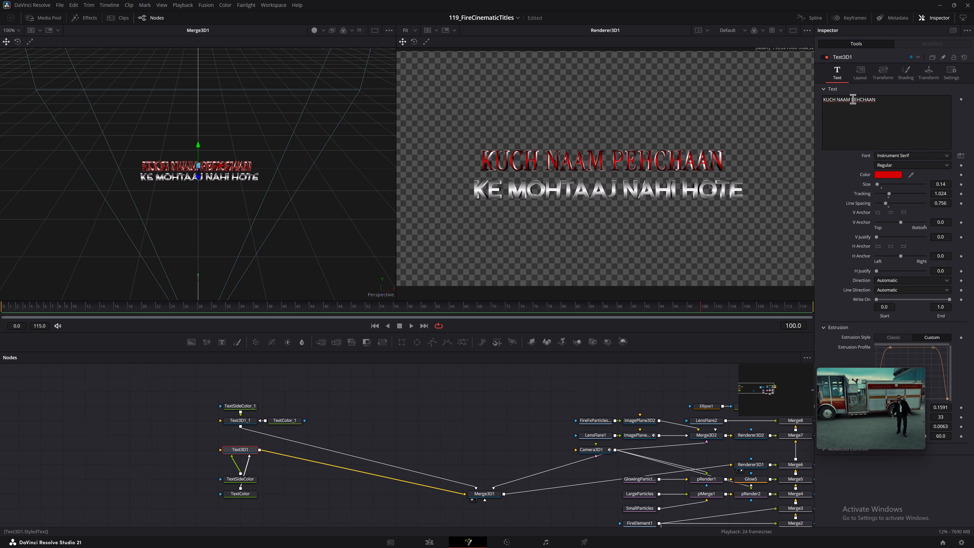
left_click_drag(851, 99, 878, 102)
key("ctrl+x")
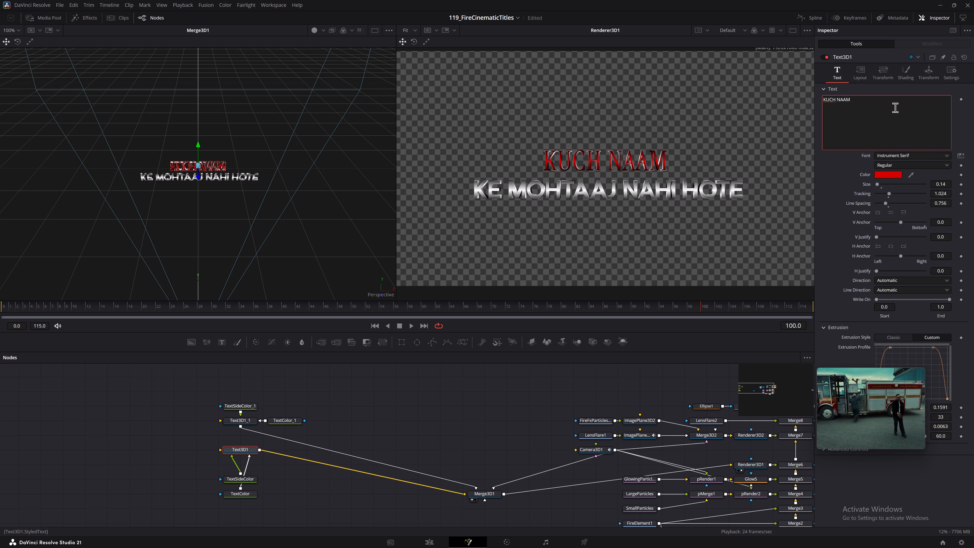
Paste PEHCHAAN as a separate line above KE MOHTAAJ NAHI HOTE in the Text3D1_1 node's text.
left_click(235, 420)
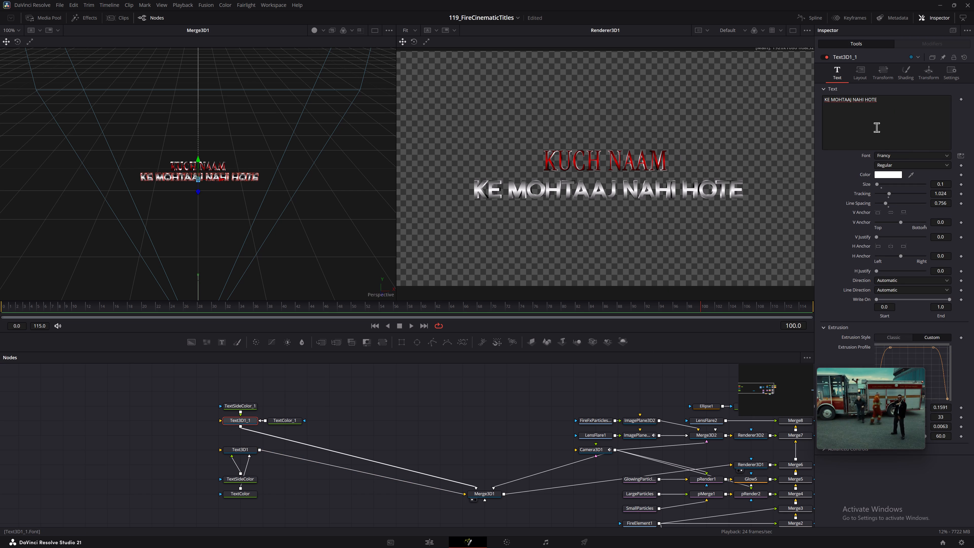
left_click(873, 122)
key("Left")
key("Left")
key("Left")
key("Left")
key("Left")
key("Left")
key("Left")
key("Left")
key("Left")
key("Left")
key("Left")
key("Left")
key("Left")
key("Left")
key("Left")
key("Left")
key("Left")
key("Left")
key("Left")
key("Left")
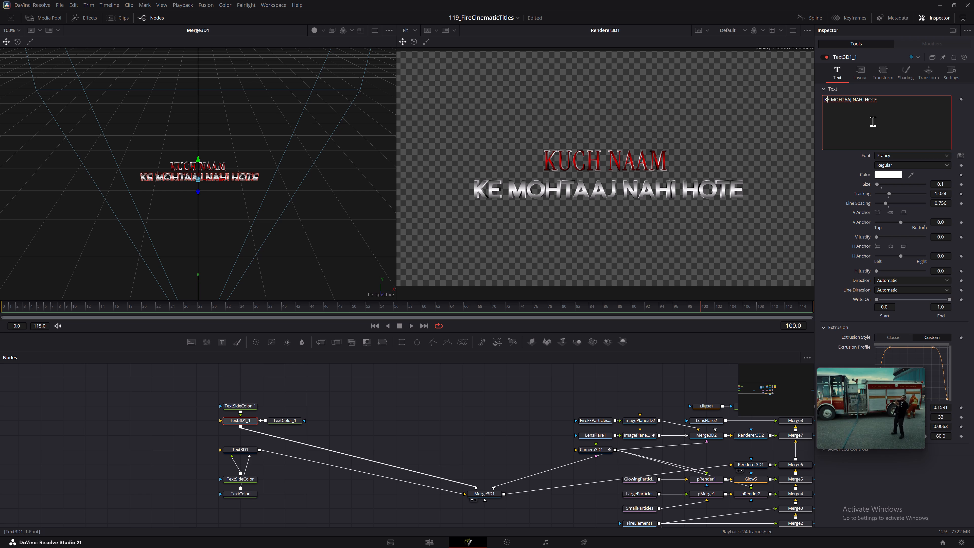
key("ctrl+v")
key("Return")
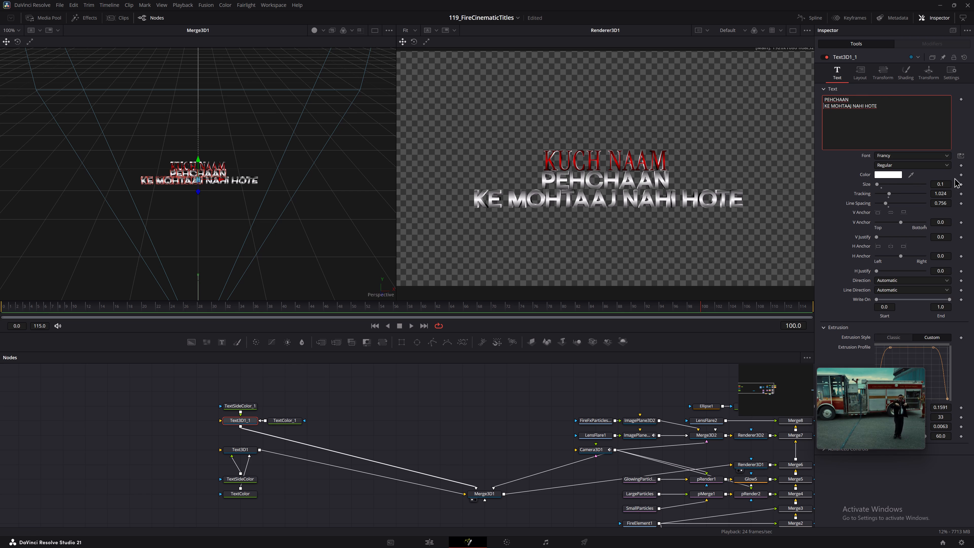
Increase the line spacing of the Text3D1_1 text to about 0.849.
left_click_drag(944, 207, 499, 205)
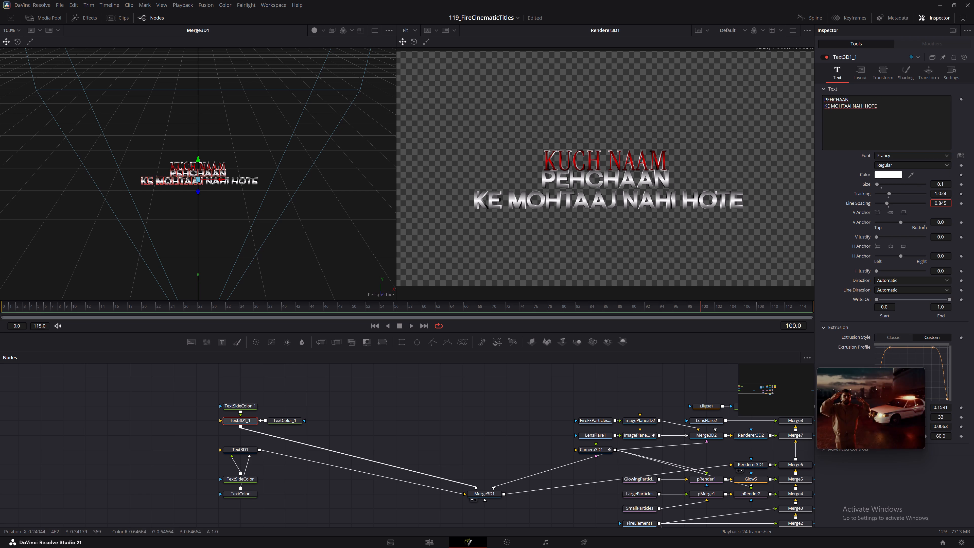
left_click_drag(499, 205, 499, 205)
Raise the red KUCH NAAM text by setting the Y translation of Text3D1 to 0.05.
left_click(236, 452)
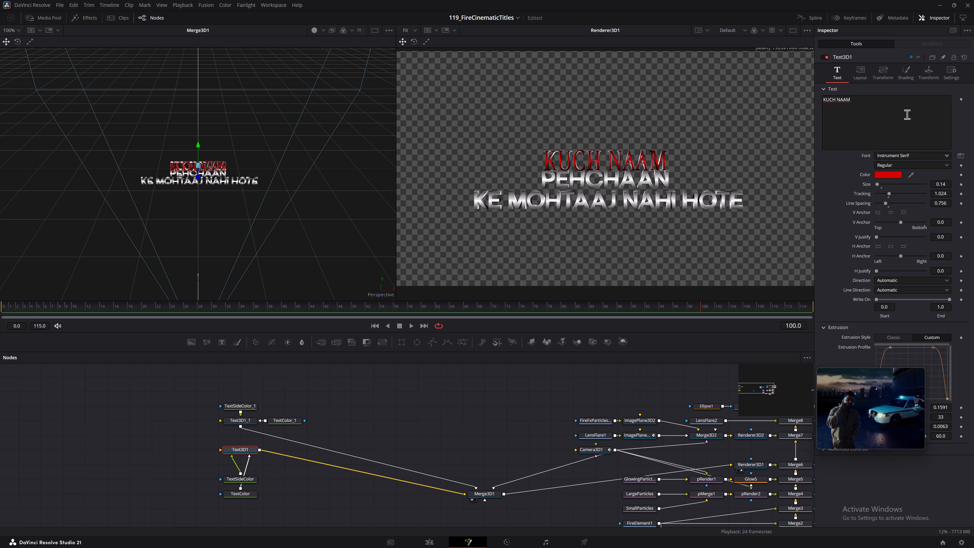
left_click(924, 70)
left_click(941, 108)
left_click_drag(941, 108, 952, 107)
left_click(965, 119)
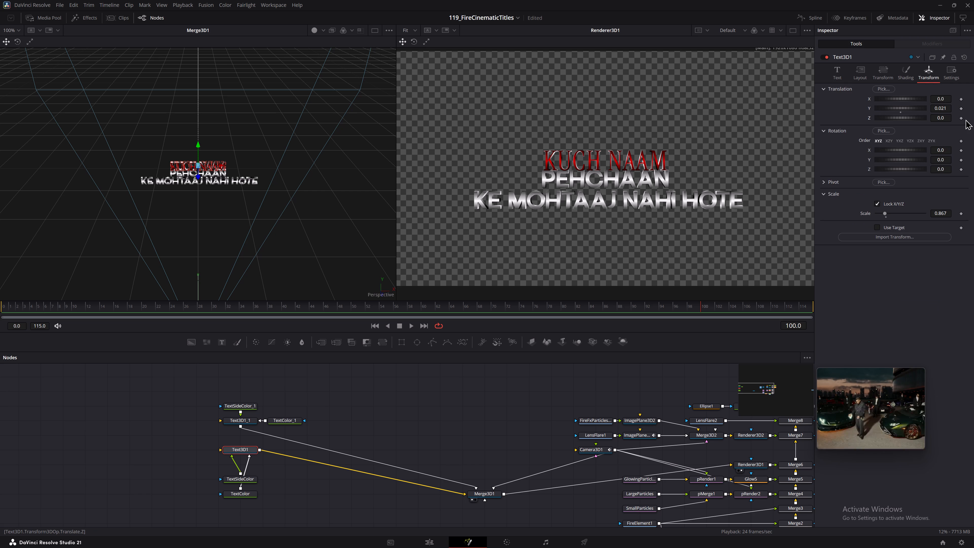
left_click_drag(944, 108, 955, 107)
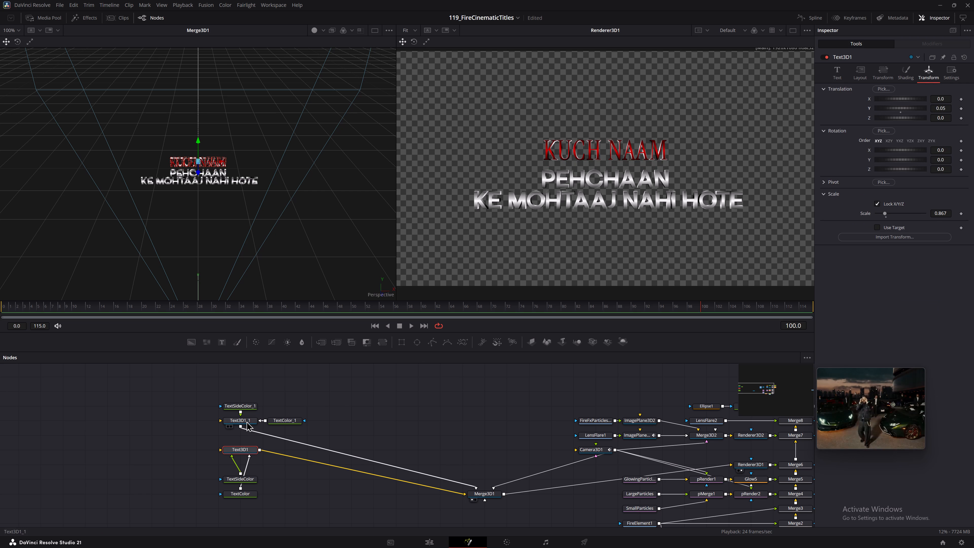
Adjust the white Text3D1_1 text to a tracking of 1.018 and a line spacing of 0.941.
left_click(246, 421)
left_click_drag(941, 193, 944, 193)
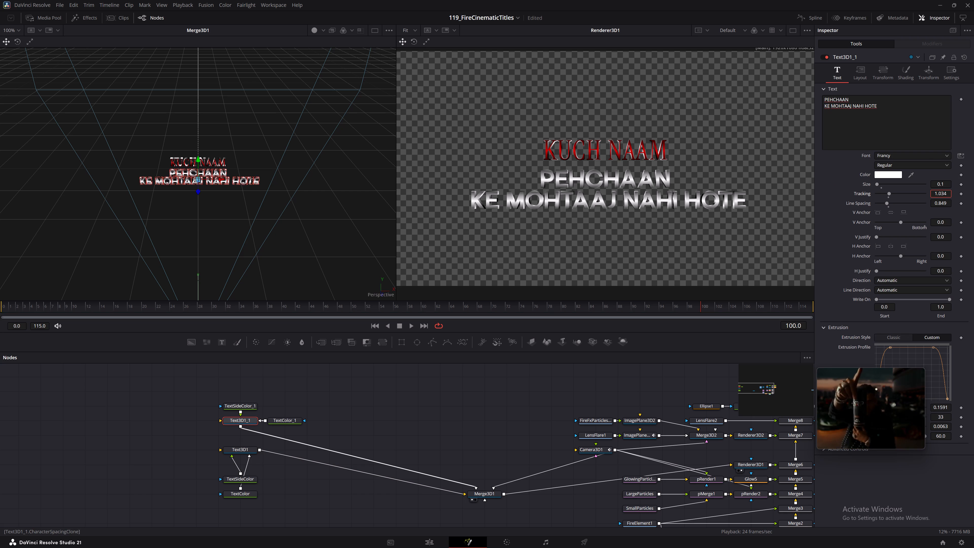
left_click_drag(944, 193, 938, 193)
left_click_drag(943, 202, 956, 202)
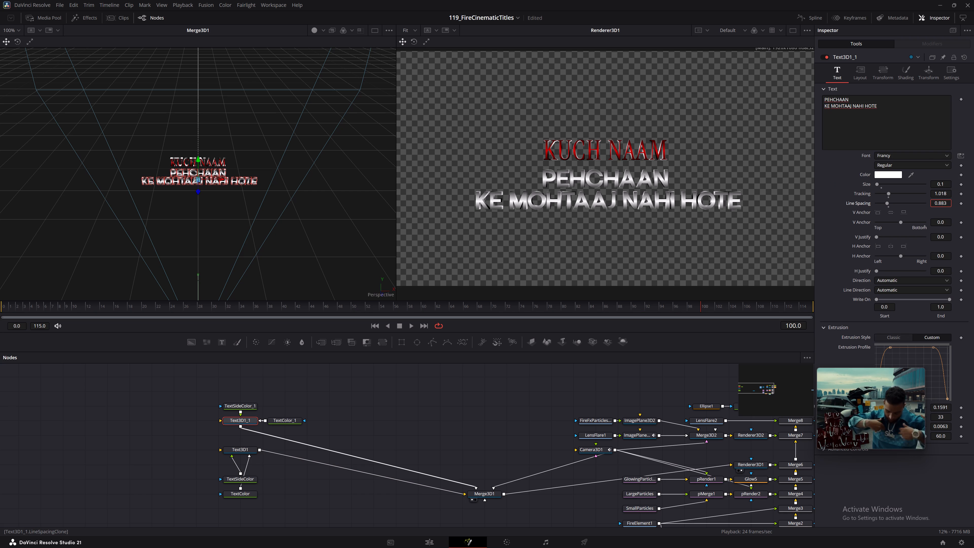
left_click_drag(956, 202, 499, 201)
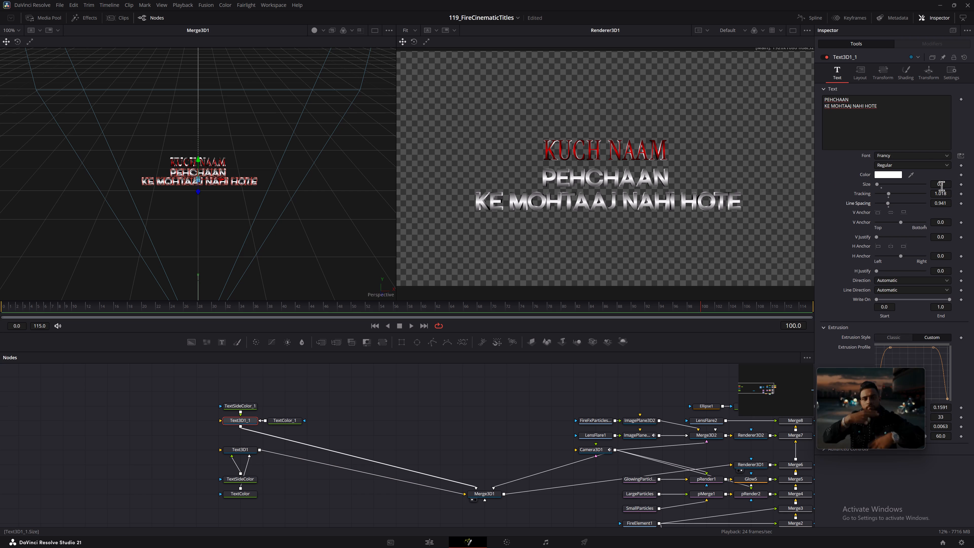
left_click(942, 186)
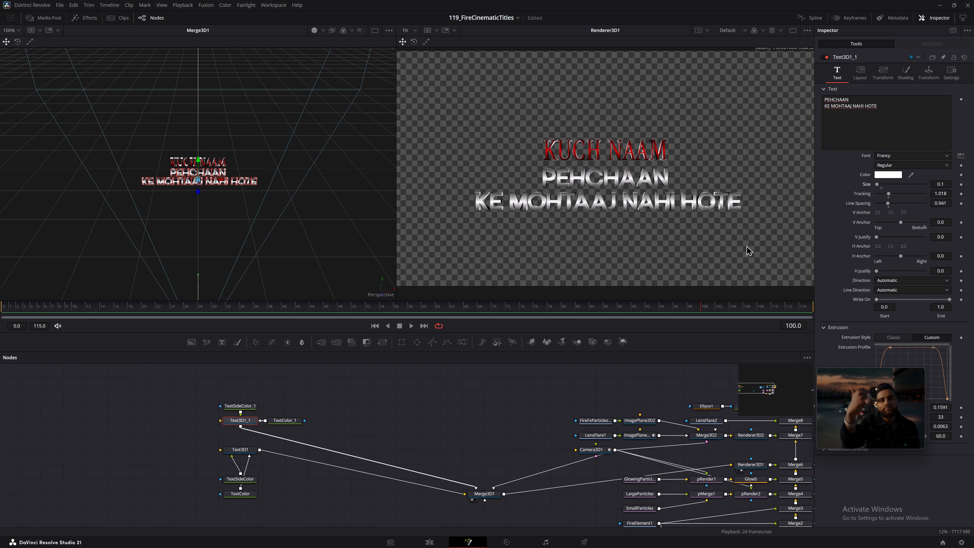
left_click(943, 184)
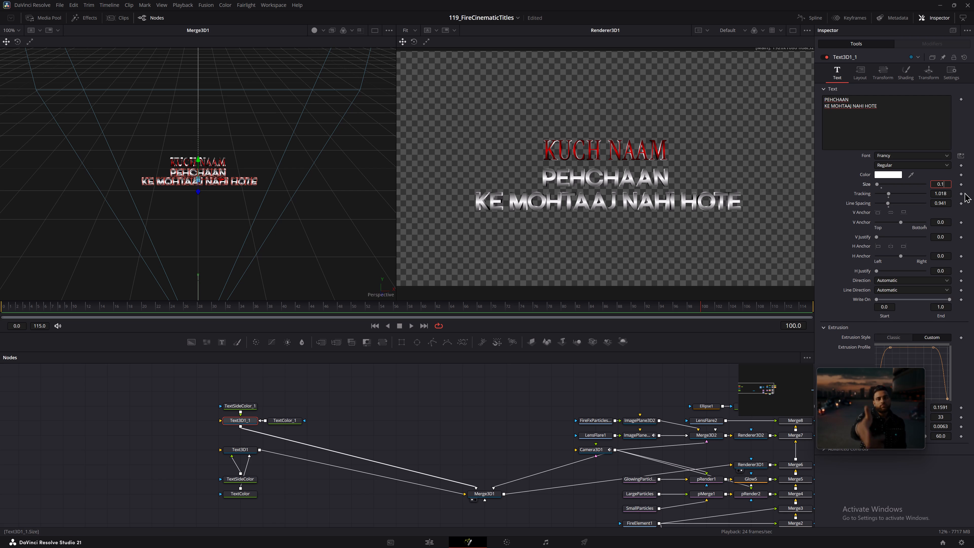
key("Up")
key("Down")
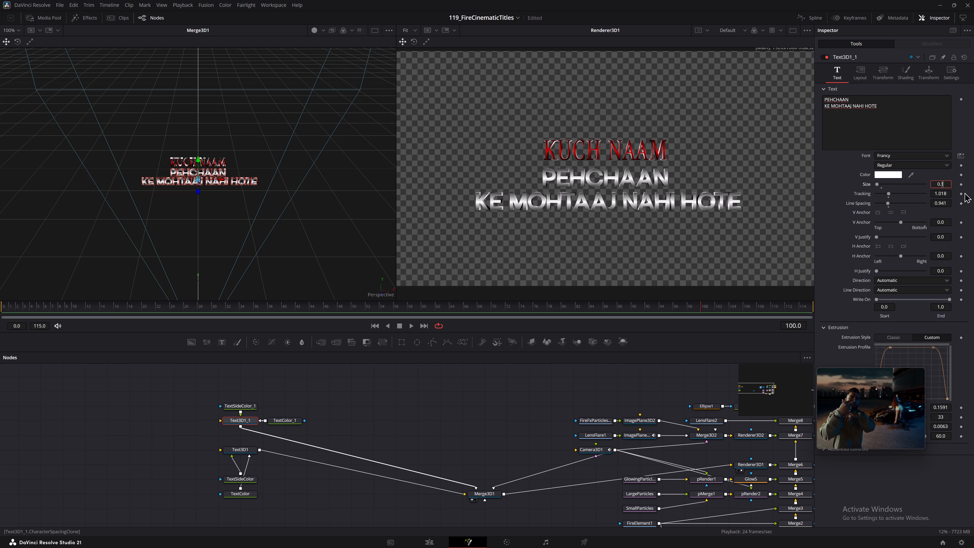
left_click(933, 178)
Lower the white Text3D1_1 text slightly by setting its Y translation to -0.085.
left_click(923, 65)
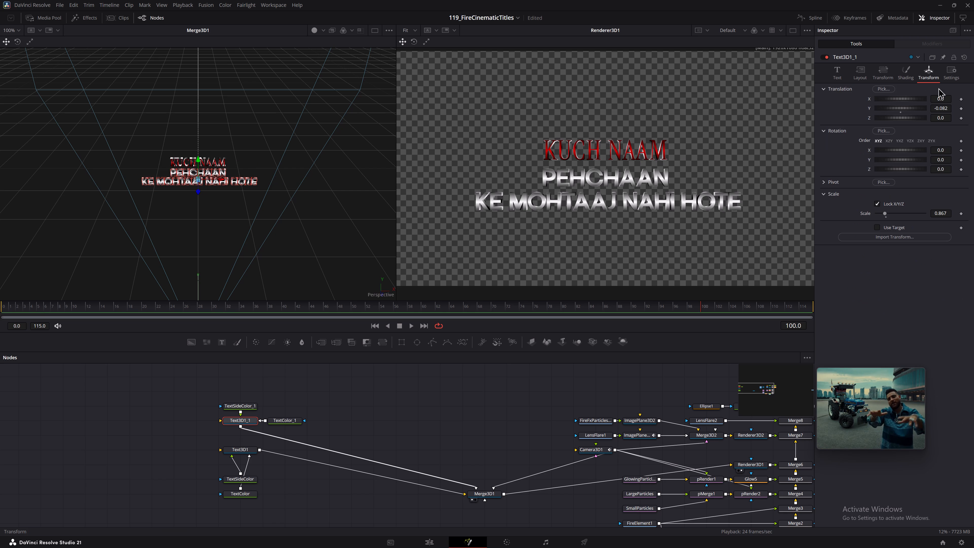
left_click(942, 108)
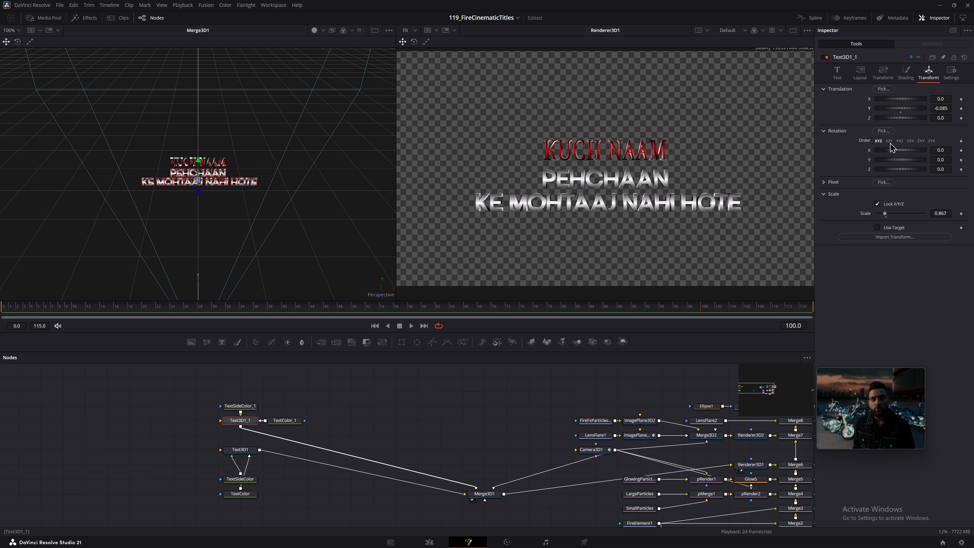
Preview the fire title animation from the start of Timeline 1 on the Edit page.
left_click(434, 540)
left_click_drag(132, 353, 25, 358)
key("space")
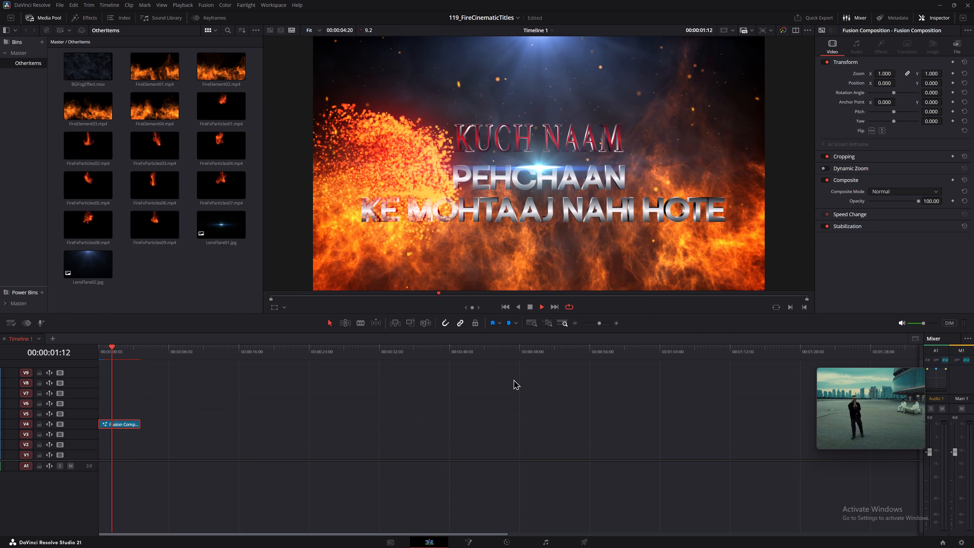
key("space")
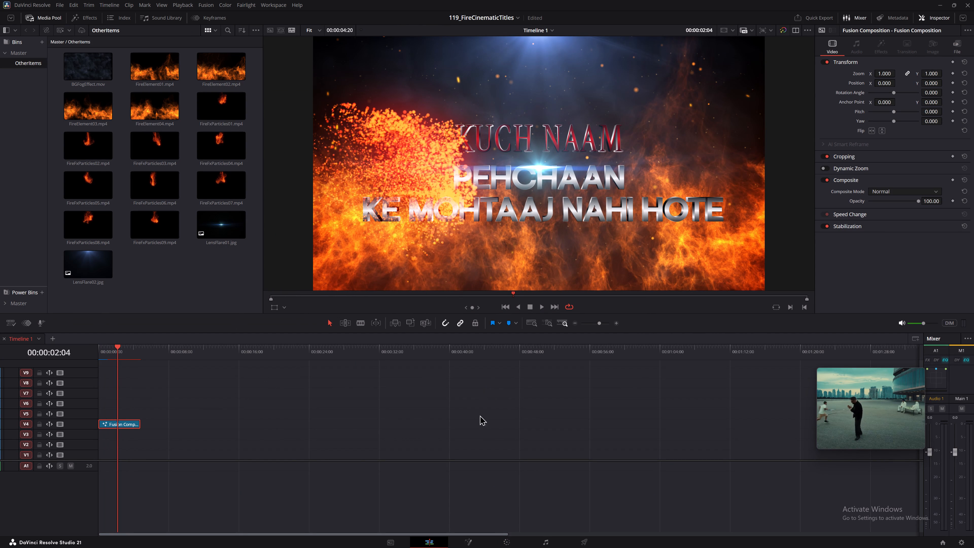
key("space")
key("space")
left_click_drag(108, 353, 166, 354)
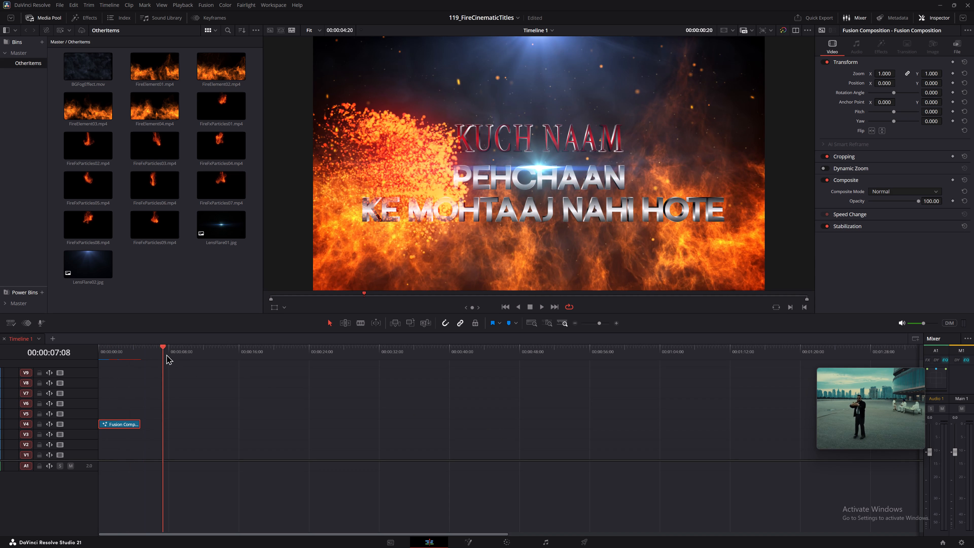
left_click_drag(166, 354, 80, 362)
key("space")
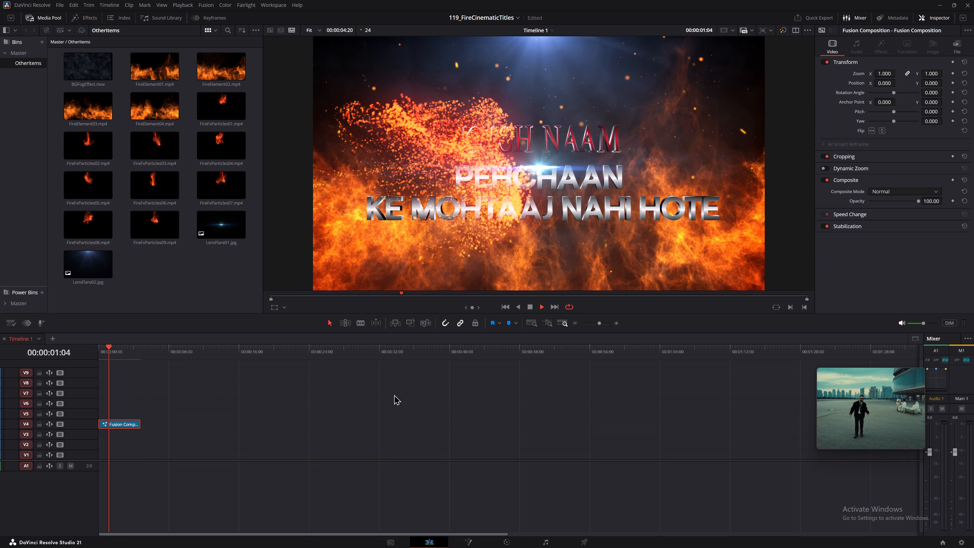
key("space")
Return to the Fusion composition and examine the LensFlare1 and ImagePlane3D1 nodes in the first viewer.
left_click(475, 540)
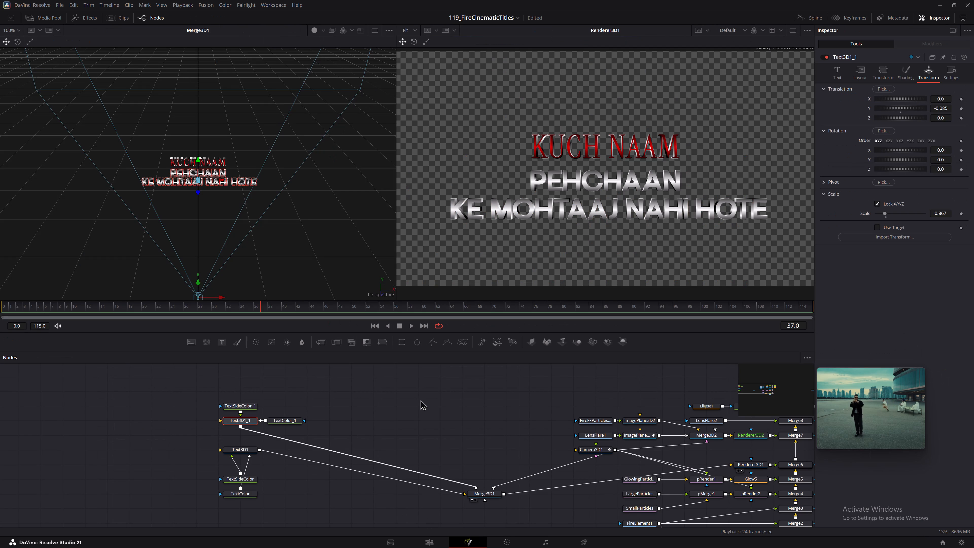
middle_click_drag(508, 427, 327, 398)
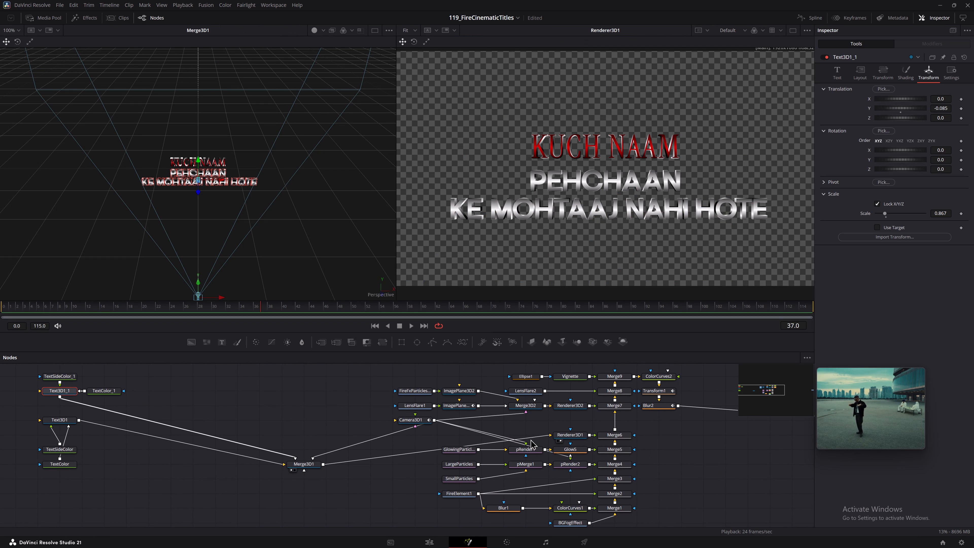
left_click(410, 406)
key("1")
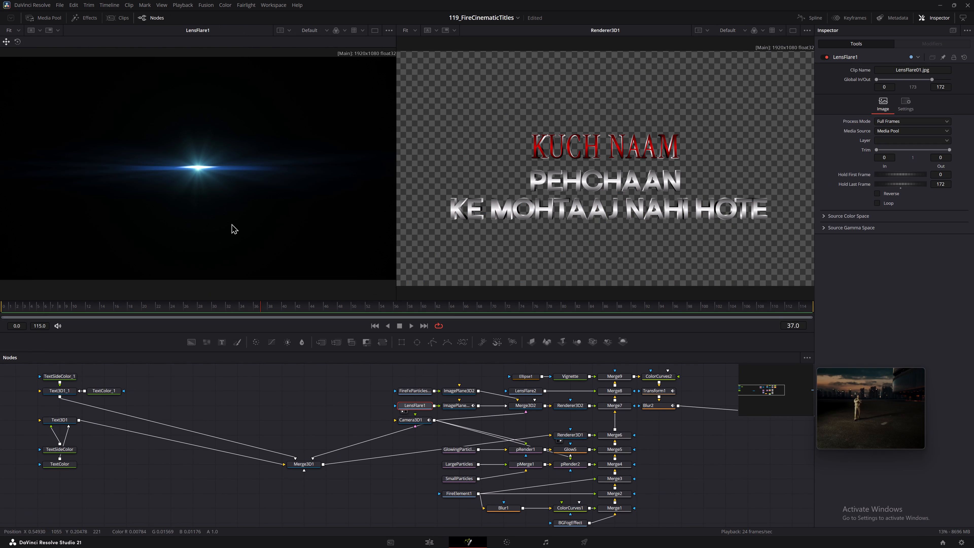
left_click(468, 403)
key("1")
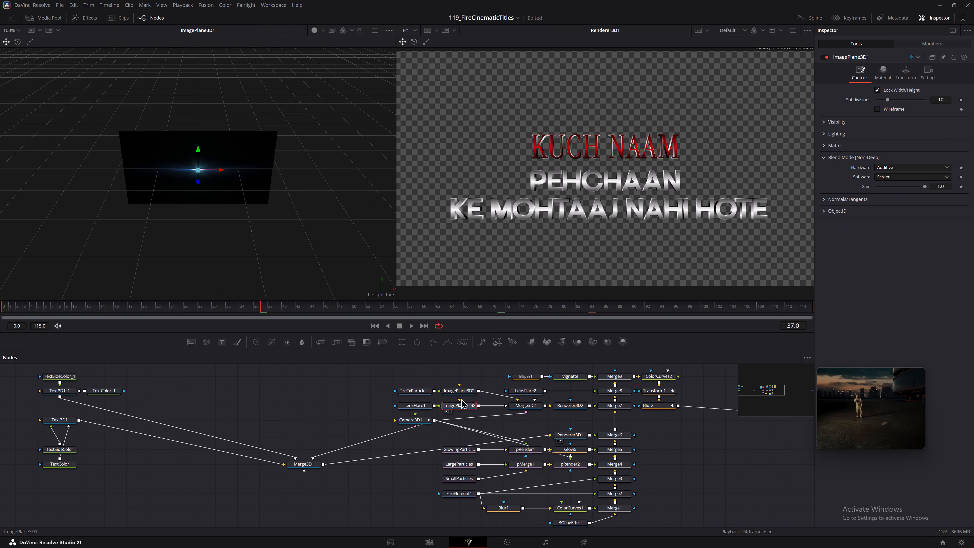
middle_click_drag(174, 231, 275, 210, "alt")
Examine the Merge3D2 scene from several angles and scrub through its fire particle animation.
left_click(537, 405)
key("1")
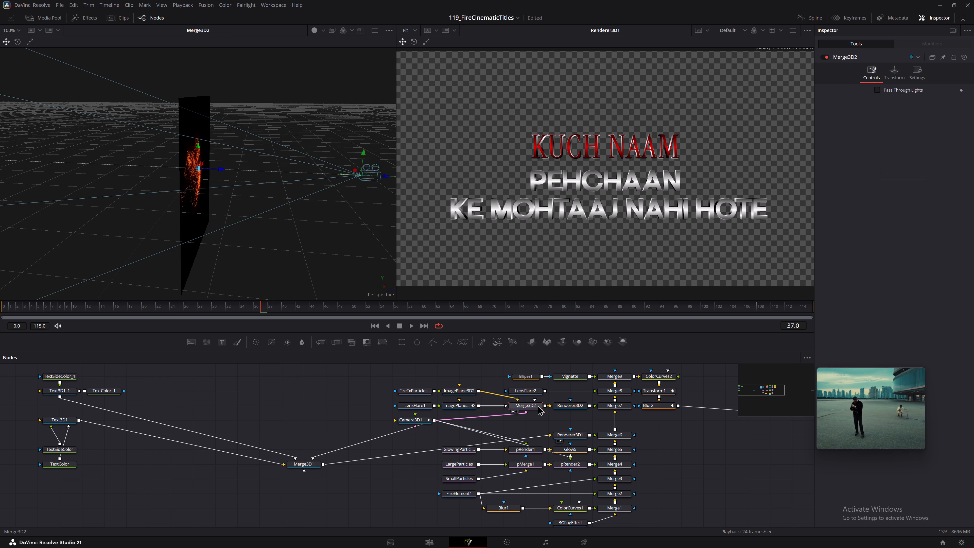
middle_click_drag(339, 246, 306, 244)
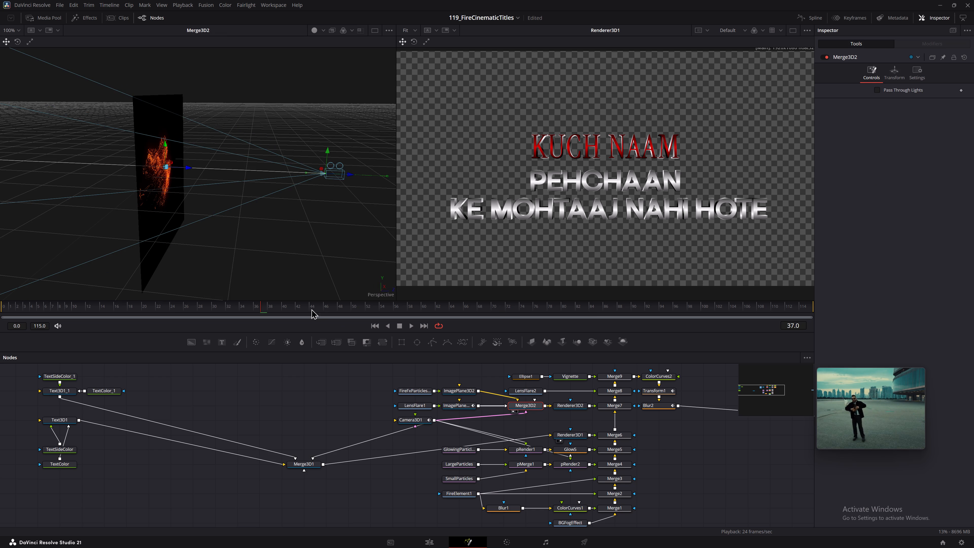
middle_click_drag(313, 235, 221, 226, "alt")
scroll(221, 226, "up", 1)
key("space")
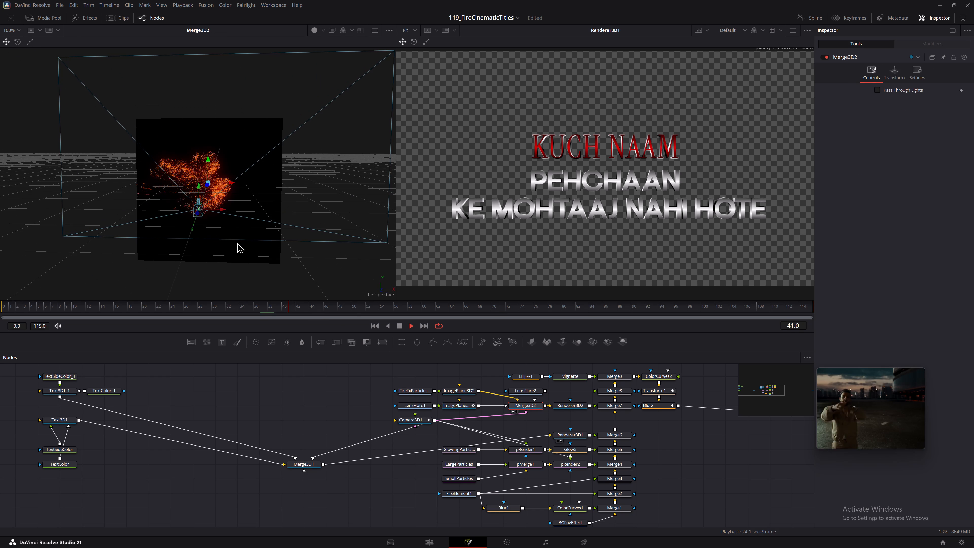
key("space")
middle_click_drag(304, 264, 332, 257)
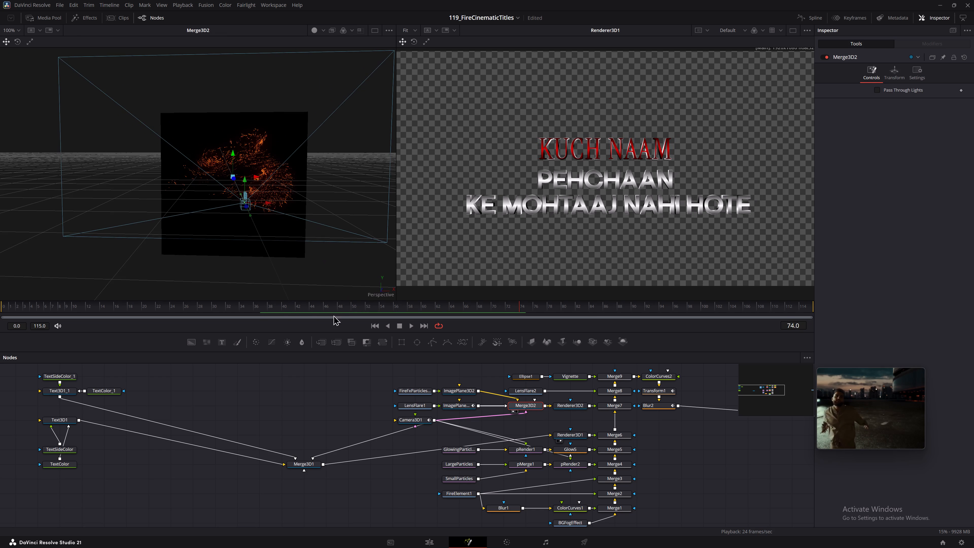
left_click_drag(326, 307, 78, 311)
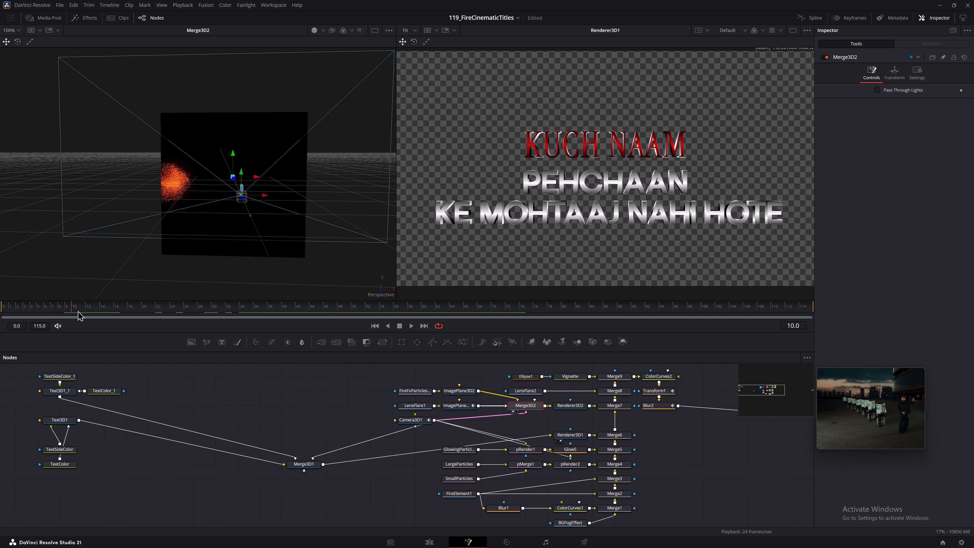
left_click_drag(78, 311, 183, 304)
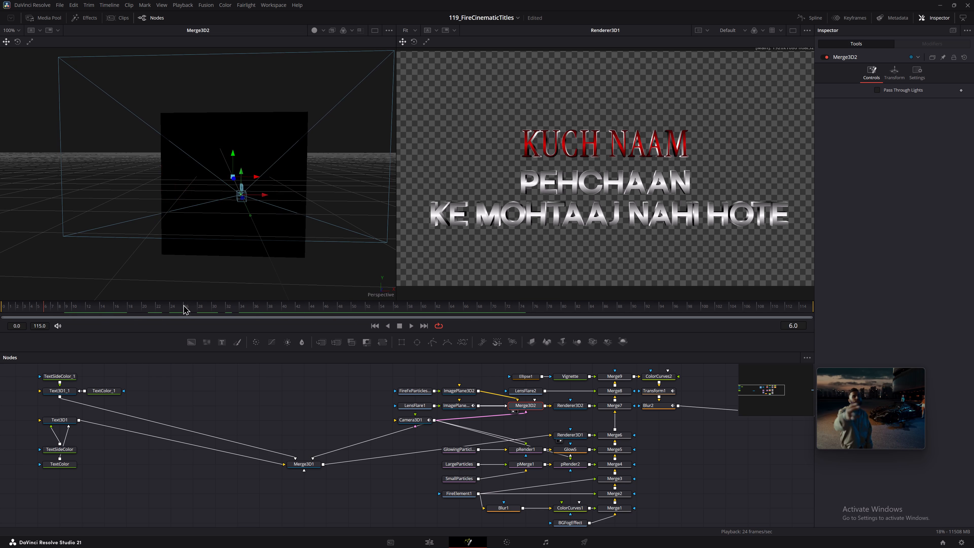
left_click_drag(183, 304, 405, 293)
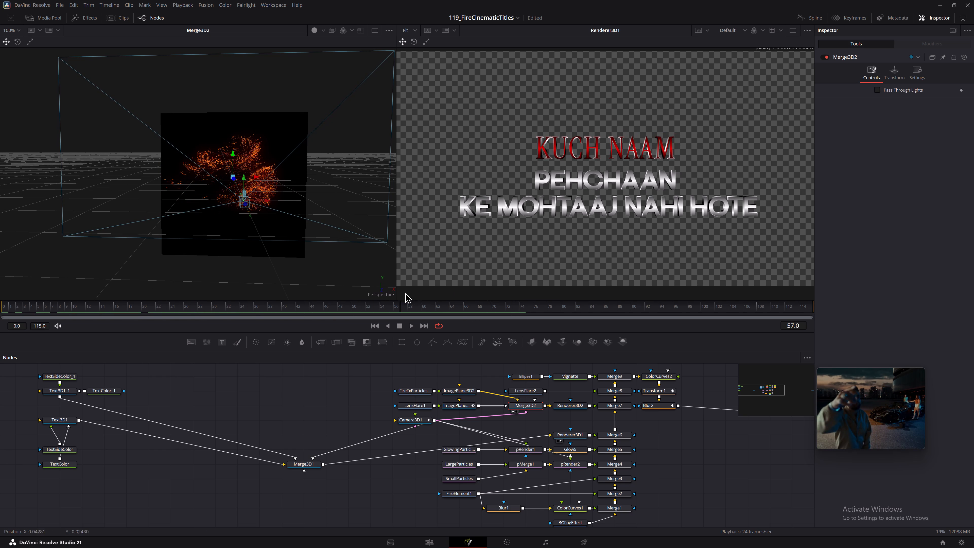
left_click_drag(405, 293, 404, 293)
Tidy the node graph by placing Merge3D2 closer to the image planes and Camera3D1 above Merge3D1.
left_click(460, 403)
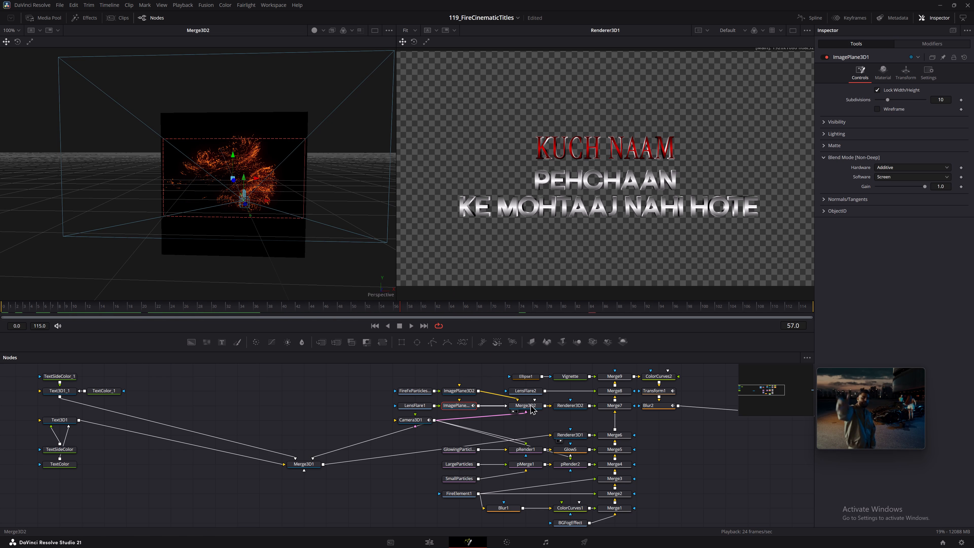
left_click_drag(530, 405, 511, 401)
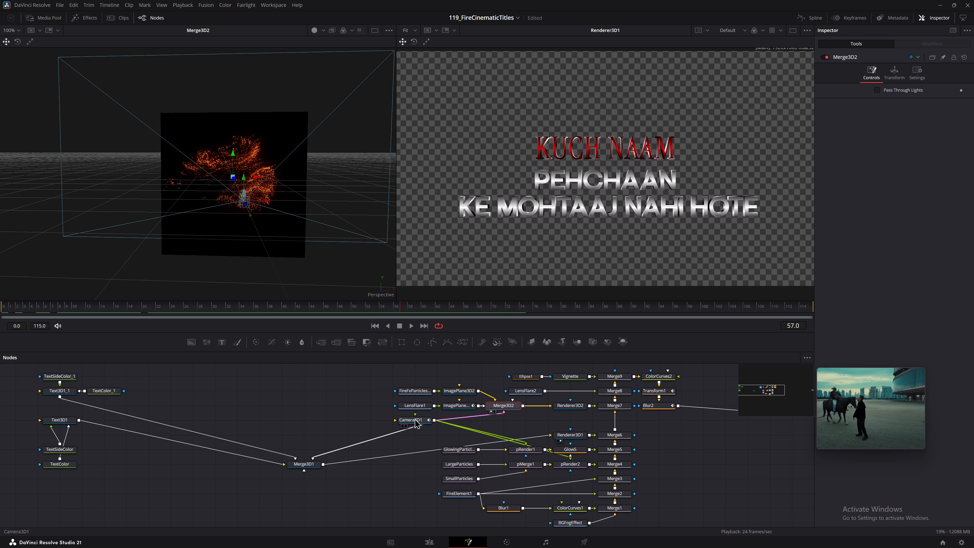
left_click_drag(413, 417, 419, 426)
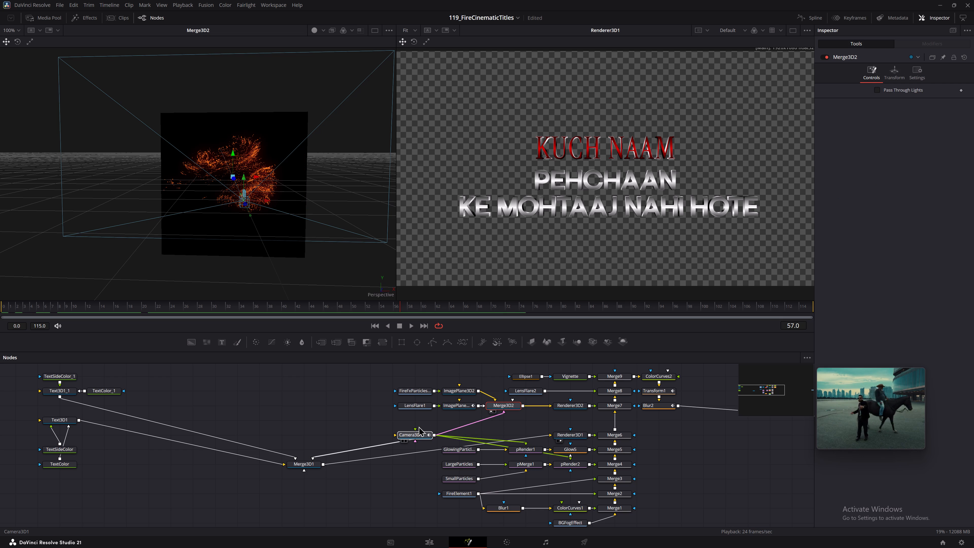
left_click_drag(419, 426, 417, 422)
left_click_drag(417, 422, 317, 423)
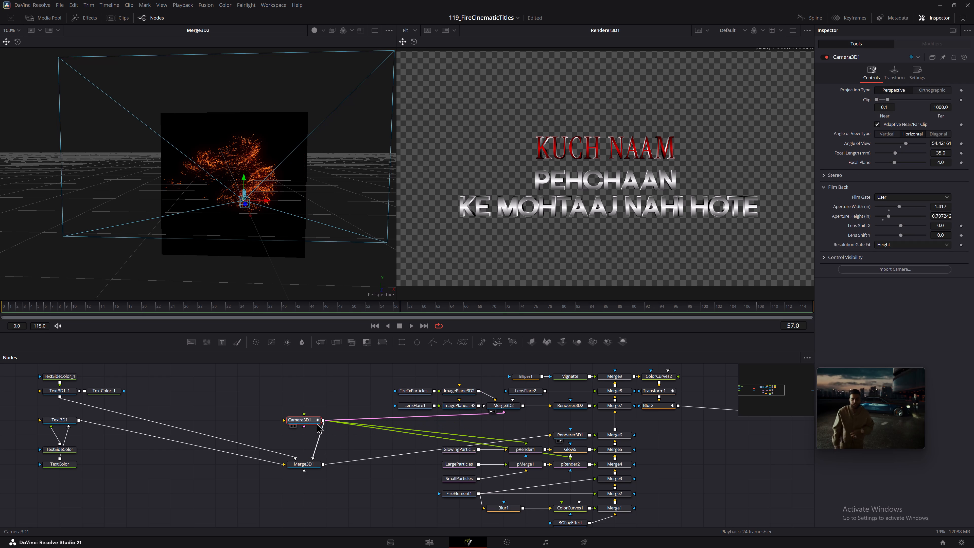
left_click_drag(317, 423, 317, 424)
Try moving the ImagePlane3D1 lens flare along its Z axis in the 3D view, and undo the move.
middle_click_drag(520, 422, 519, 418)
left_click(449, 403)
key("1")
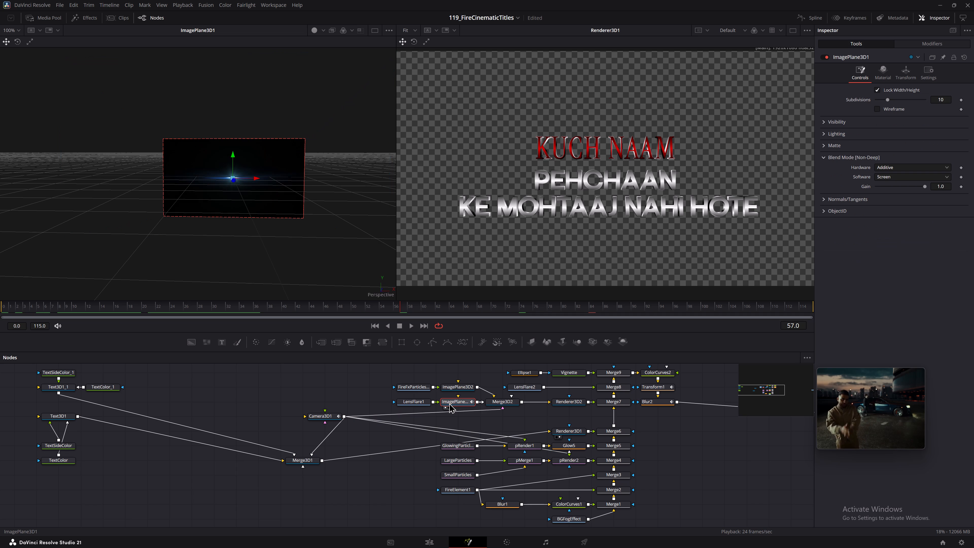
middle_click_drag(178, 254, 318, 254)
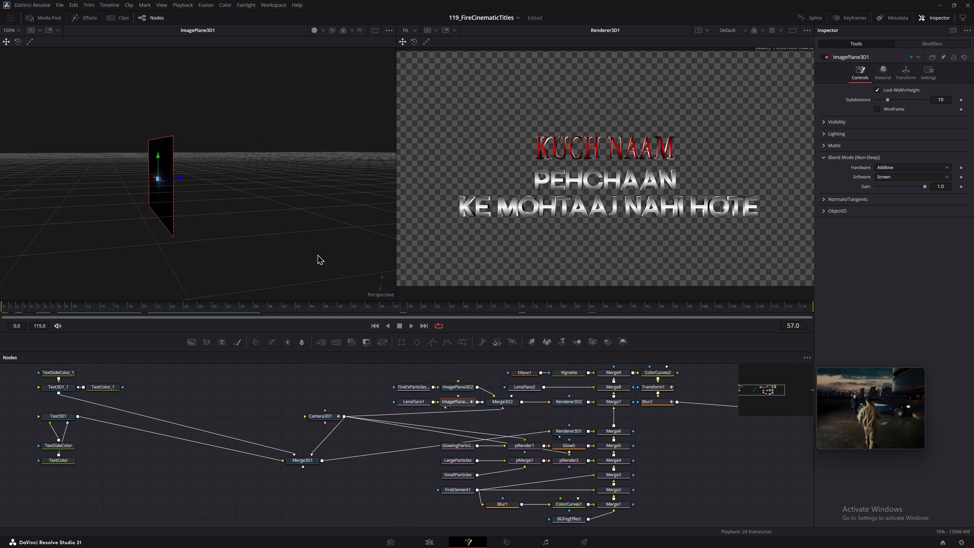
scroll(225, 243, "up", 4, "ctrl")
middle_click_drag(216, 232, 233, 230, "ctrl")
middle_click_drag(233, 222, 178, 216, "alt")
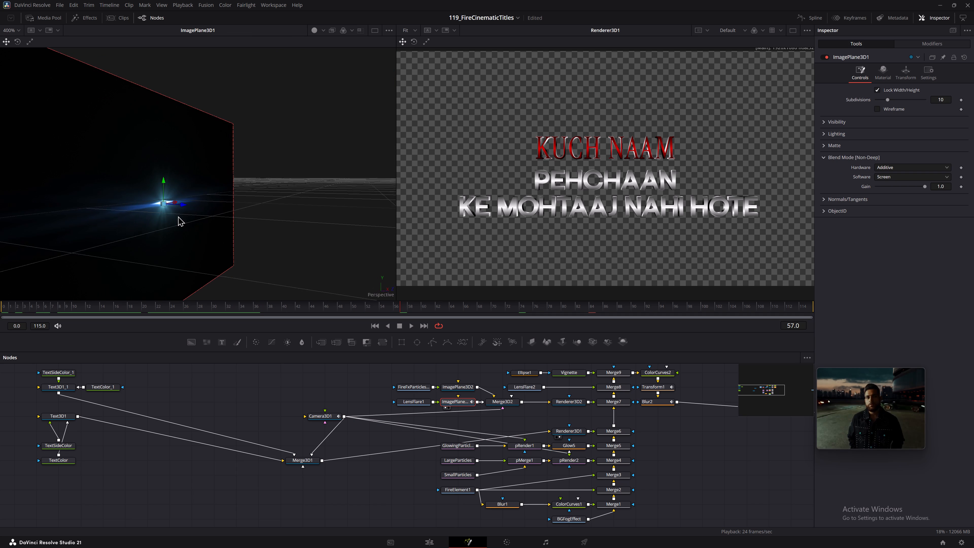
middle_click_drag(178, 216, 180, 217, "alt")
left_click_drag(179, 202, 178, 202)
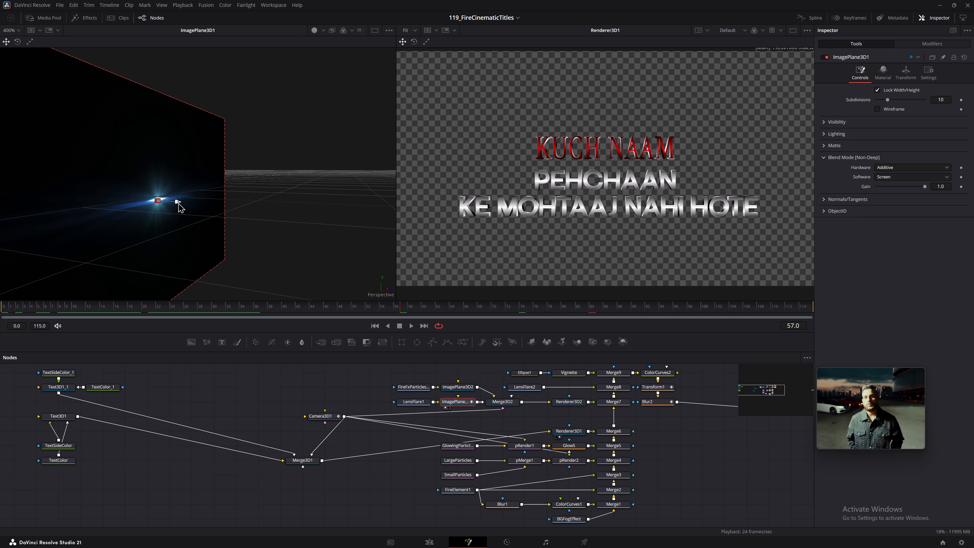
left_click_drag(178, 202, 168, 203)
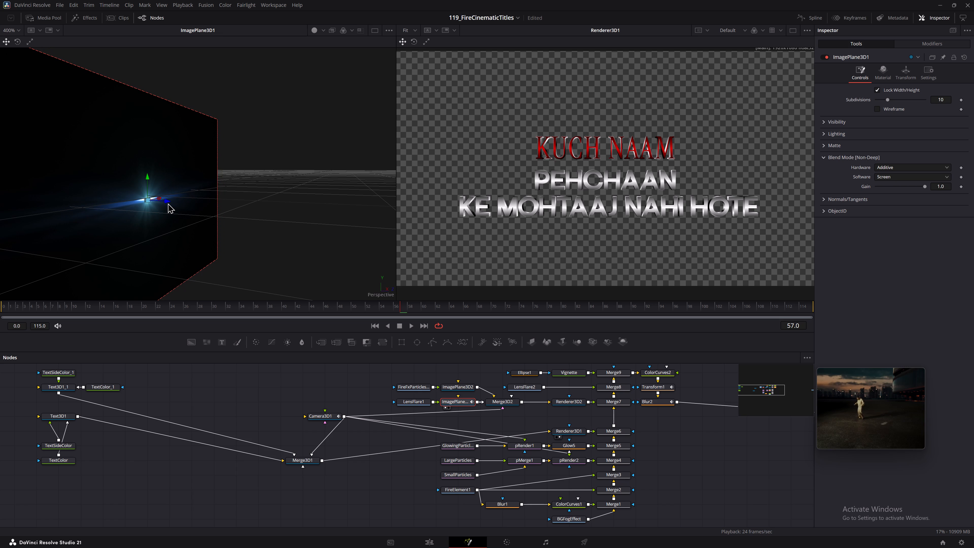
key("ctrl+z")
Examine LensFlare1 in the first viewer, check its source color and gamma space settings, and scrub through the composition.
left_click(406, 400)
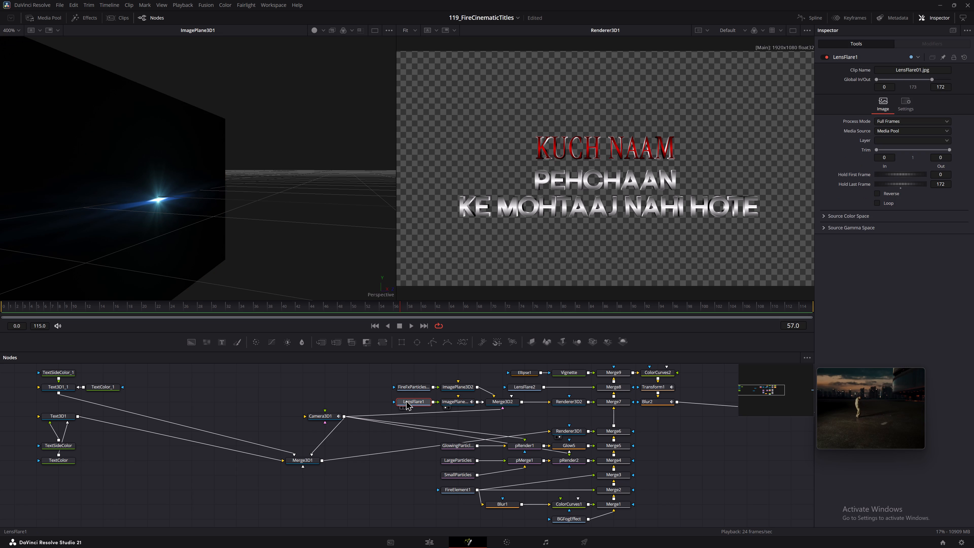
key("1")
scroll(215, 256, "up", 1, "alt")
middle_click_drag(221, 252, 334, 260, "alt")
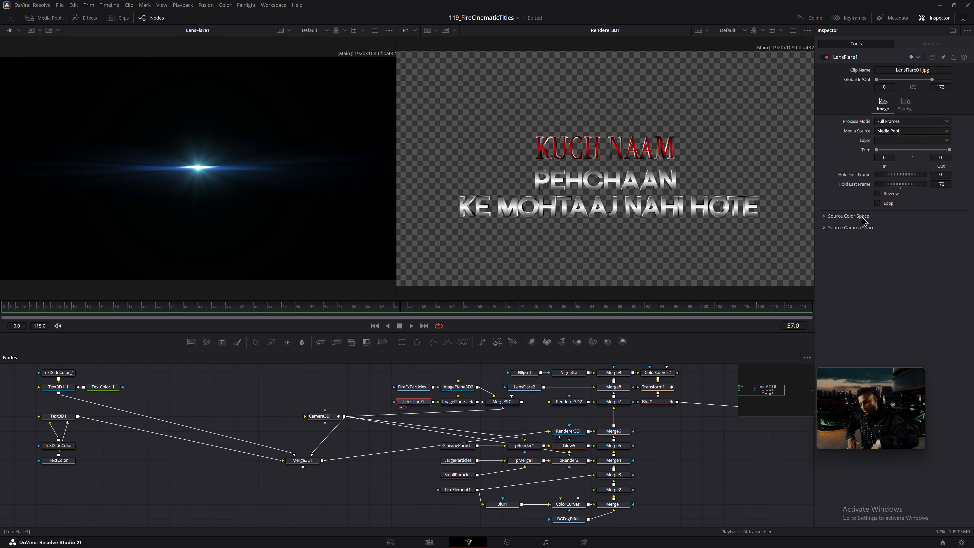
left_click(822, 217)
left_click(822, 217)
left_click(821, 226)
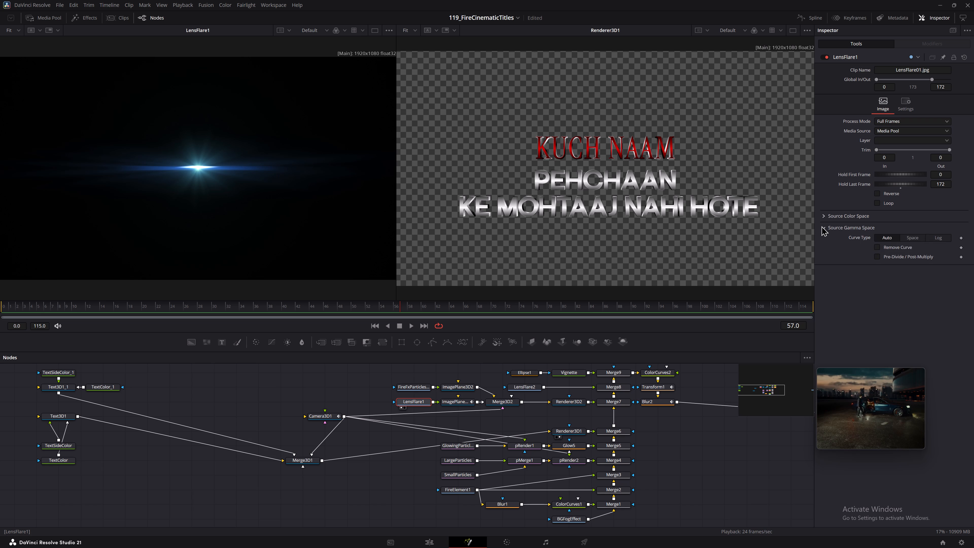
left_click(821, 226)
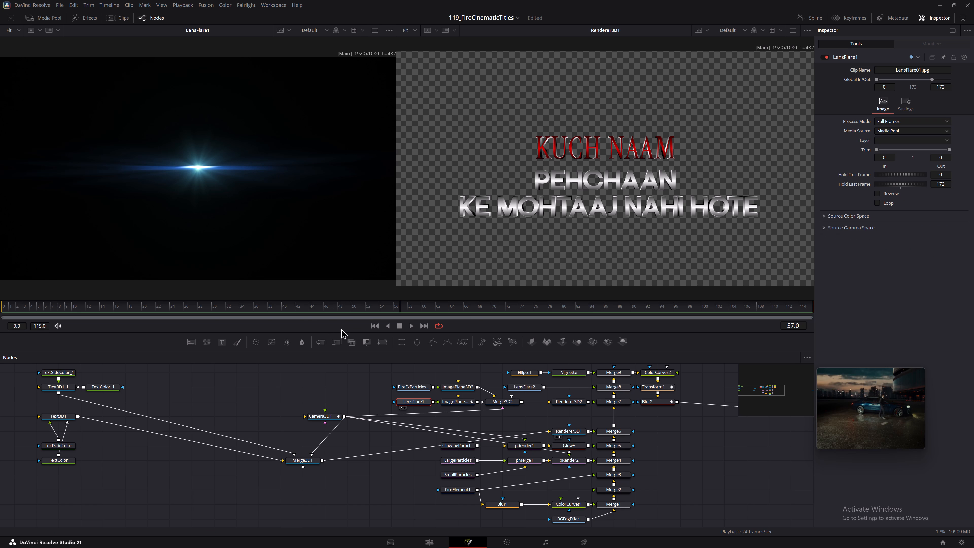
left_click_drag(337, 309, 754, 279)
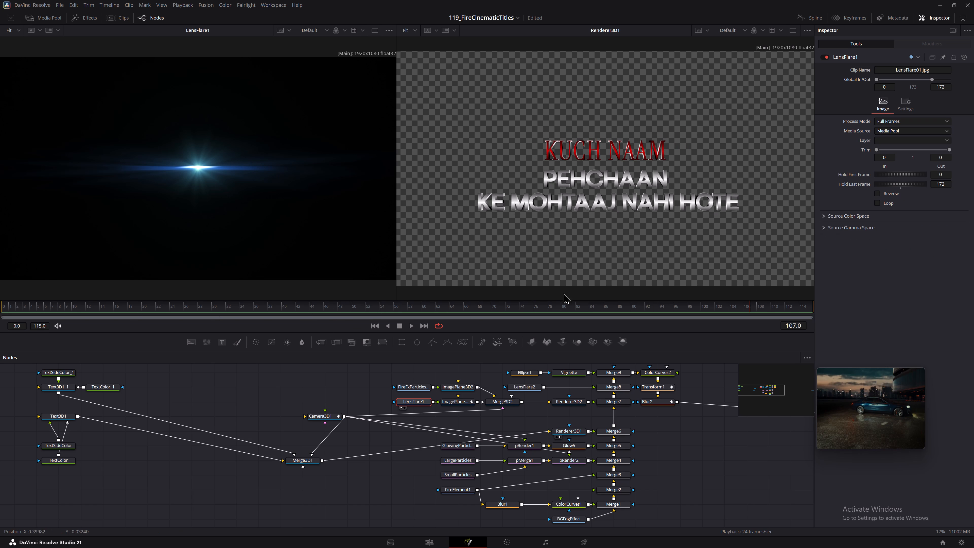
Examine ImagePlane3D1 in the first viewer from different angles while playing back the composition.
left_click(456, 401)
key("1")
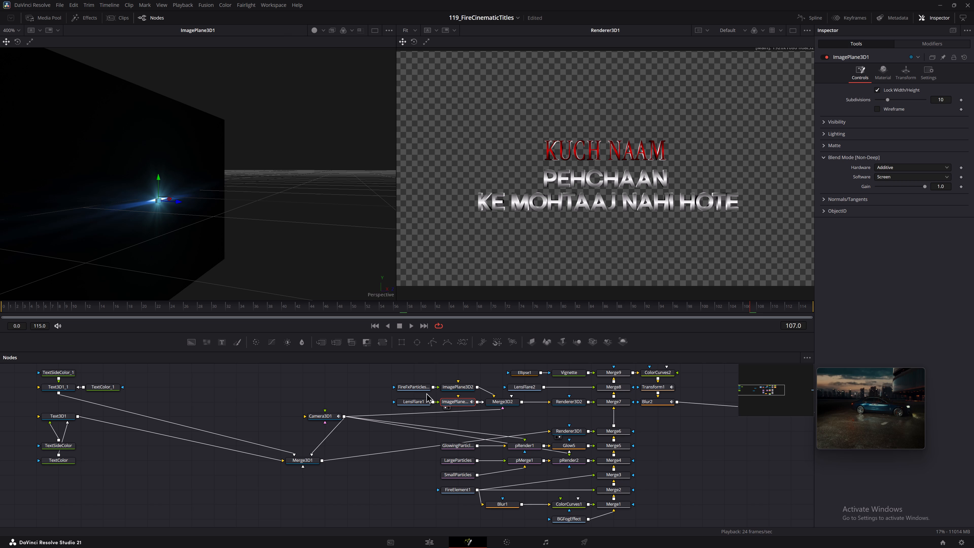
key("space")
scroll(248, 255, "down", 4, "alt")
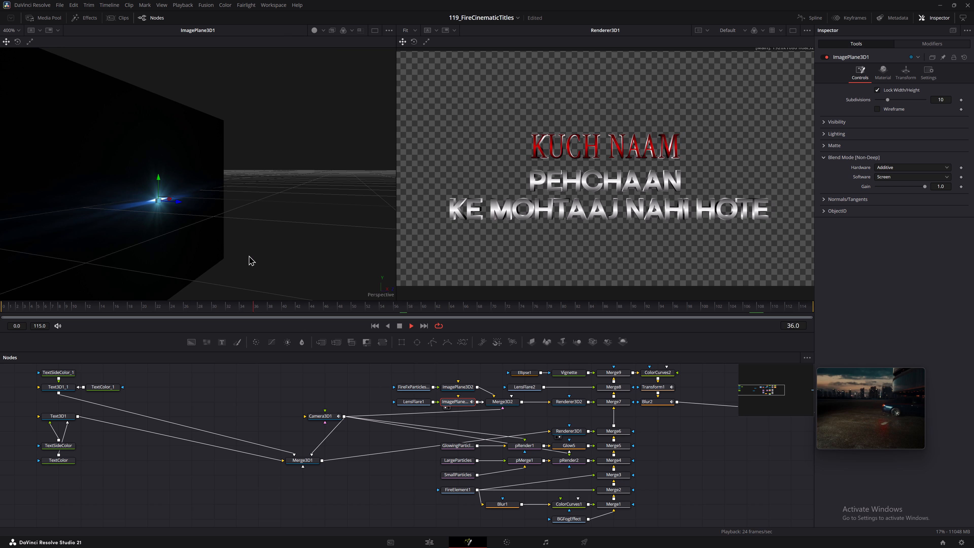
scroll(252, 254, "down", 4, "ctrl")
middle_click_drag(262, 242, 183, 245, "alt")
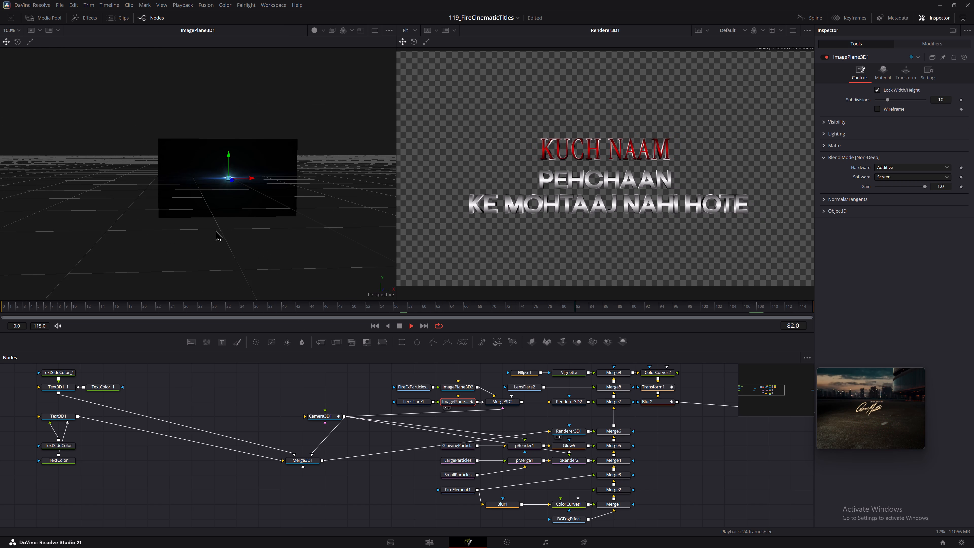
scroll(227, 227, "up", 5, "alt")
scroll(249, 221, "up", 5, "ctrl")
key("space")
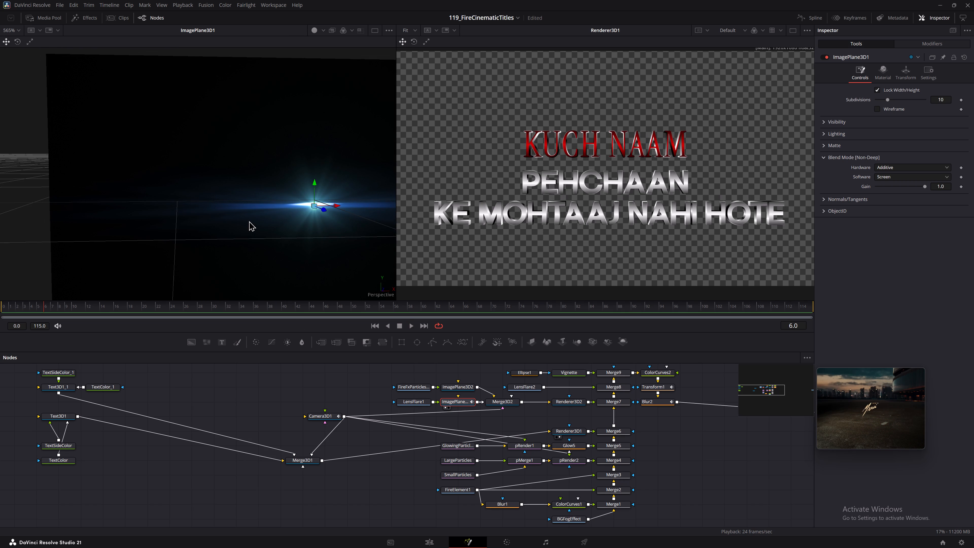
key("space")
key("space")
key("space")
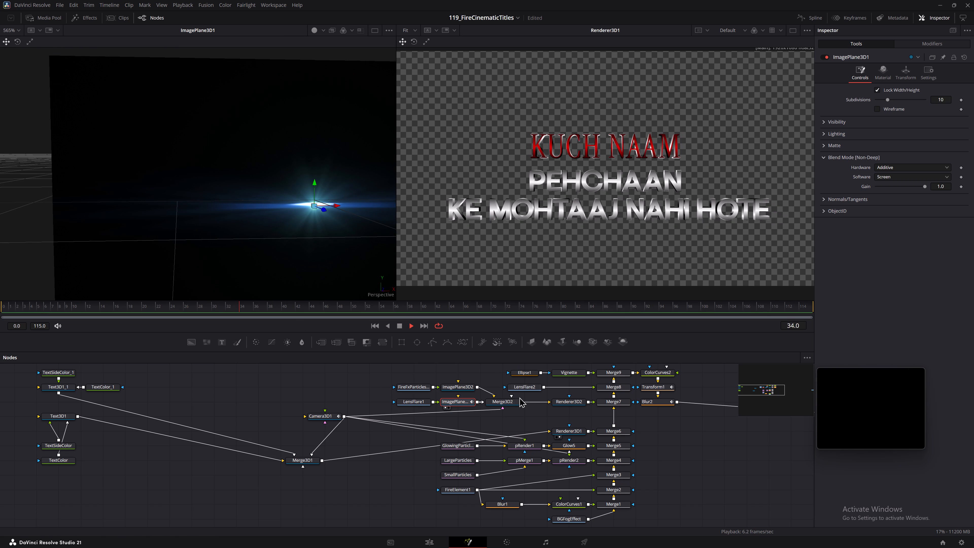
key("space")
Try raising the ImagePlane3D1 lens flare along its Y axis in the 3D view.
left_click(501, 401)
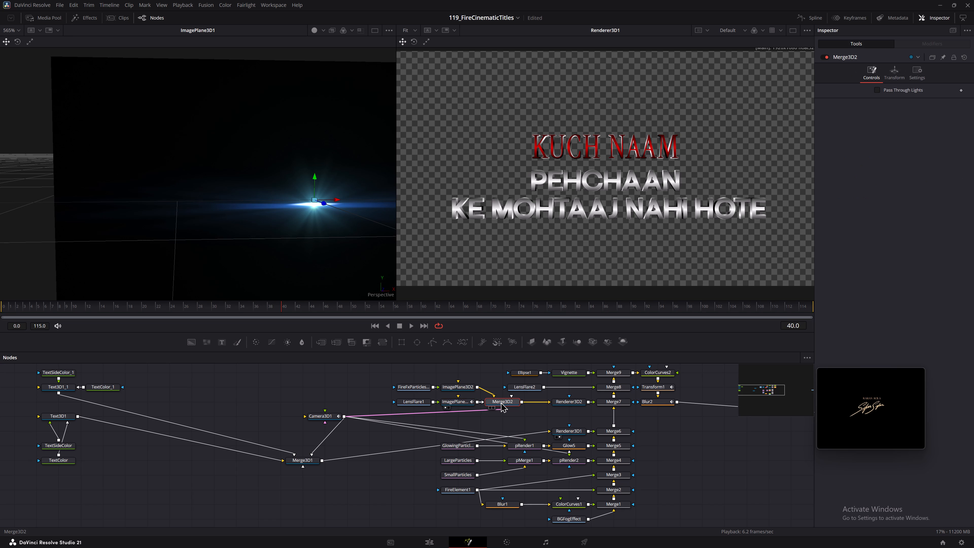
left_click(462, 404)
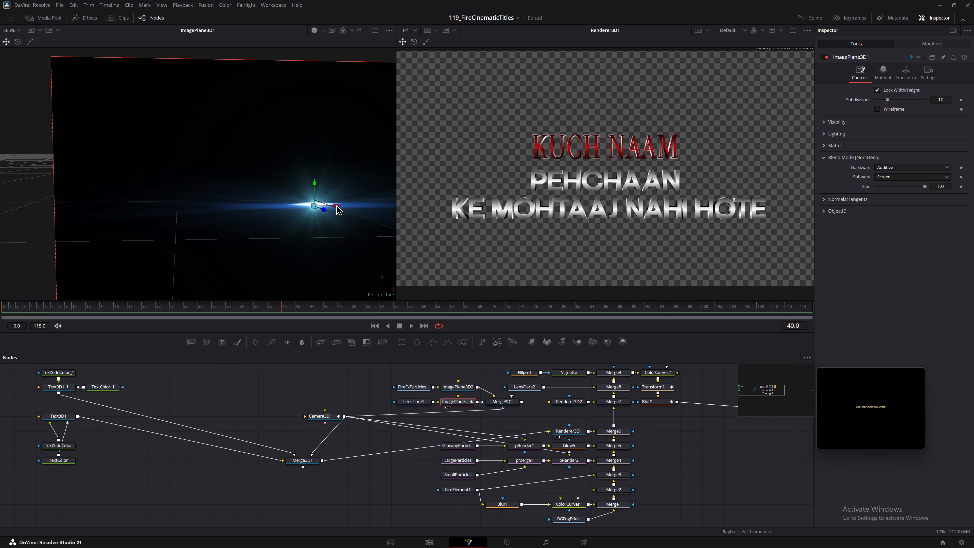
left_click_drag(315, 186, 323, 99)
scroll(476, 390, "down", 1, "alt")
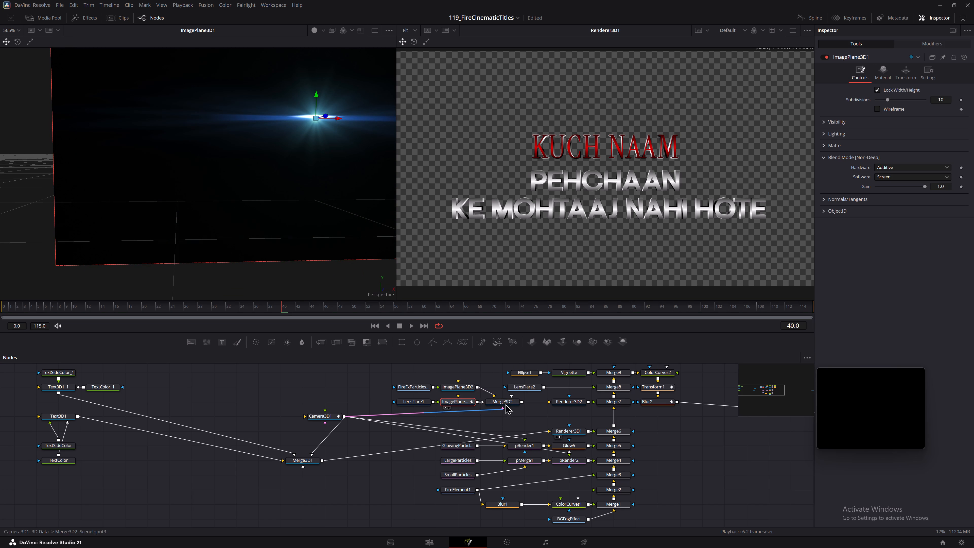
Show Merge3D1 in the first viewer and MediaOut1 in the second, and play the final composite.
left_click(299, 461)
key("1")
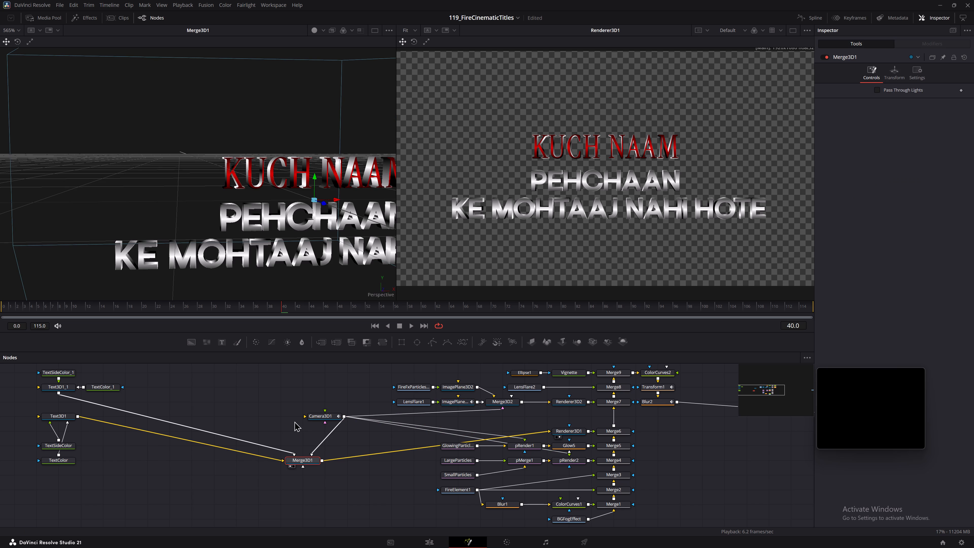
scroll(366, 435, "down", 2, "alt")
middle_click_drag(695, 483, 478, 478)
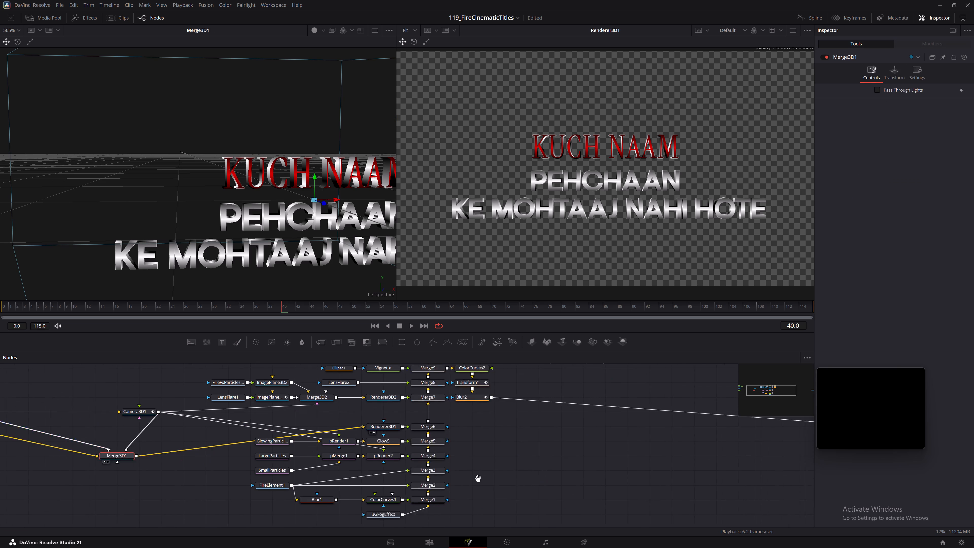
middle_click_drag(478, 478, 473, 479)
scroll(571, 471, "down", 4, "alt")
scroll(589, 463, "down", 2, "ctrl")
middle_click_drag(698, 468, 537, 453)
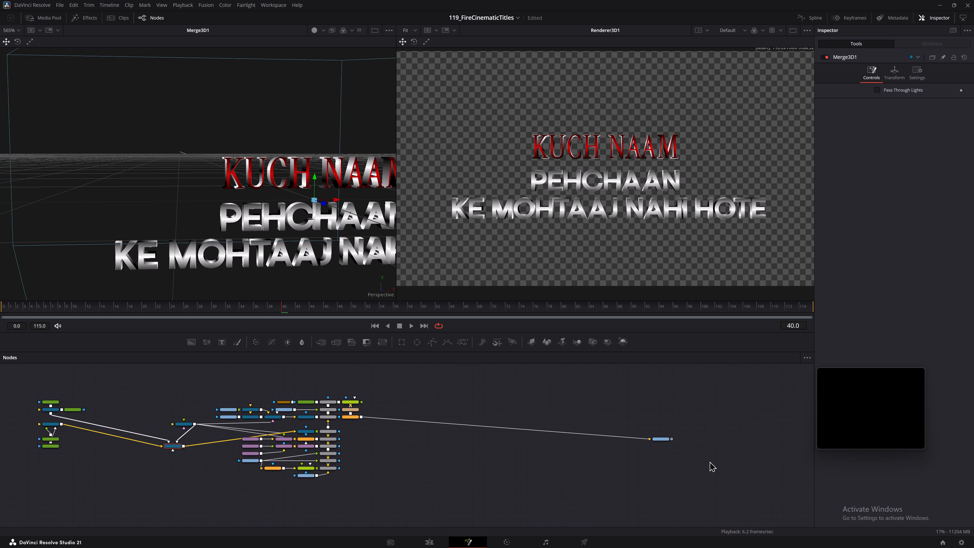
left_click_drag(709, 461, 653, 413)
left_click(662, 439)
key("2")
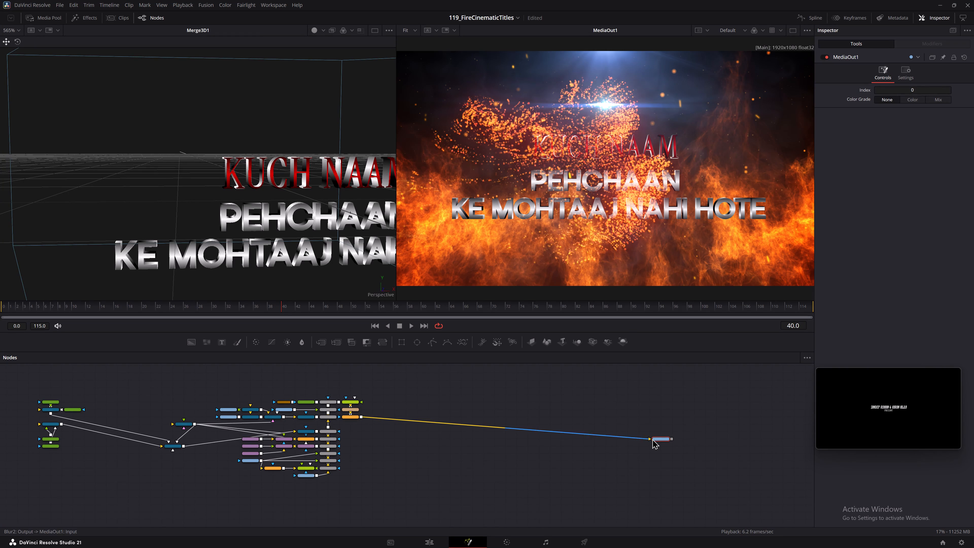
key("space")
key("space")
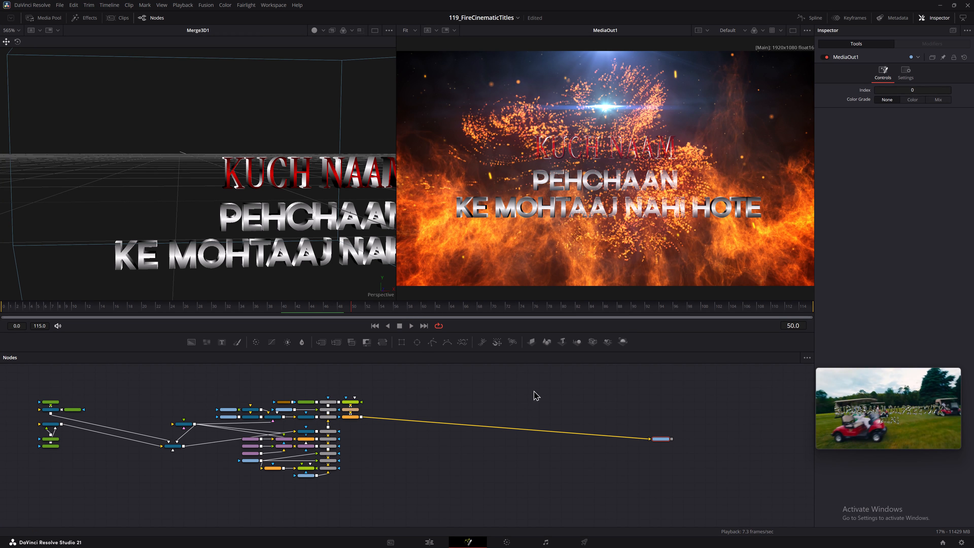
Return ImagePlane3D1 to the first viewer and examine its lens flare plane from a different angle.
middle_click_drag(546, 390, 615, 405)
scroll(484, 399, "up", 2, "ctrl")
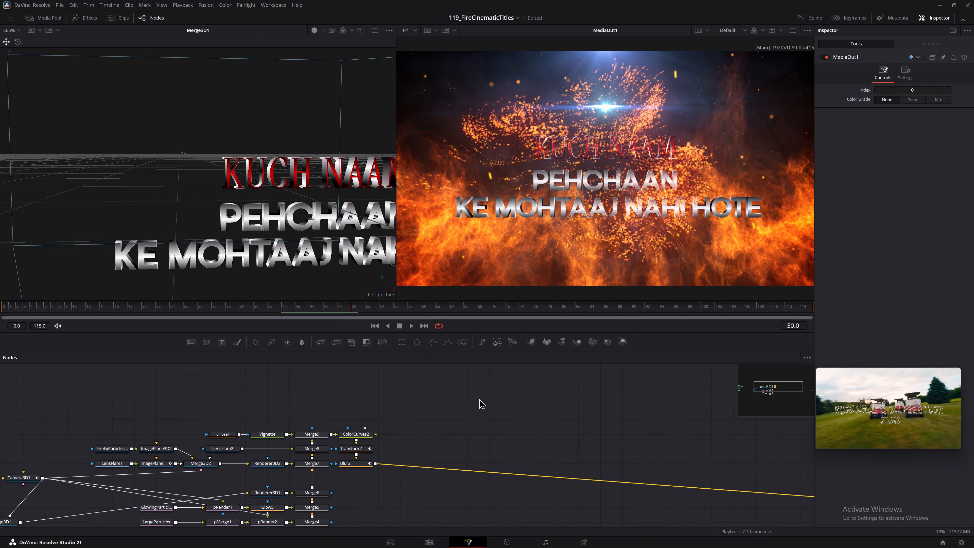
middle_click_drag(397, 395, 509, 380)
left_click(224, 447)
key("1")
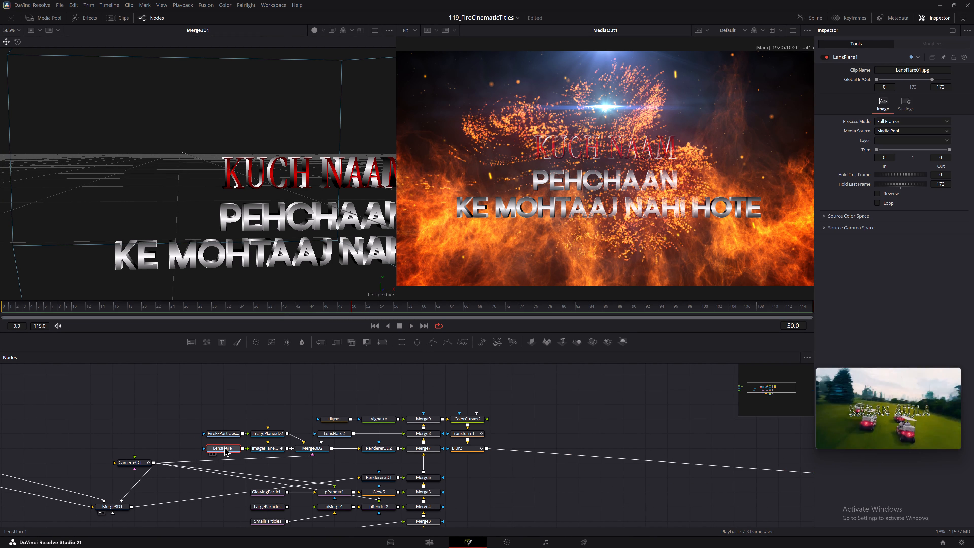
left_click(269, 447)
key("1")
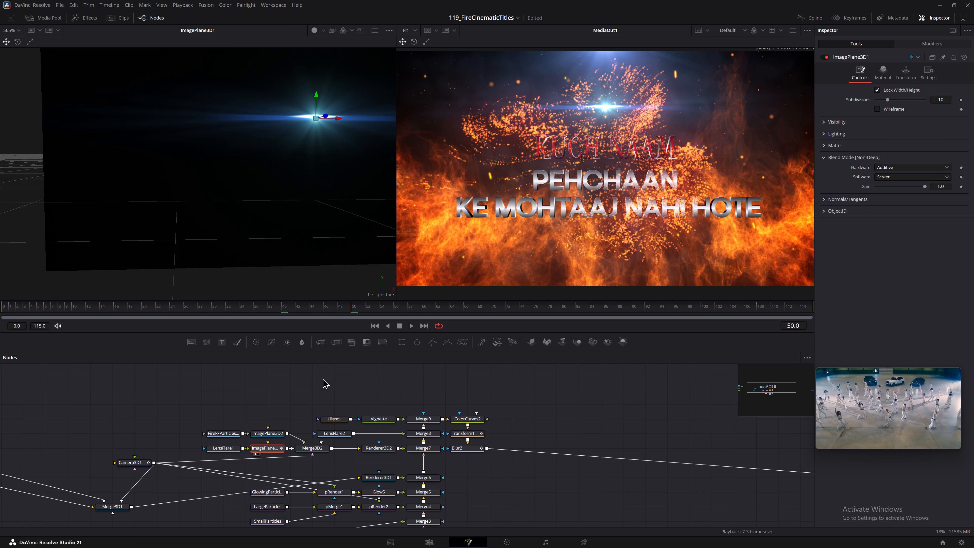
scroll(331, 262, "down", 1, "ctrl")
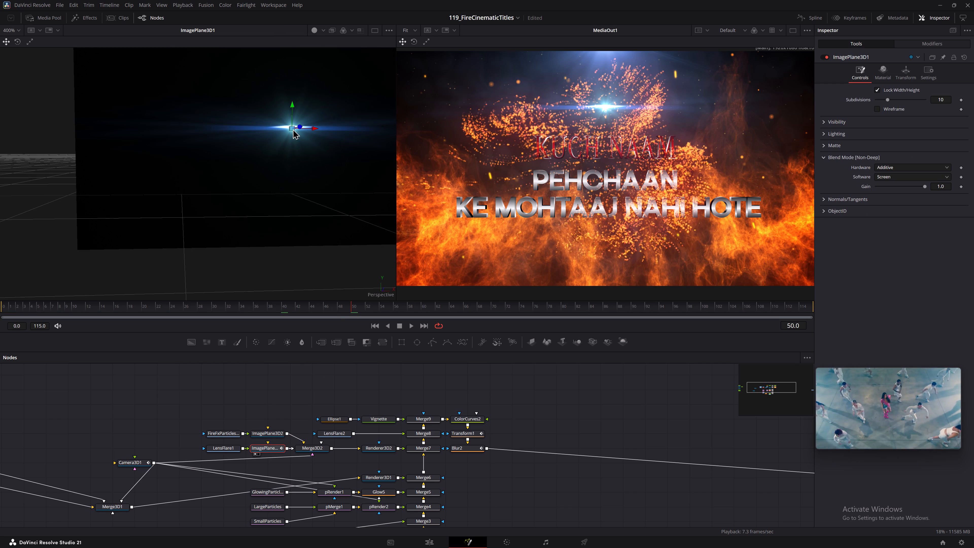
middle_click_drag(327, 172, 307, 195, "alt")
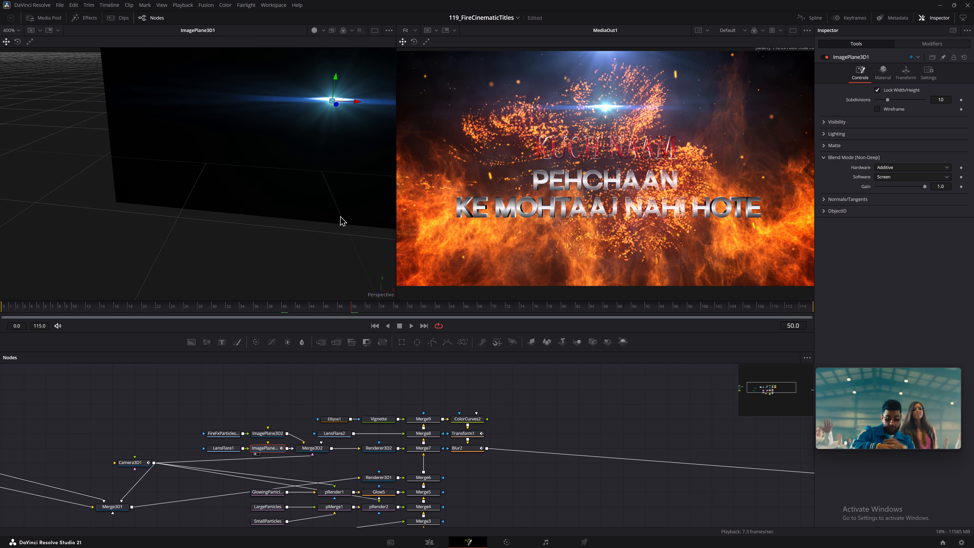
scroll(340, 216, "down", 1)
scroll(342, 191, "up", 2)
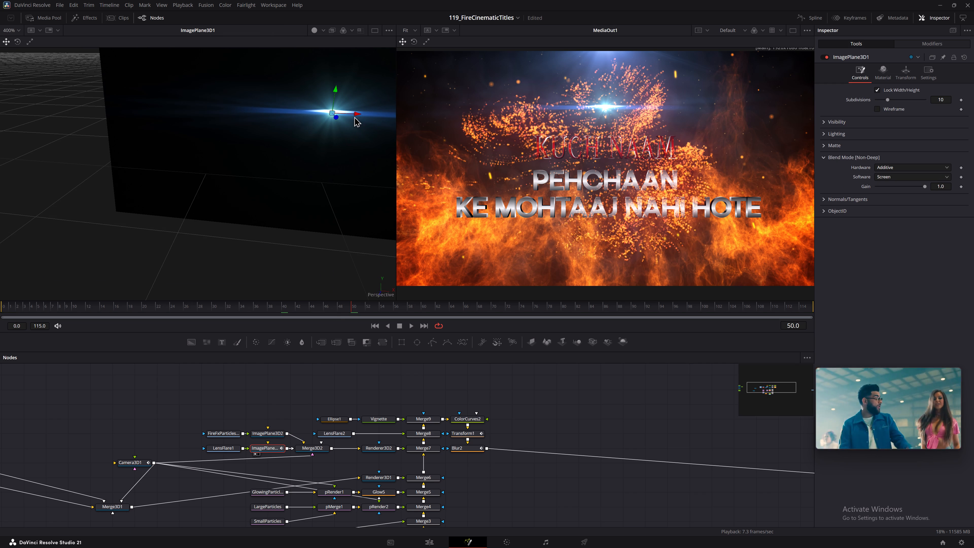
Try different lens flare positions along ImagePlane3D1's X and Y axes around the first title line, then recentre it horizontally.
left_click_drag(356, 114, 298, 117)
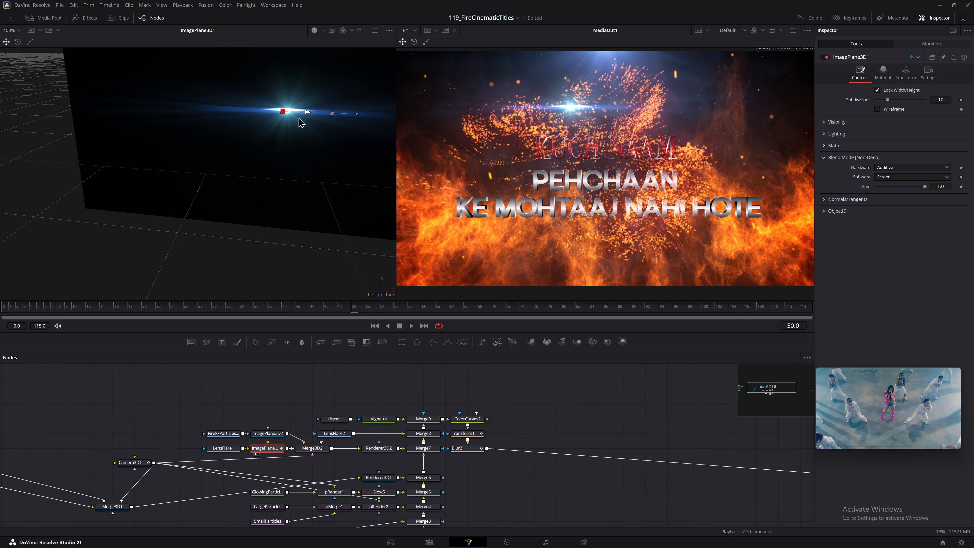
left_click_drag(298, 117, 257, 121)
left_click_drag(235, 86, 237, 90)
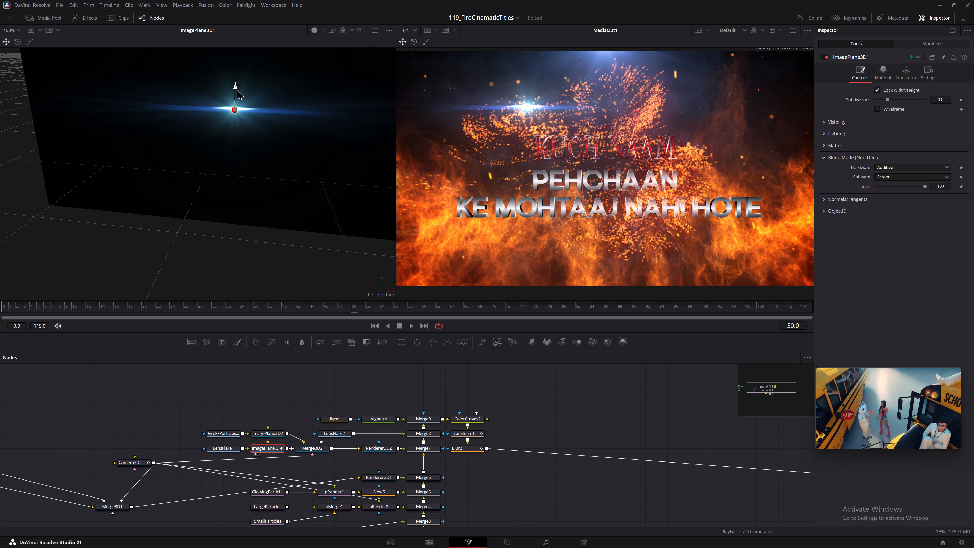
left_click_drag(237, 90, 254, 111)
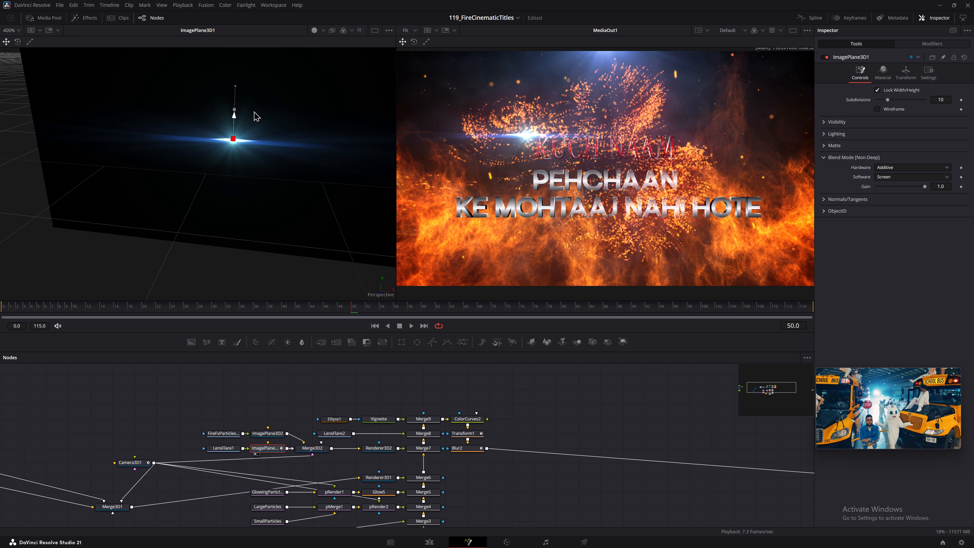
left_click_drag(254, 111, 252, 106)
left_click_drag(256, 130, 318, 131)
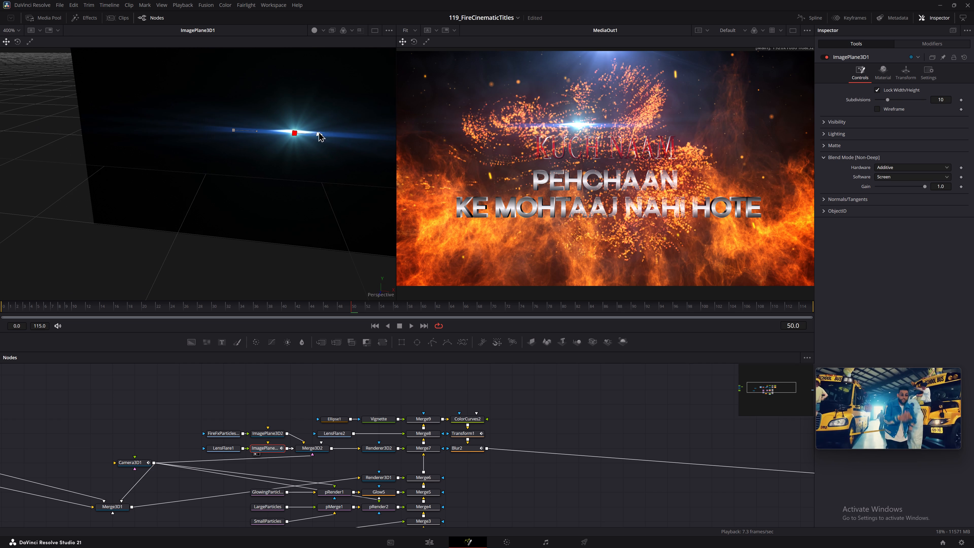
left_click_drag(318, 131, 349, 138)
Lower the ImagePlane3D1 lens flare to just beneath the title's last line, checking its placement during playback.
left_click_drag(329, 111, 336, 172)
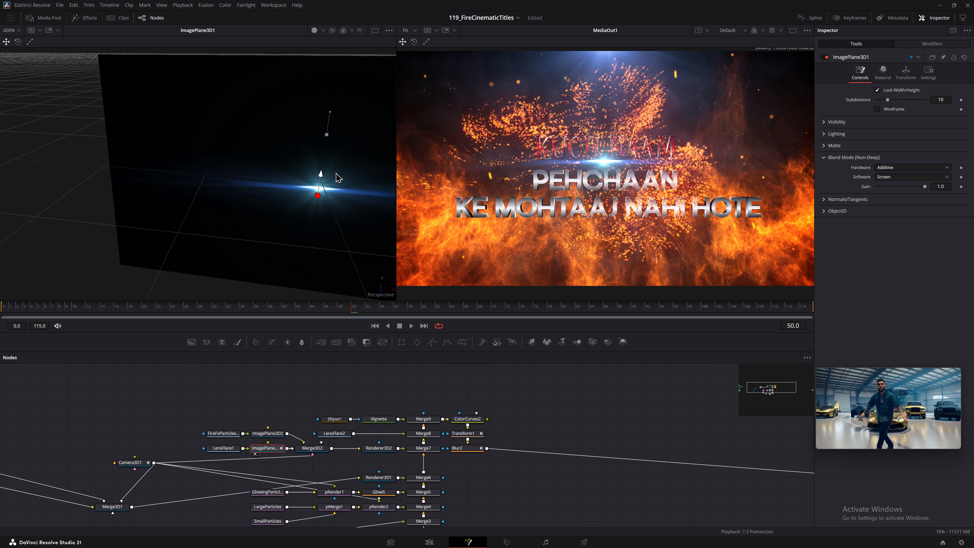
left_click_drag(336, 172, 356, 260)
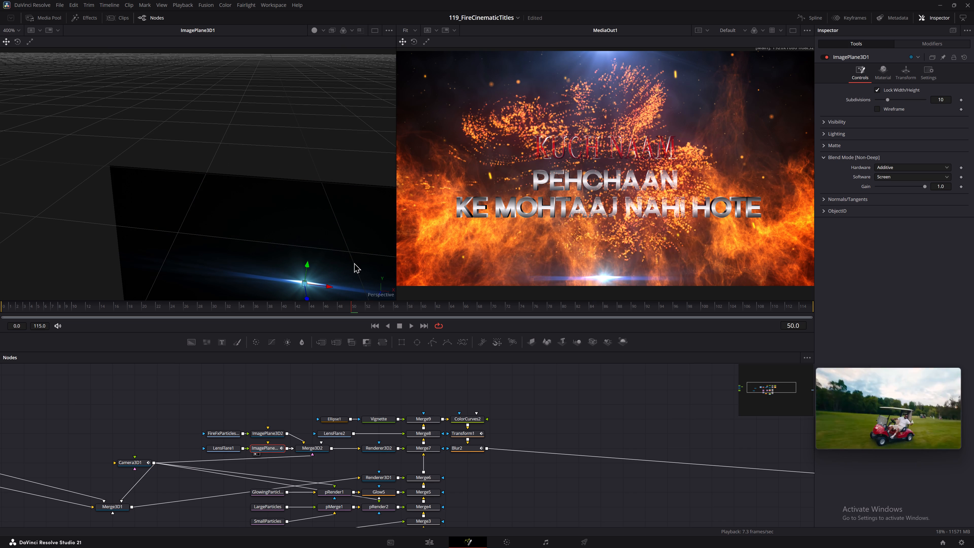
key("space")
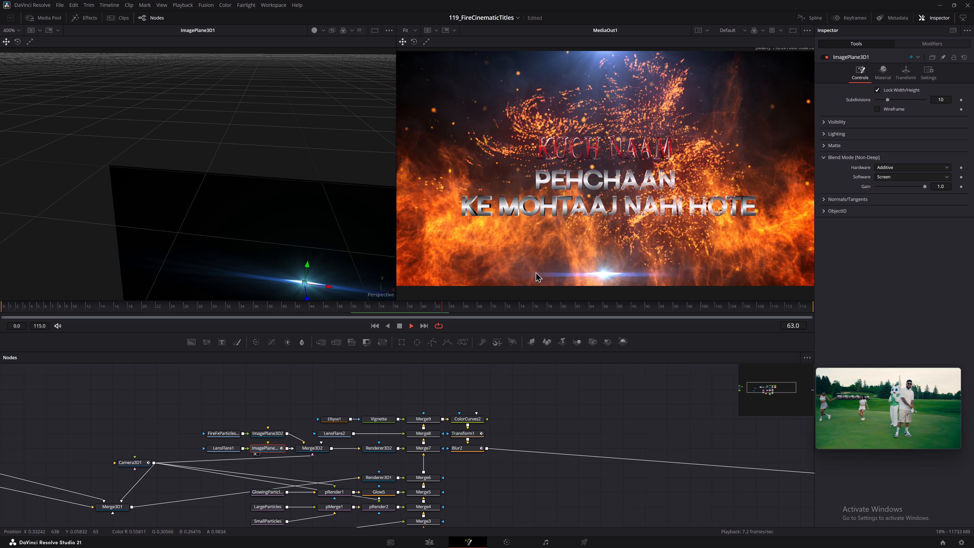
key("space")
left_click_drag(308, 265, 308, 250)
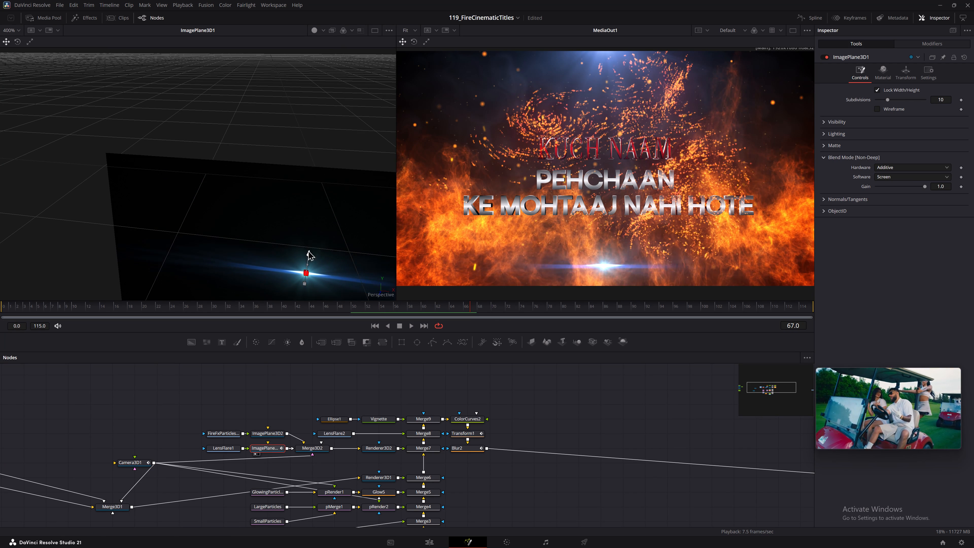
left_click_drag(308, 250, 317, 233)
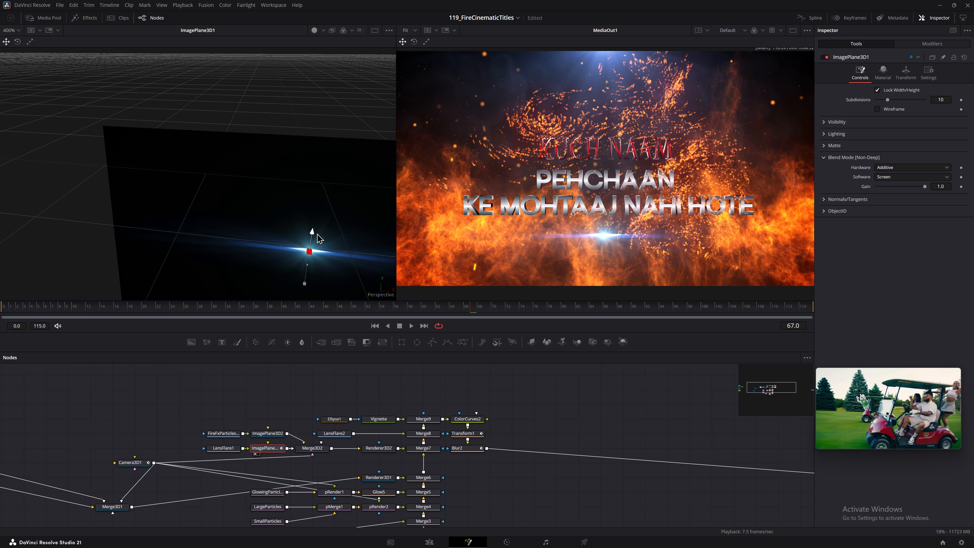
left_click_drag(317, 233, 315, 202)
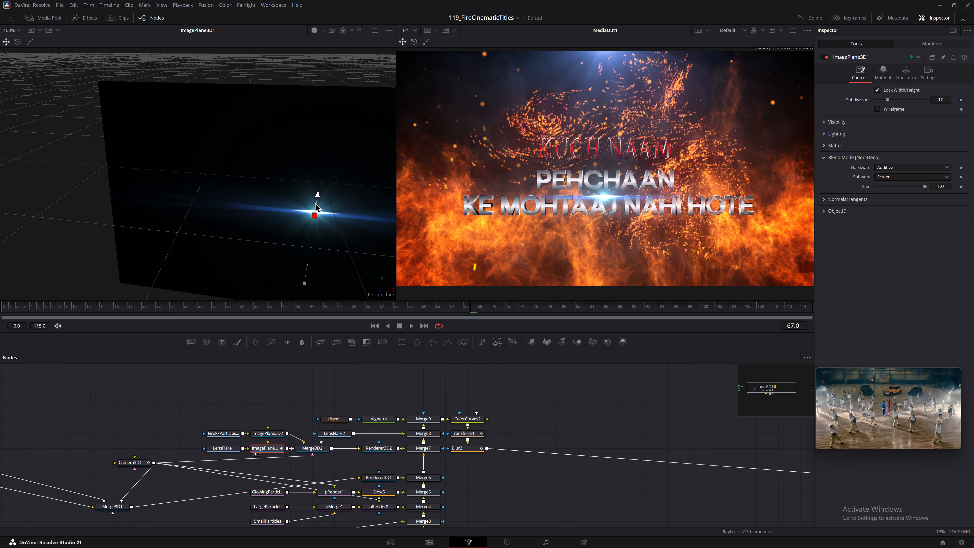
left_click_drag(315, 202, 322, 234)
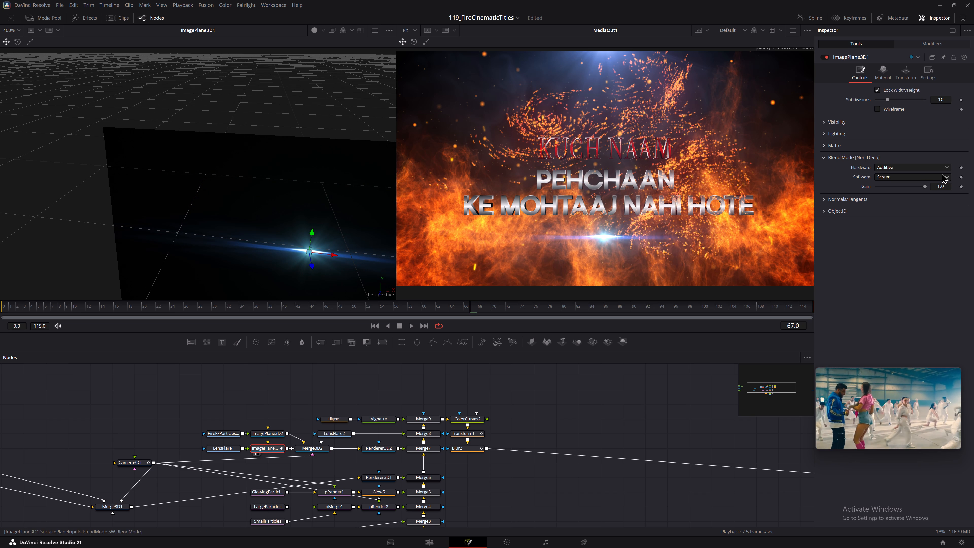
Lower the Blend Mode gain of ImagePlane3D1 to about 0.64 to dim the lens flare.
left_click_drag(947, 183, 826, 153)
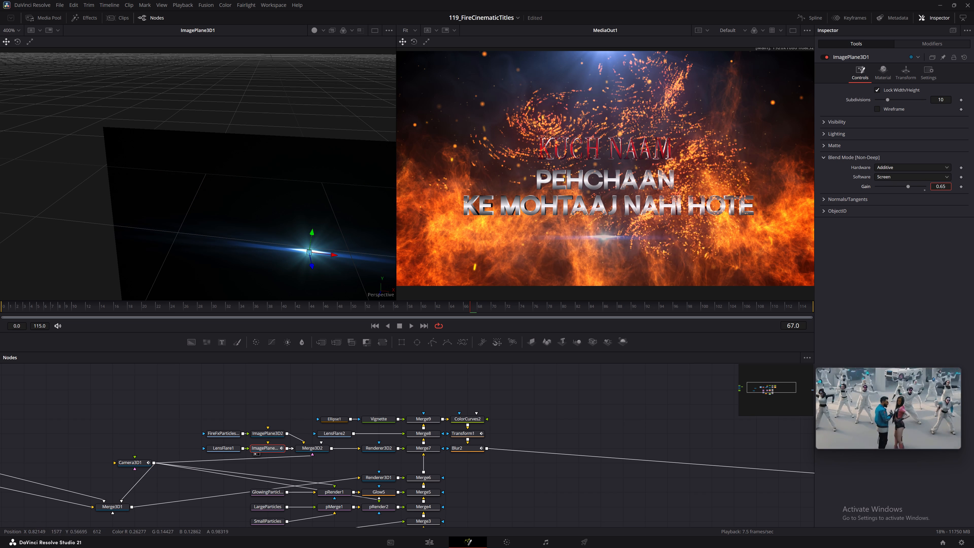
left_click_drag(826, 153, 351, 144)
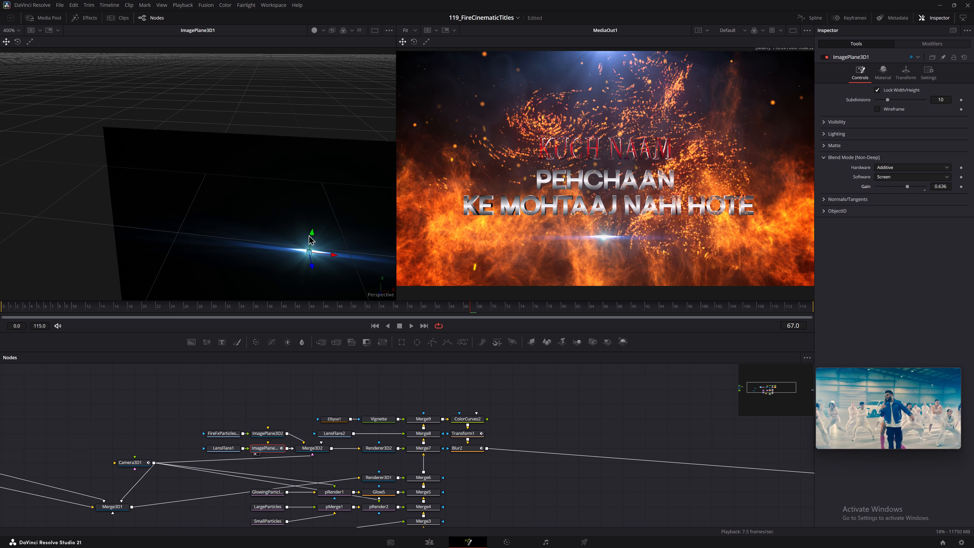
Raise the ImagePlane3D1 lens flare to between the PEHCHAAN and KE MOHTAAJ NAHI HOTE lines.
left_click_drag(312, 233, 313, 163)
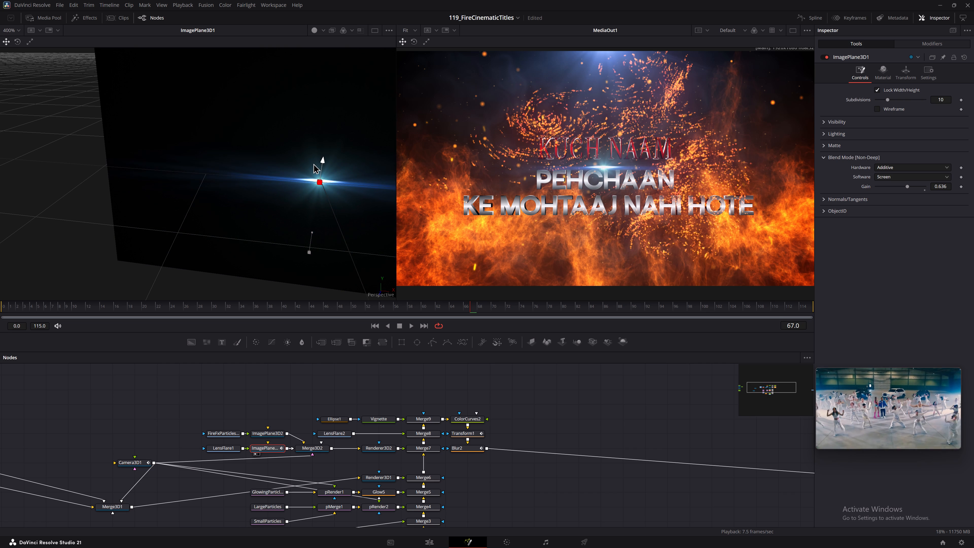
left_click_drag(313, 163, 314, 189)
Set ImagePlane3D1's Blend Mode gain to about 0.74 and check the flare by playing from the first frame.
left_click_drag(943, 185, 505, 184)
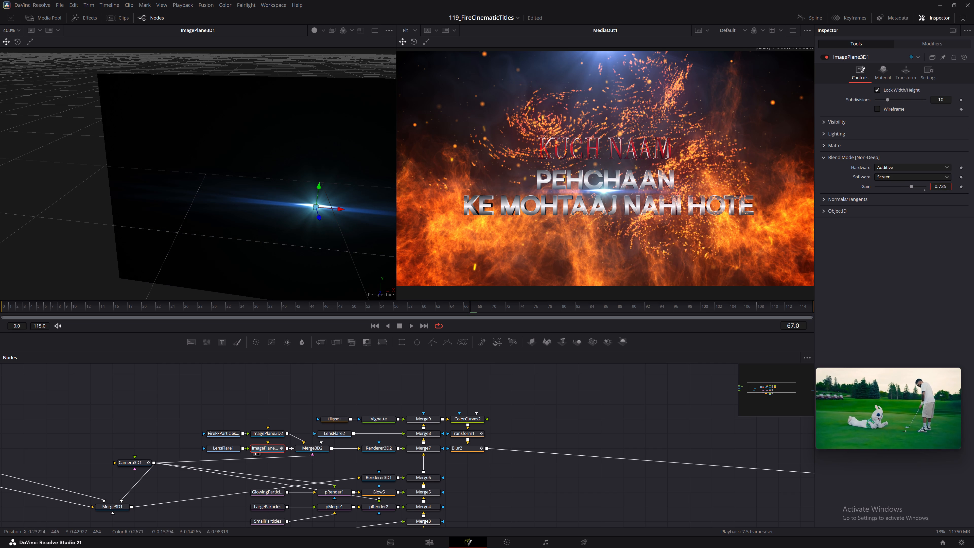
left_click_drag(505, 184, 465, 195)
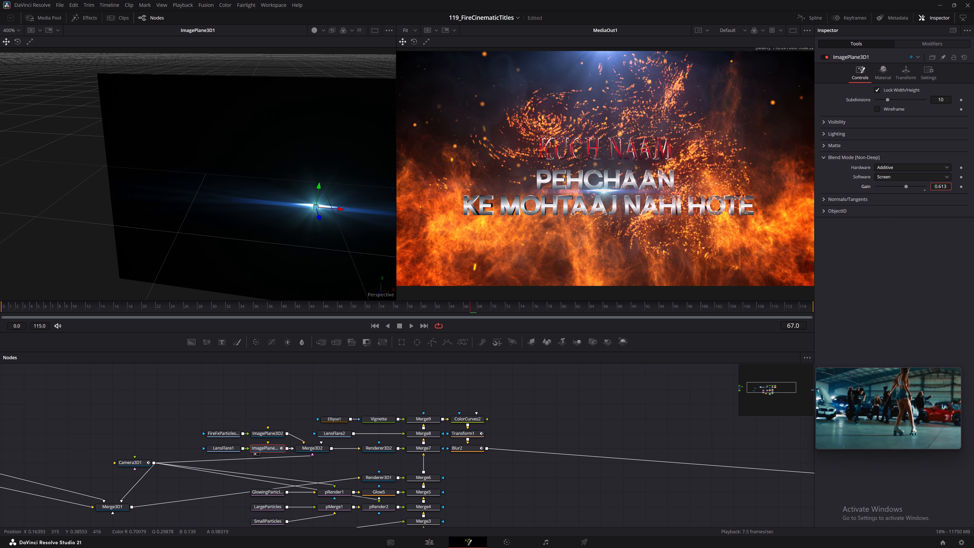
left_click_drag(465, 195, 513, 195)
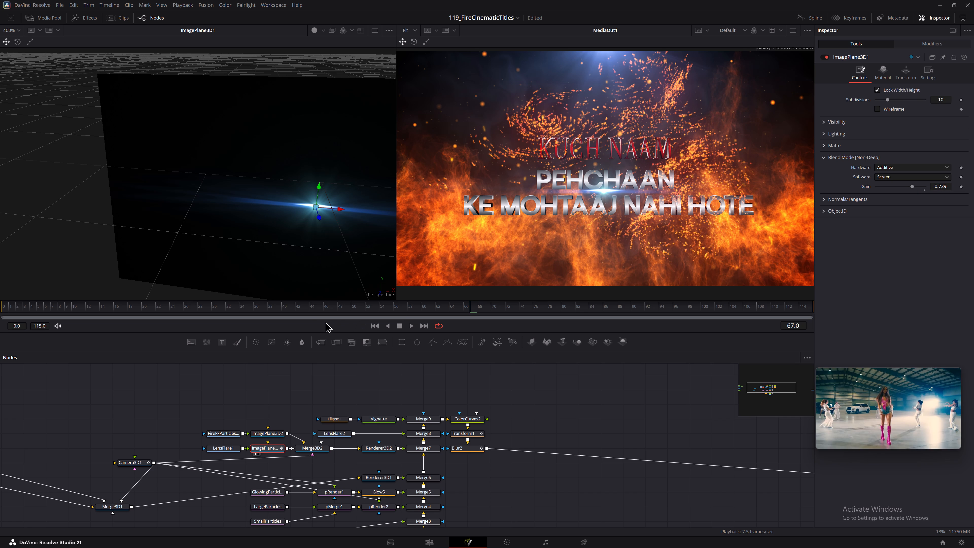
left_click_drag(293, 305, 0, 323)
key("space")
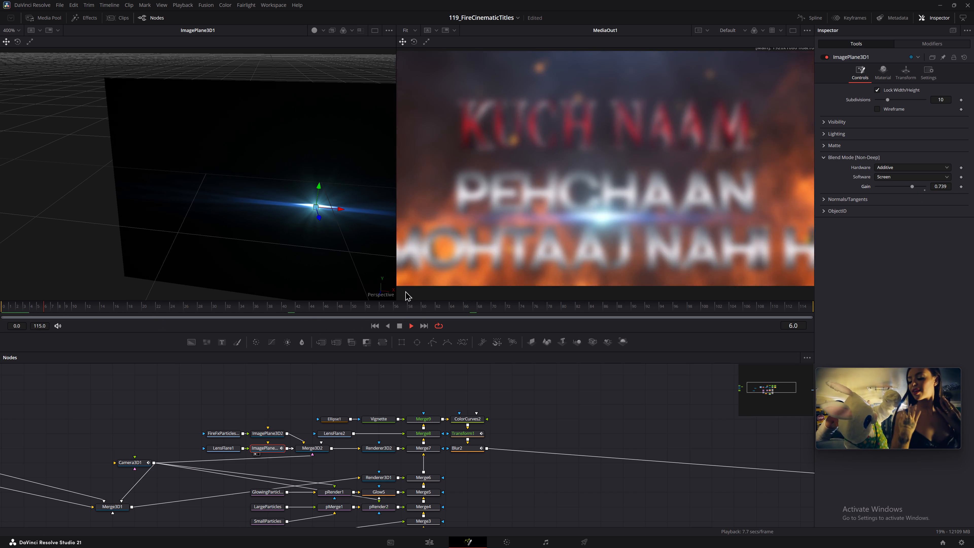
key("space")
Tidy the text nodes, placing TextColor_1 and TextSideColor before their Text3D nodes, TextSideColor_1 above Text3D1_1 and TextColor below Text3D1.
middle_click_drag(583, 412, 546, 405)
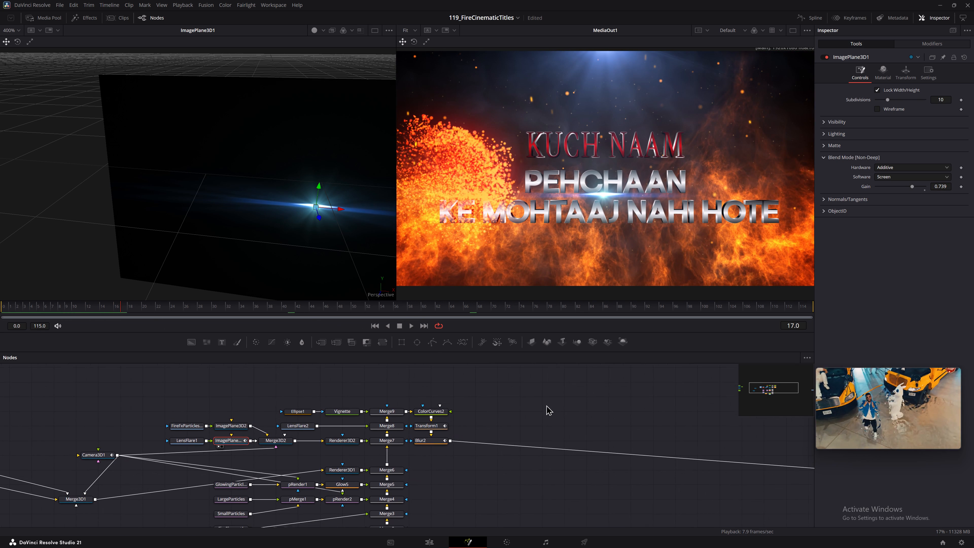
middle_click_drag(546, 405, 546, 405)
scroll(552, 408, "down", 1, "ctrl")
middle_click_drag(561, 413, 580, 391)
scroll(573, 470, "up", 1, "ctrl")
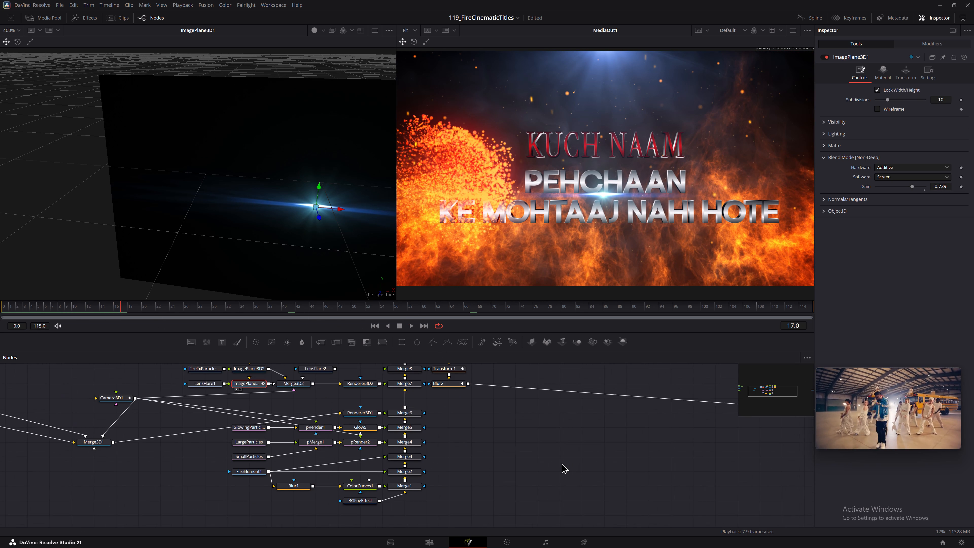
middle_click_drag(562, 463, 657, 446)
middle_click_drag(594, 436, 616, 453)
scroll(562, 446, "down", 1, "ctrl")
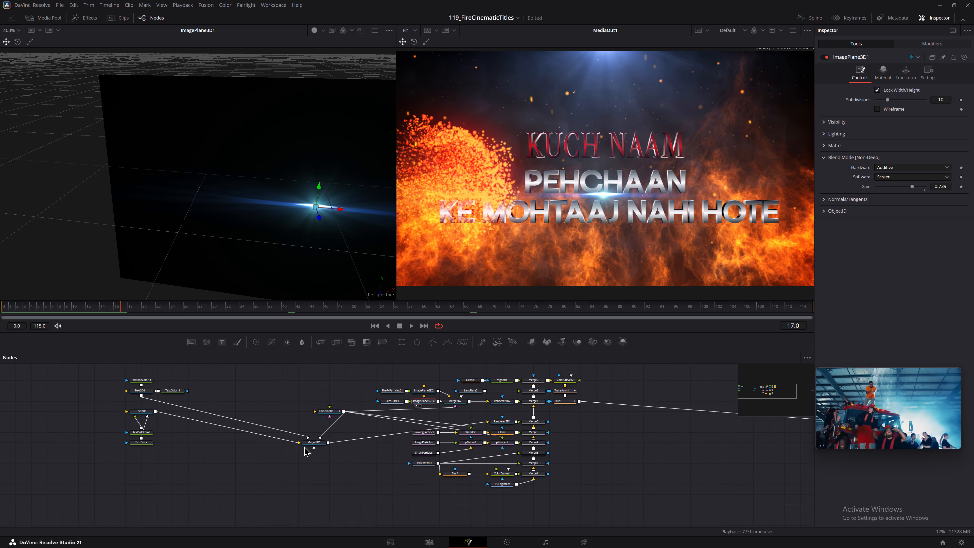
middle_click_drag(227, 460, 288, 482)
left_click_drag(234, 411, 255, 413)
left_click_drag(210, 455, 162, 431)
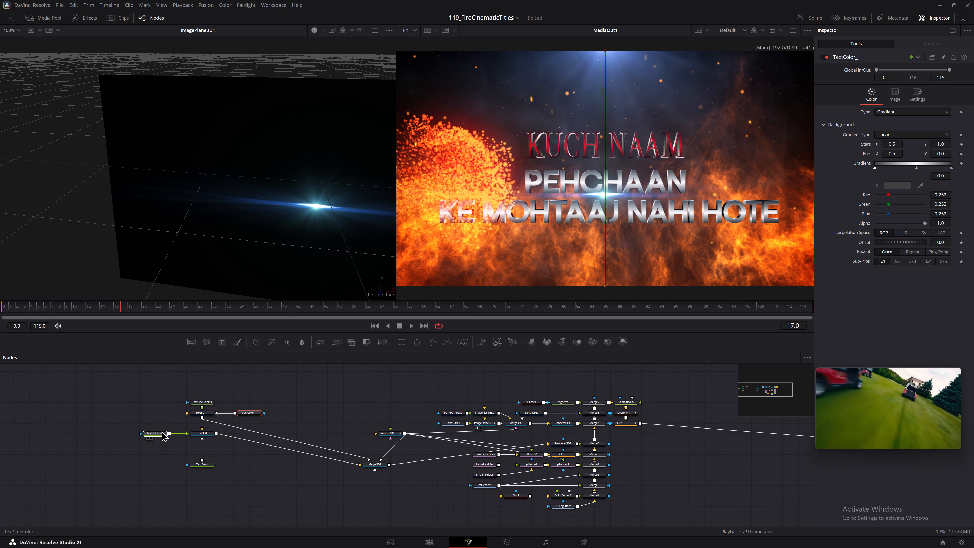
left_click_drag(162, 431, 161, 432)
left_click_drag(249, 413, 145, 411)
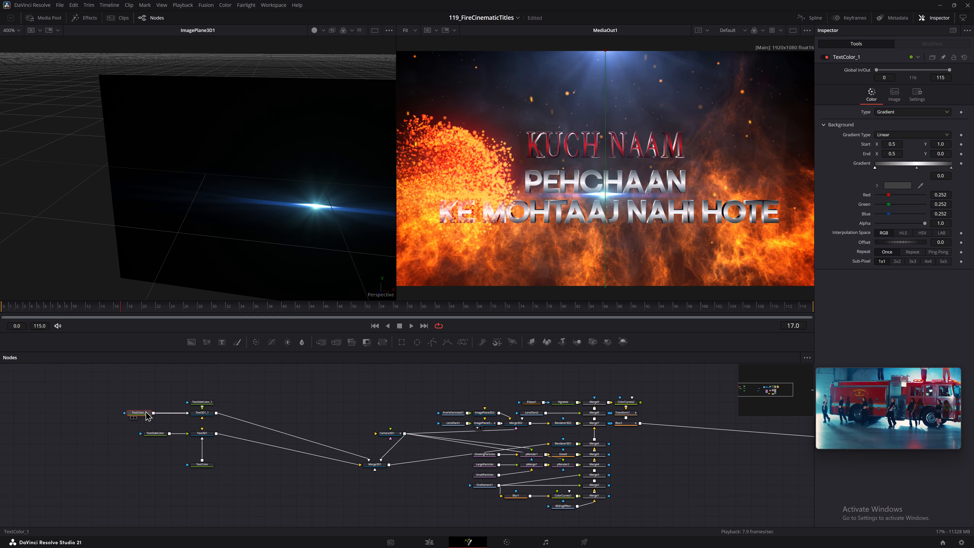
left_click_drag(204, 402, 203, 391)
left_click_drag(157, 433, 147, 434)
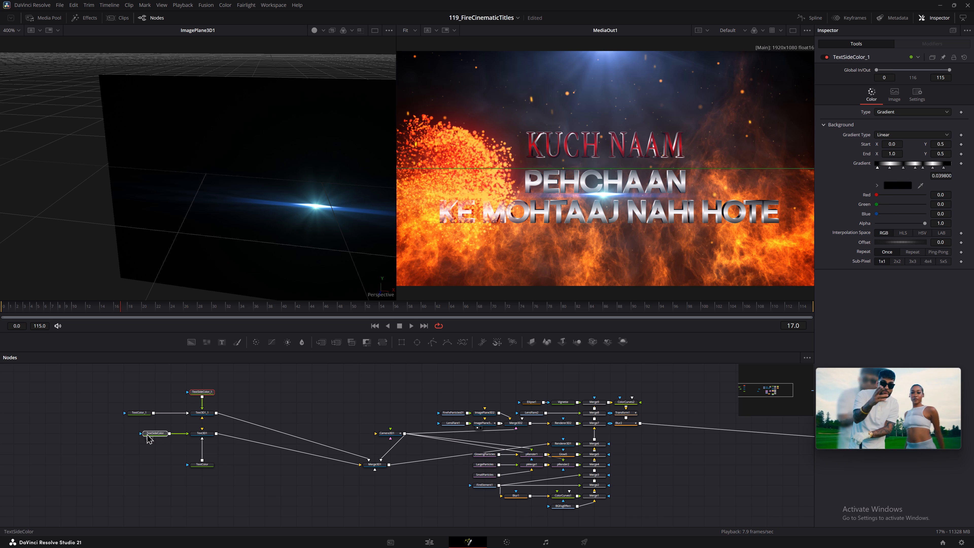
left_click_drag(147, 434, 144, 434)
left_click_drag(201, 466, 201, 453)
Move Camera3D1 closer to the particle nodes and align Merge3D1 with the Text3D1 row in the node graph.
middle_click_drag(222, 456, 308, 464)
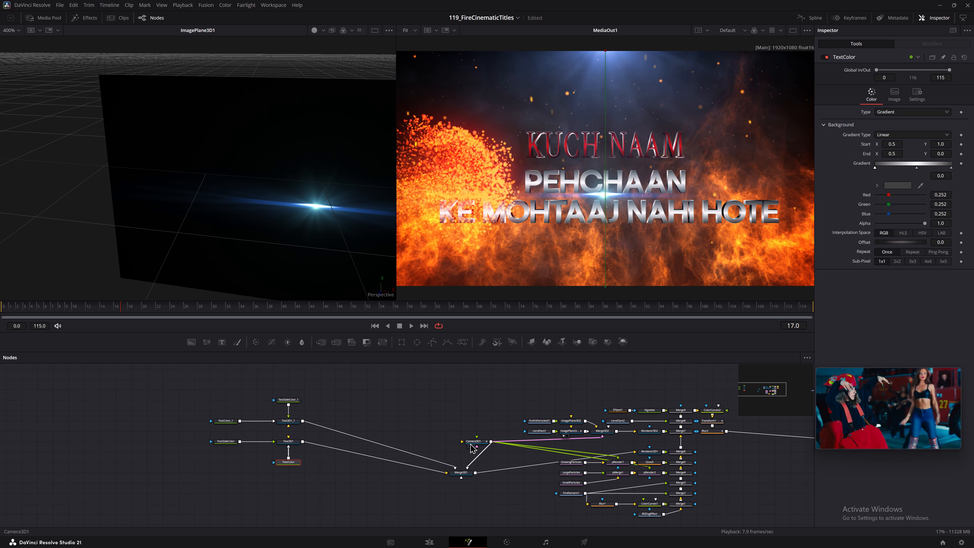
left_click_drag(470, 443, 531, 449)
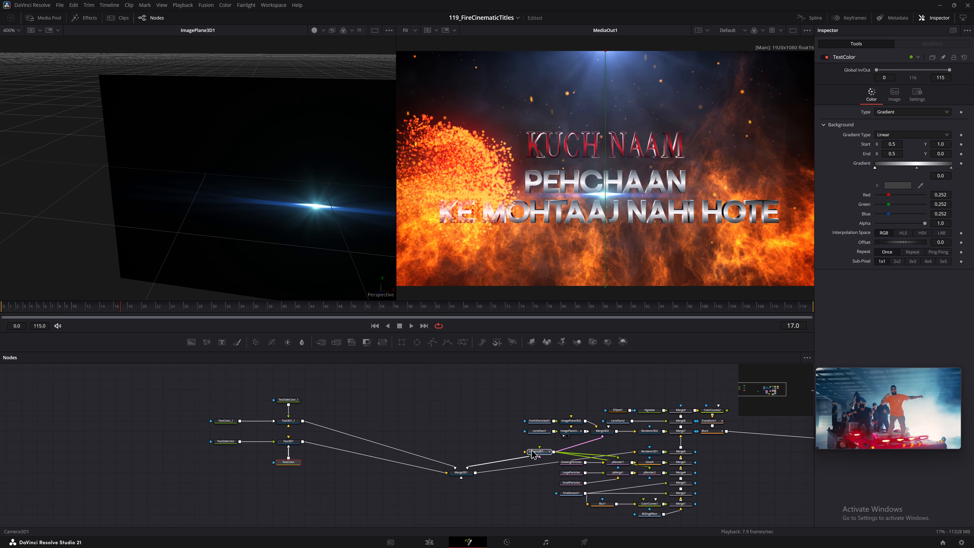
left_click_drag(531, 449, 566, 447)
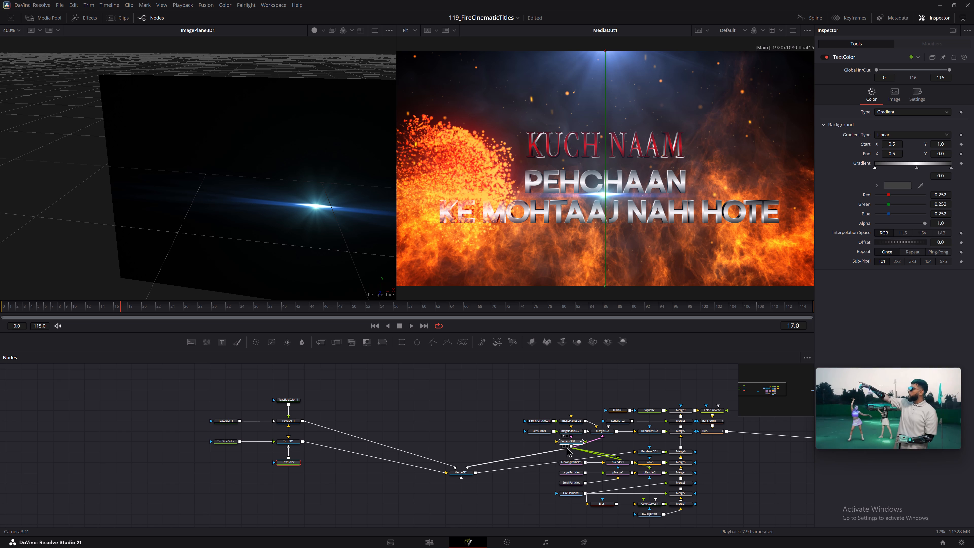
left_click_drag(566, 447, 539, 449)
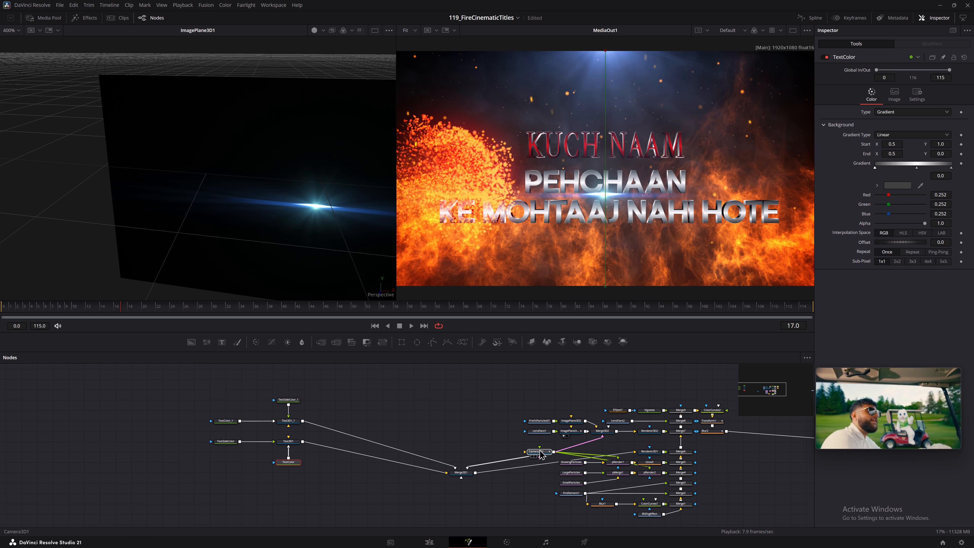
left_click_drag(539, 449, 538, 449)
left_click_drag(463, 474, 452, 447)
middle_click_drag(479, 469, 450, 464)
Show MediaOut1 in the first viewer and play the final composite from frame 0.
left_click_drag(138, 308, 0, 316)
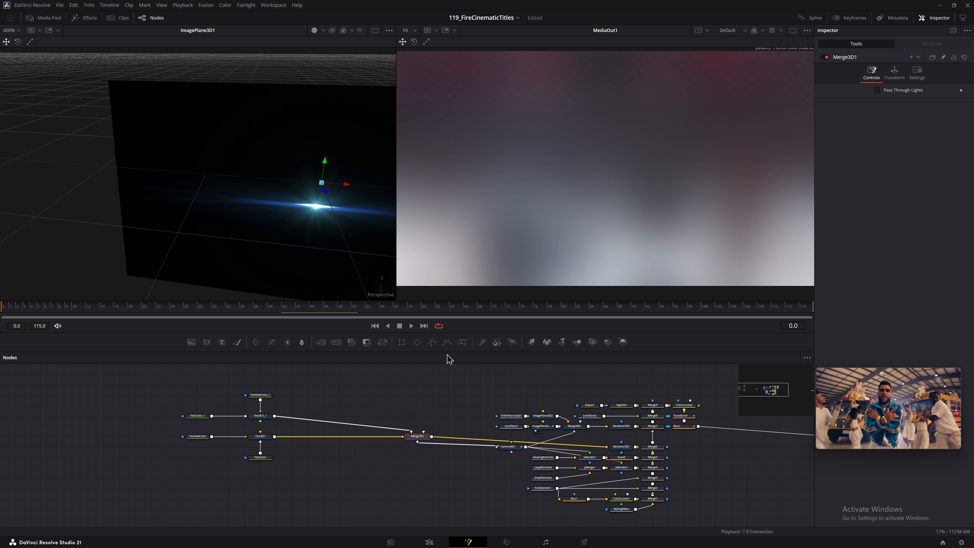
middle_click_drag(715, 478, 431, 466)
middle_click_drag(731, 466, 552, 462)
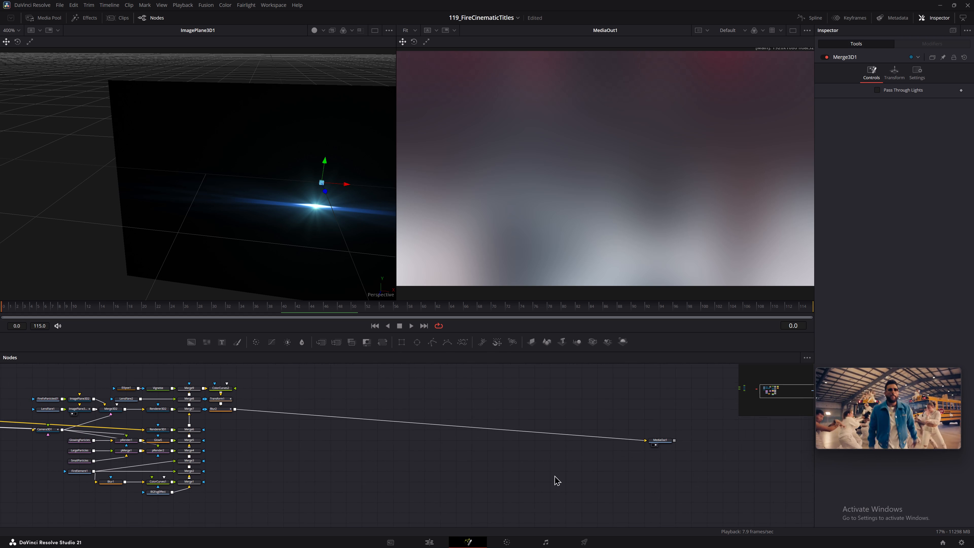
left_click(669, 440)
key("1")
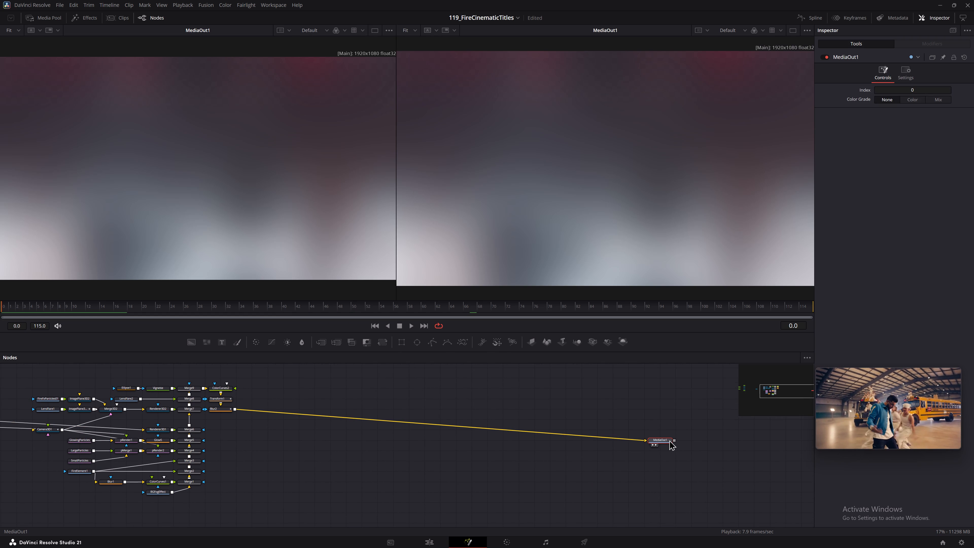
key("space")
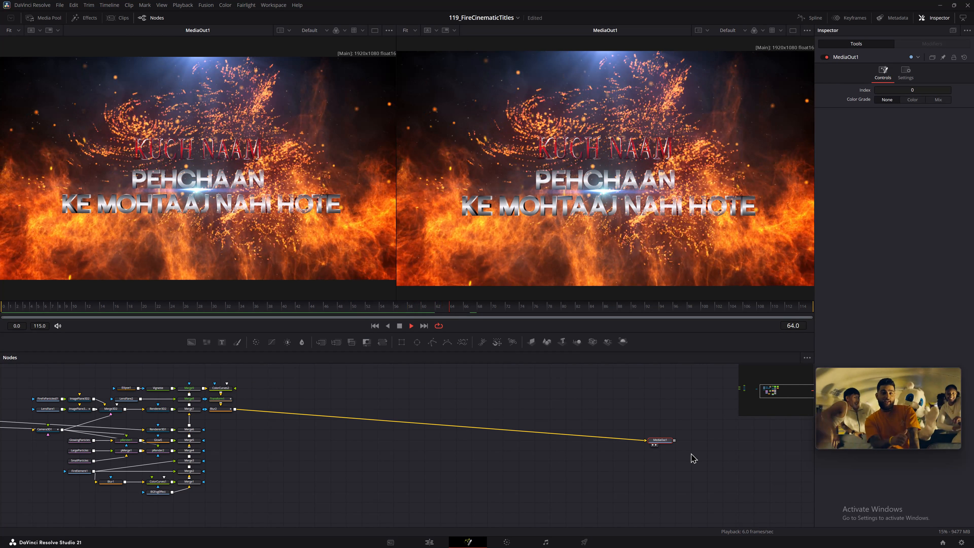
key("space")
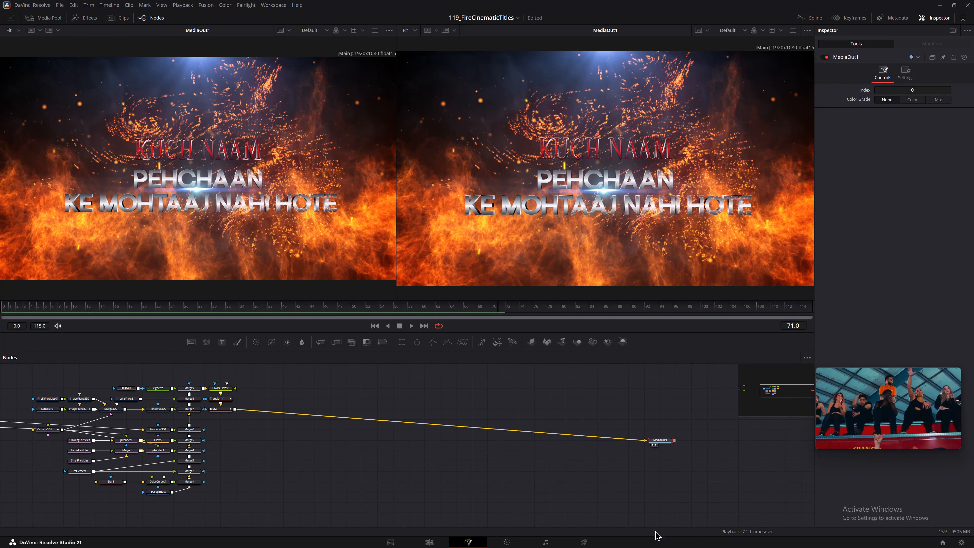
Switch to the Edit page and play the Fusion Composition clip from its start to review the title animation.
left_click(431, 543)
left_click(127, 337)
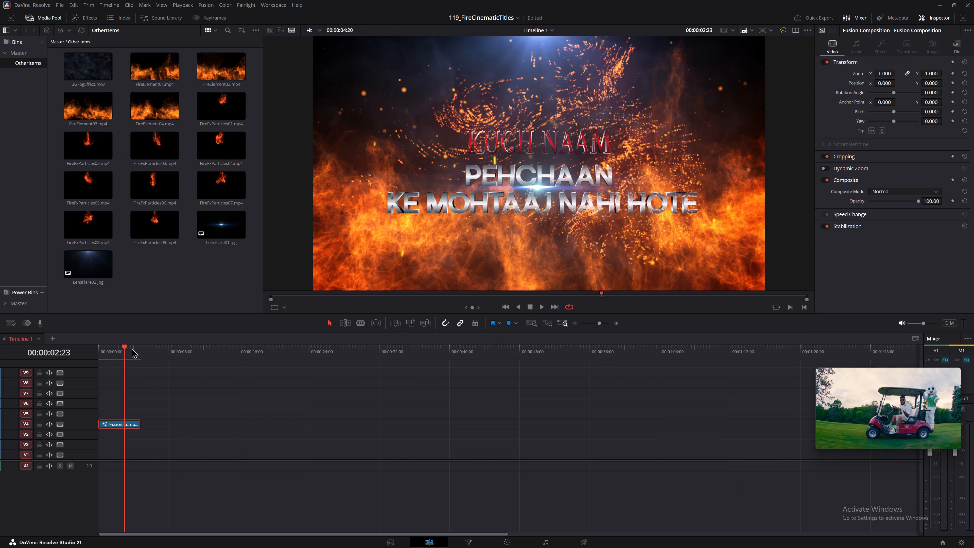
left_click_drag(133, 351, 13, 353)
key("space")
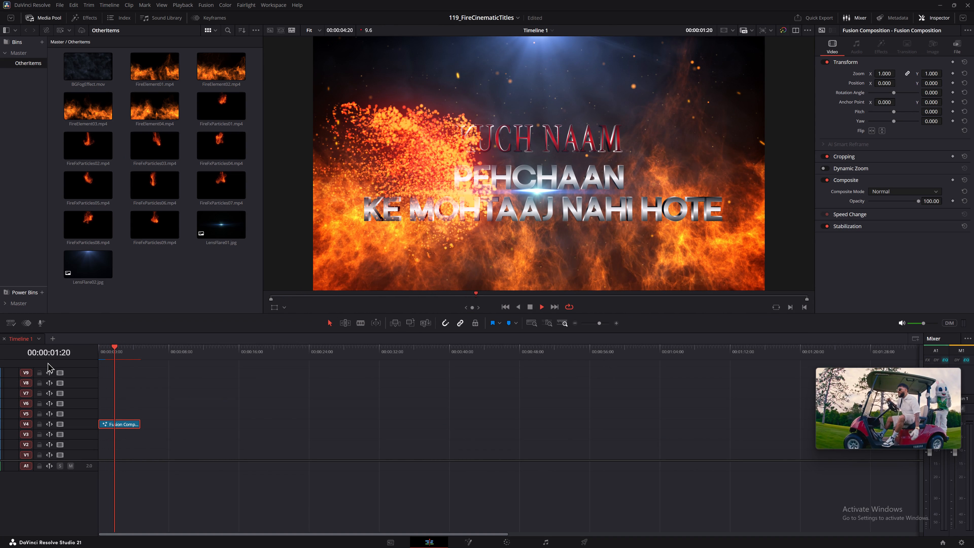
key("space")
key("space")
left_click_drag(96, 353, 168, 356)
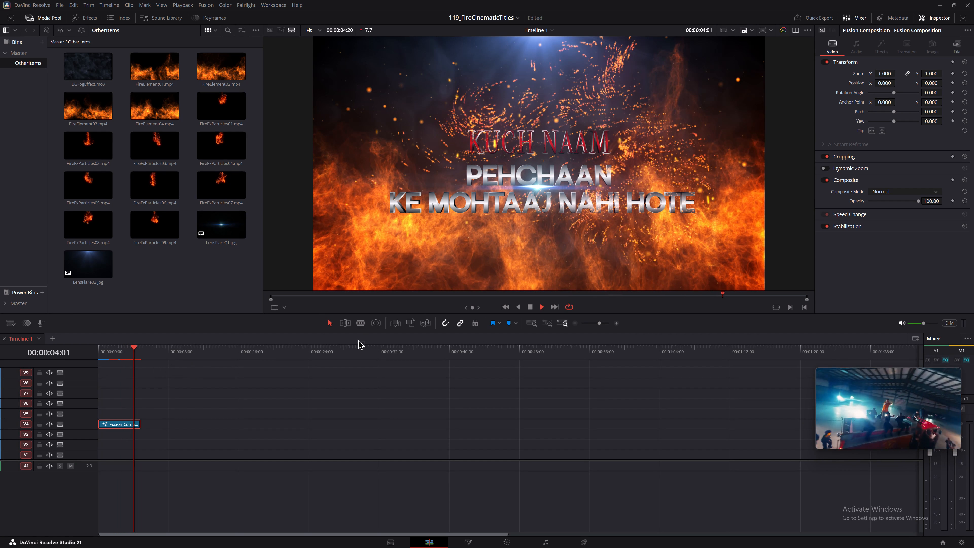
key("space")
key("space")
key("space")
Scrub the start of the Fusion Composition clip and replay the title animation to recheck the text and lens flare.
left_click_drag(97, 350, 93, 350)
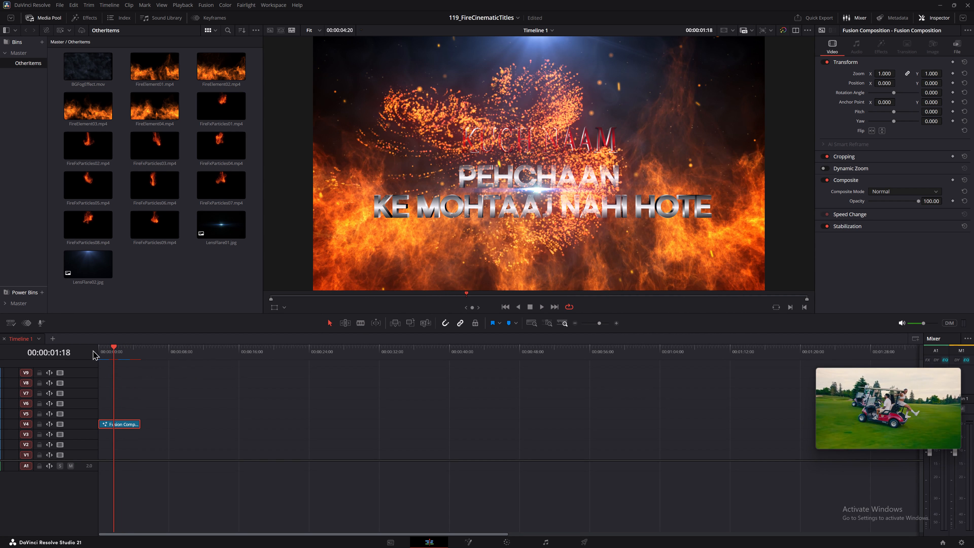
left_click_drag(93, 350, 86, 351)
left_click_drag(96, 354, 84, 354)
left_click_drag(105, 358, 90, 358)
key("space")
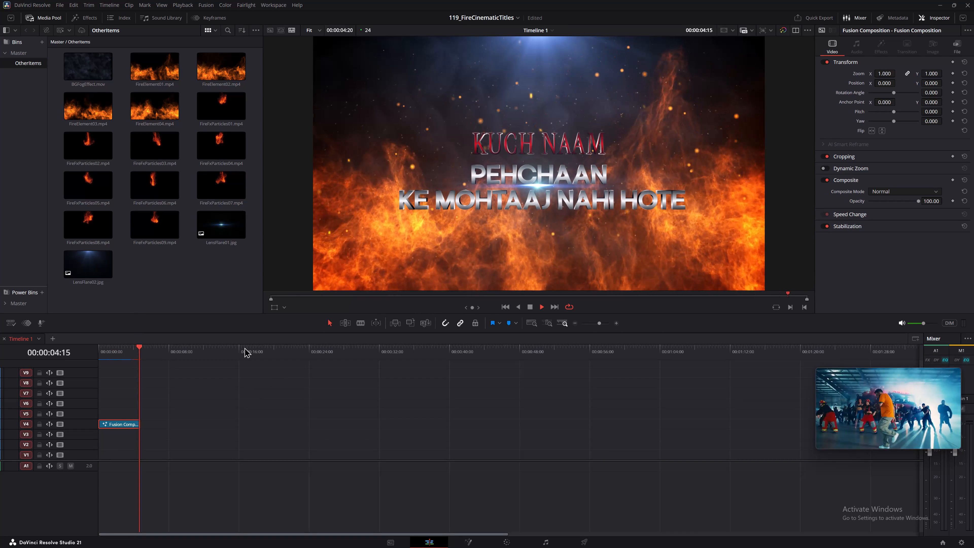
key("space")
key("space")
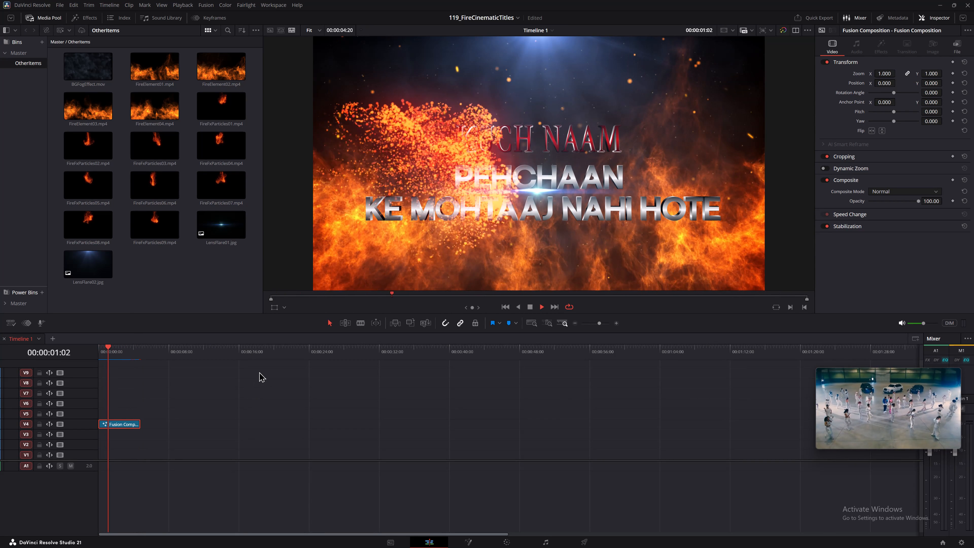
key("space")
key("space")
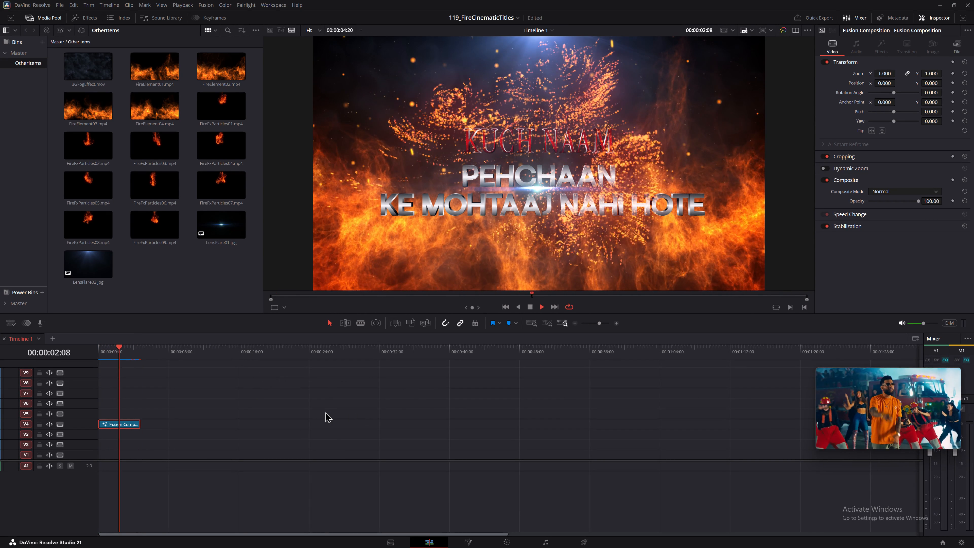
key("space")
Open the Fusion Composition clip in Fusion and set the size of Text3D1_1, the PEHCHAAN / KE MOHTAAJ NAHI HOTE text, to 0.12.
left_click(123, 424)
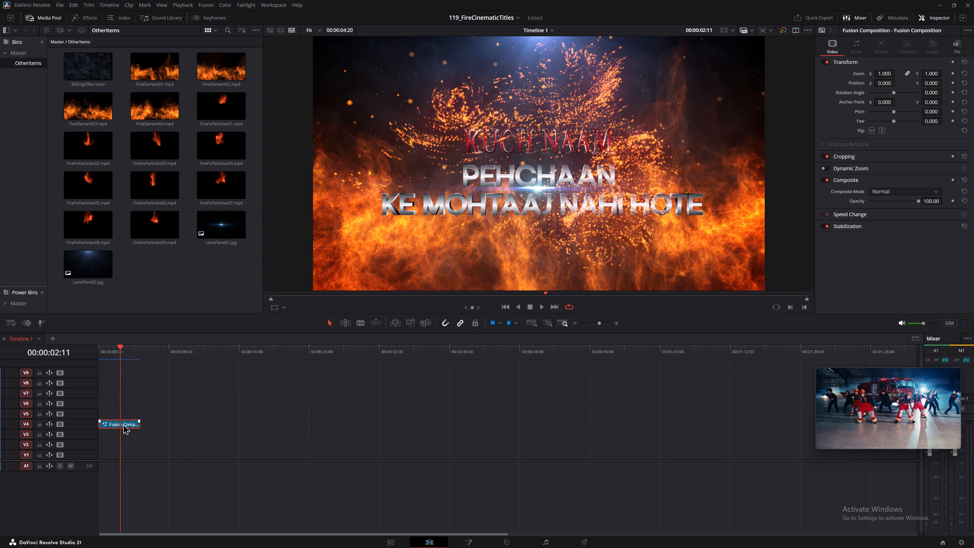
key("alt+f")
middle_click_drag(302, 452, 540, 445)
middle_click_drag(116, 455, 213, 471)
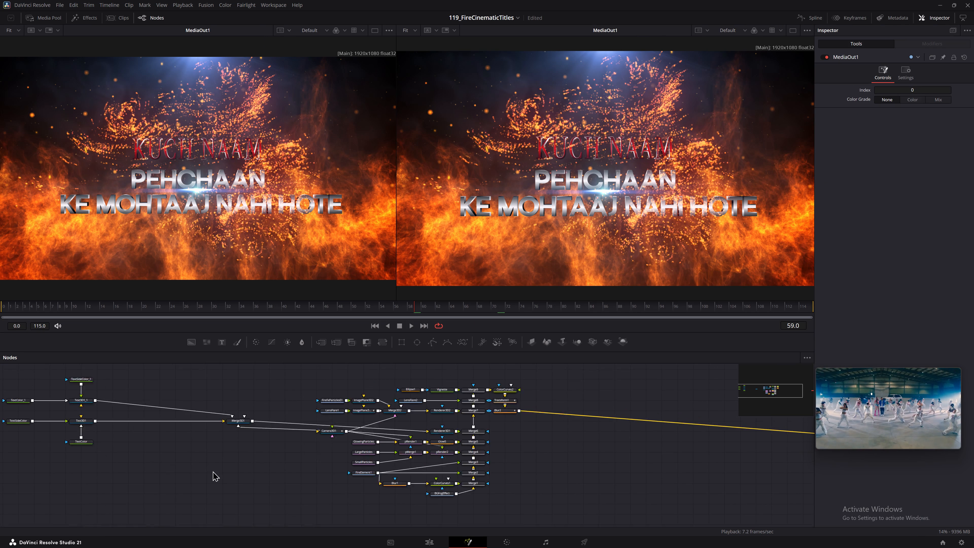
middle_click_drag(213, 471, 369, 487)
scroll(273, 460, "up", 1, "ctrl")
scroll(294, 452, "up", 1, "ctrl")
middle_click_drag(368, 458, 359, 501)
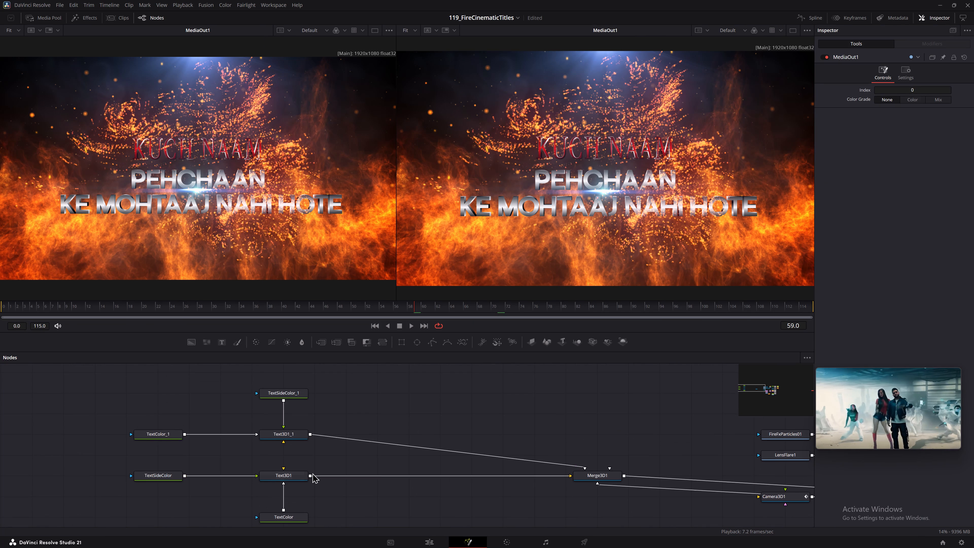
left_click(298, 441)
key("1")
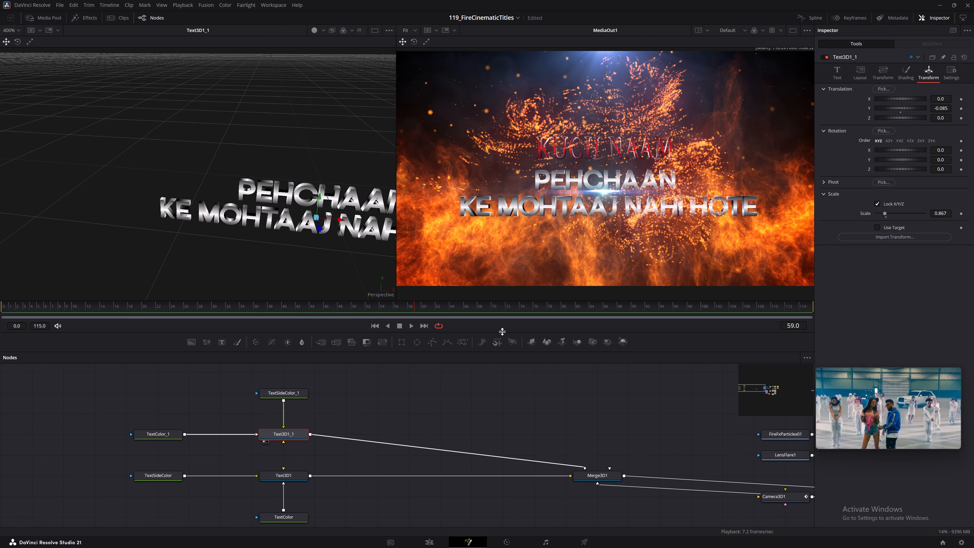
scroll(326, 287, "down", 2, "ctrl")
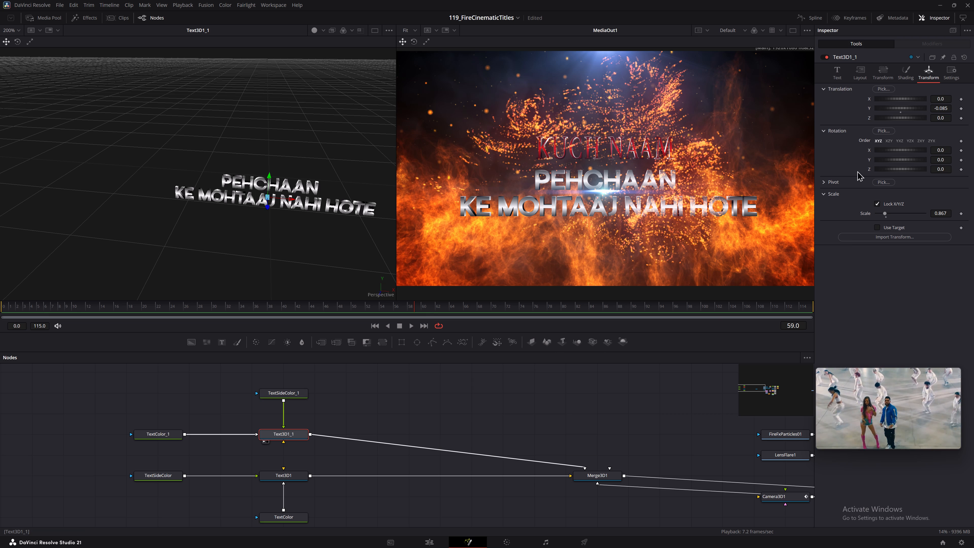
left_click(839, 75)
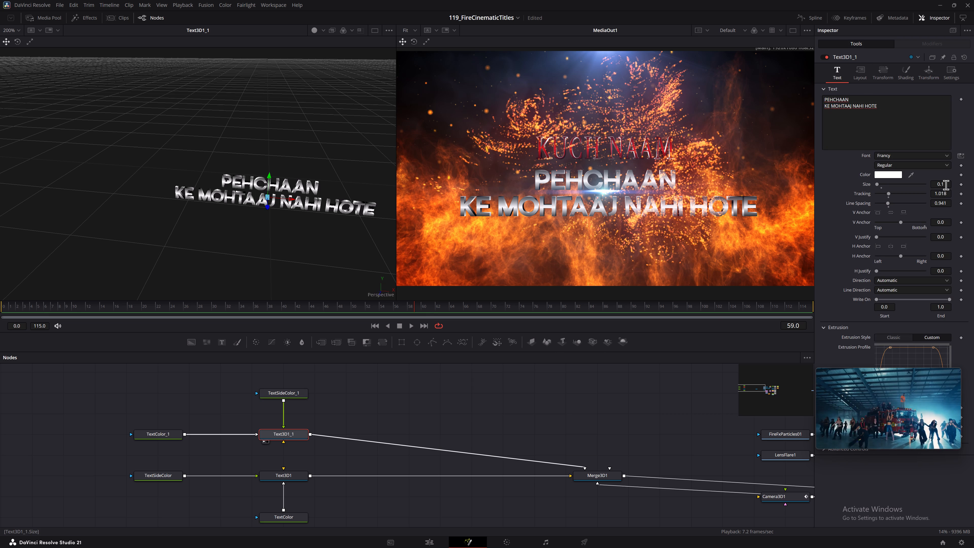
left_click(946, 185)
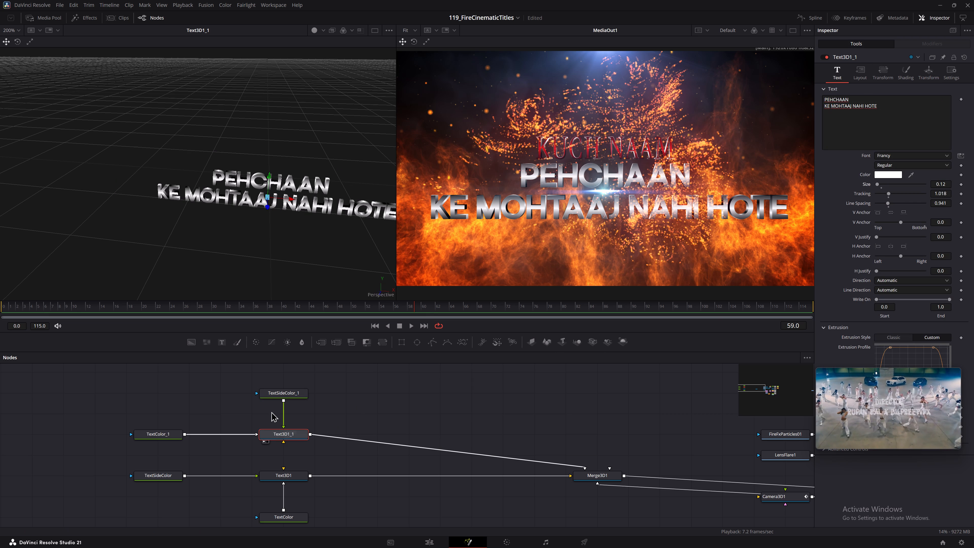
Increase the text size of Text3D1 so the KUCH NAAM line is wider than the PEHCHAAN line.
left_click(289, 485)
left_click(288, 479)
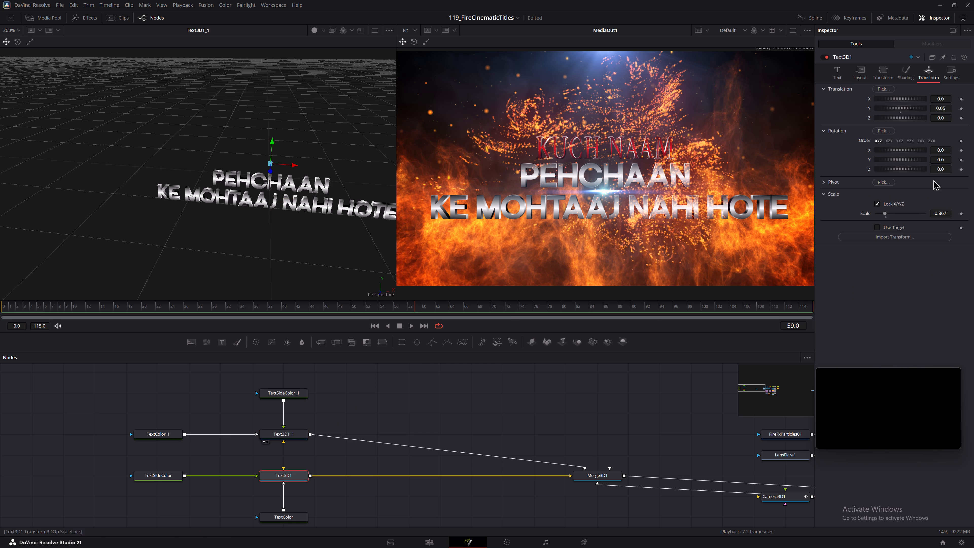
left_click(841, 73)
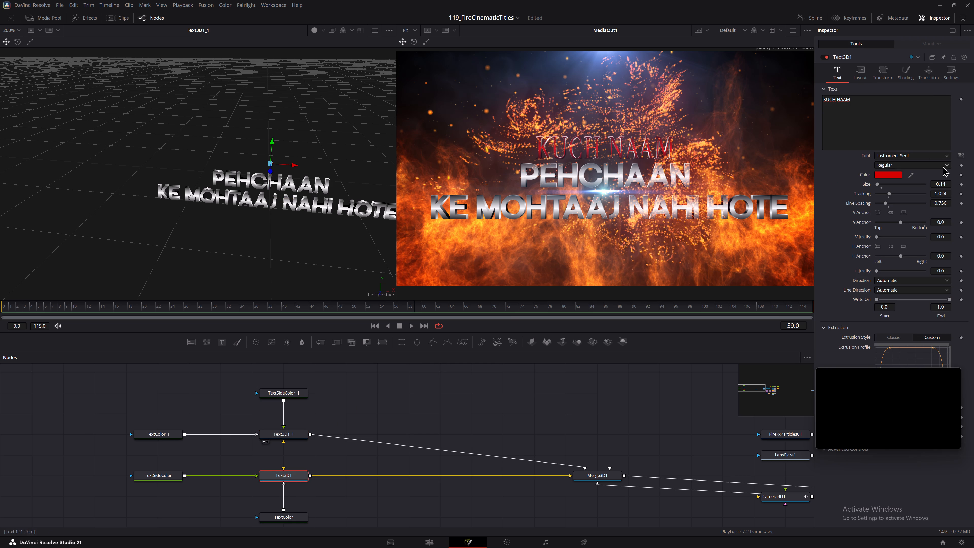
left_click_drag(941, 182, 943, 182)
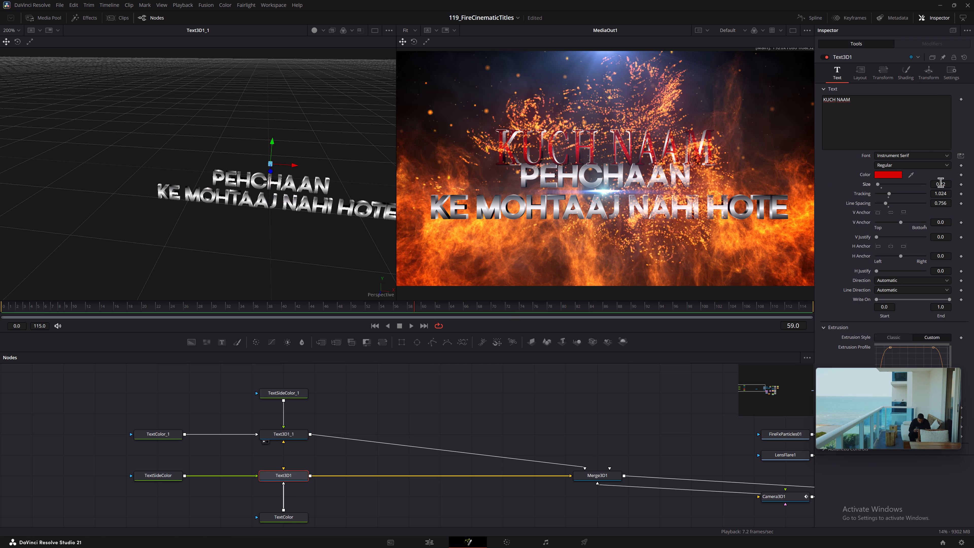
Raise the KUCH NAAM text to a Y translation of 0.088 and preview the composite from frame 0.
left_click(919, 77)
left_click_drag(940, 109, 944, 109)
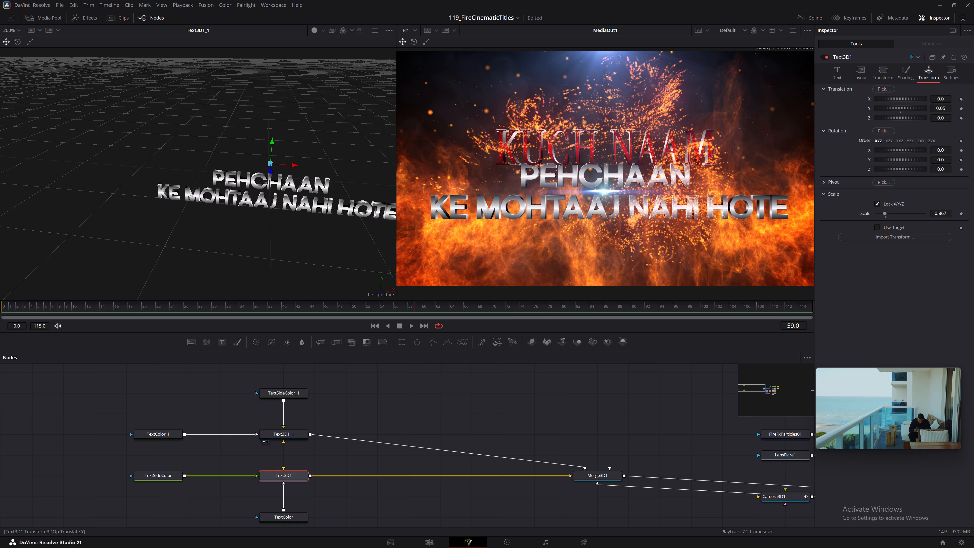
left_click_drag(944, 109, 954, 108)
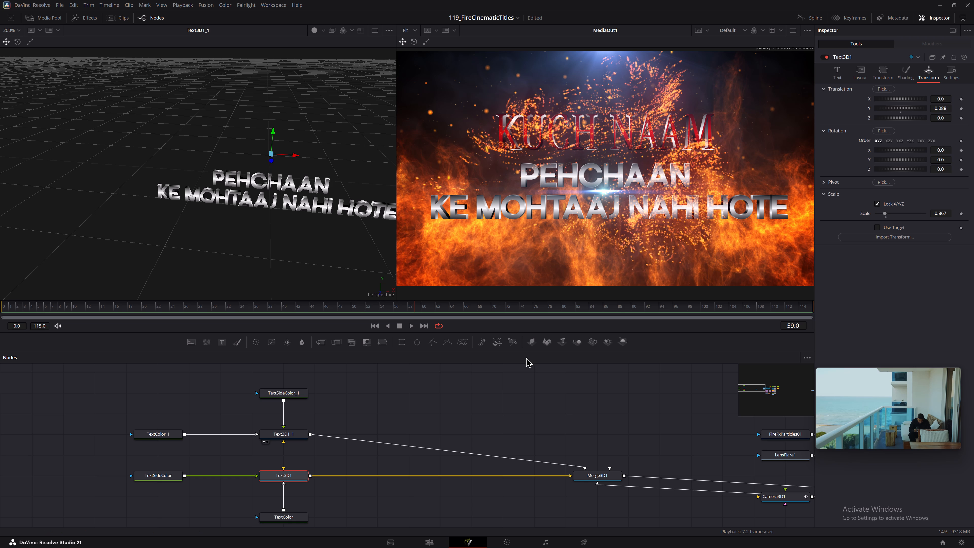
left_click_drag(213, 305, 0, 326)
key("space")
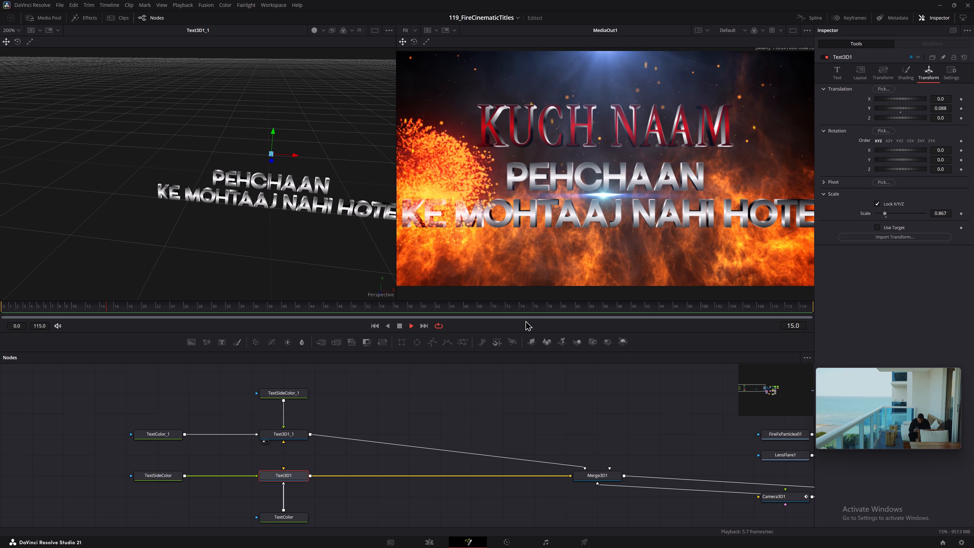
key("space")
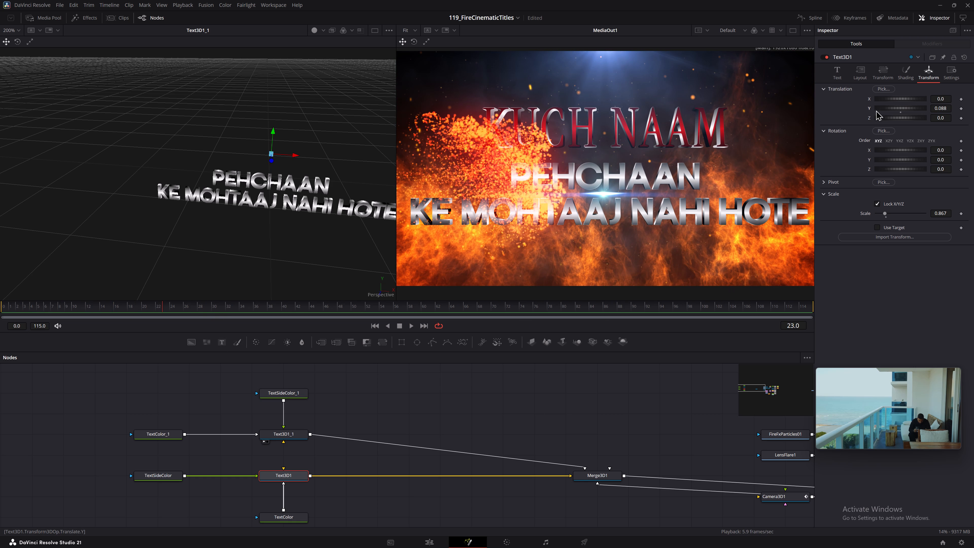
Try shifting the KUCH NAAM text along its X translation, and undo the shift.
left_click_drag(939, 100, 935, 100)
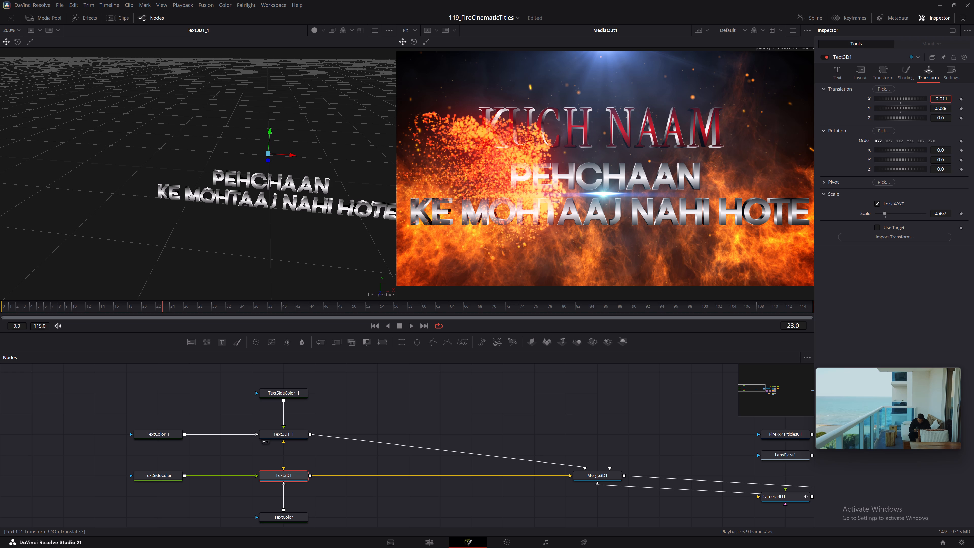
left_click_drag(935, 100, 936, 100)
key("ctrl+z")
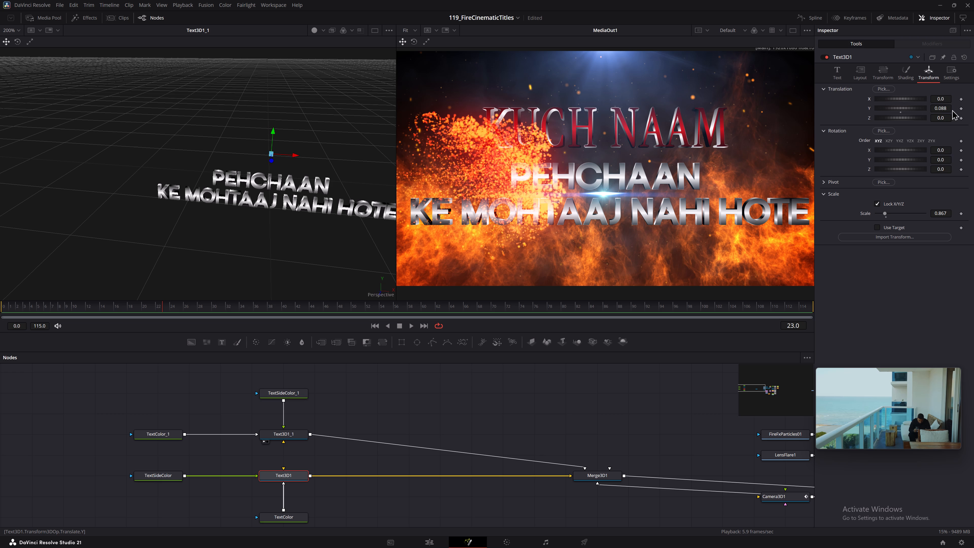
Push the KUCH NAAM text back to a Z translation of -0.21 and replay the composite from frame 0 to check the layout.
left_click_drag(944, 115, 936, 116)
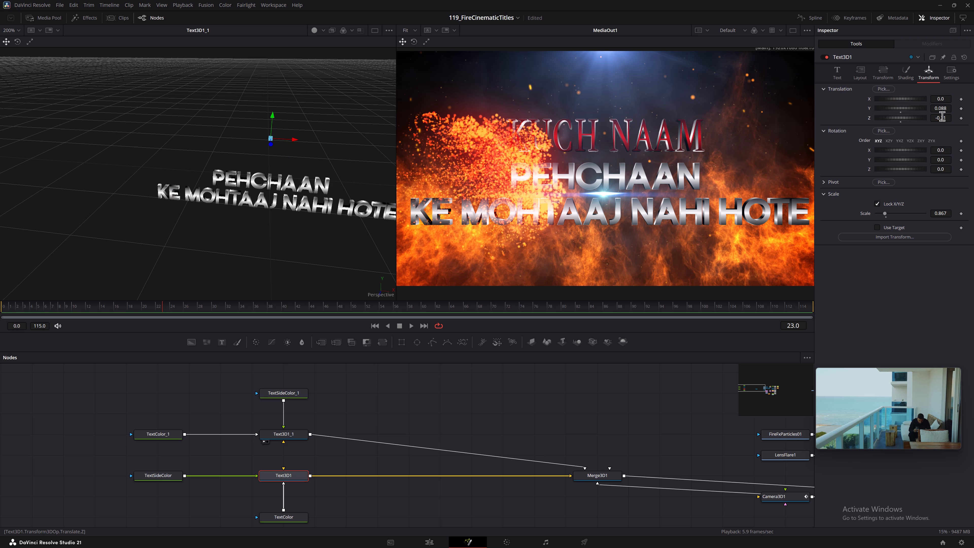
key("space")
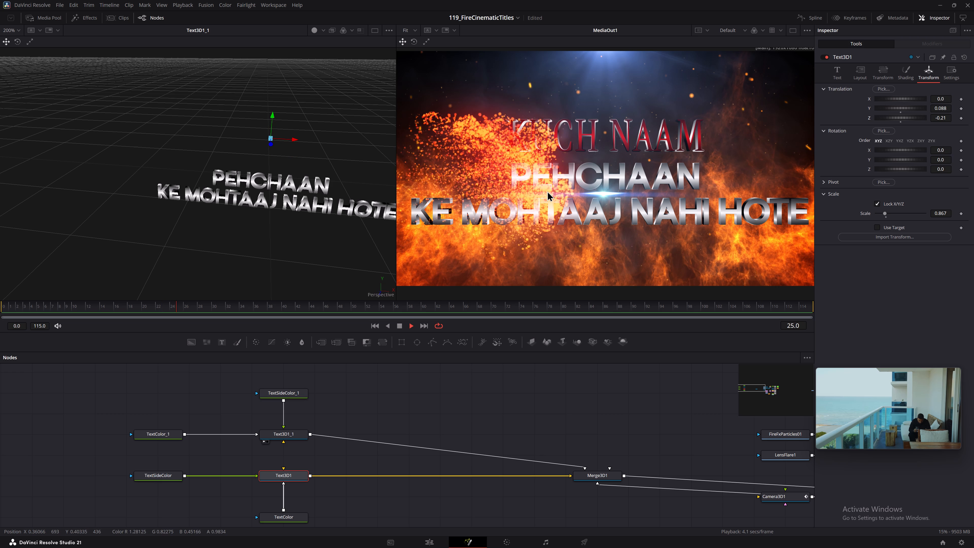
key("space")
key("space")
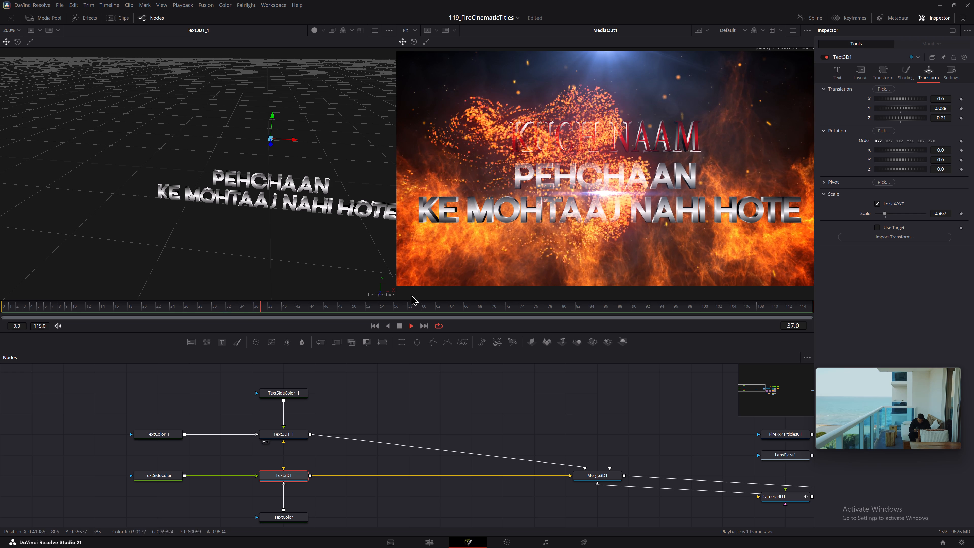
key("space")
left_click_drag(240, 311, 0, 315)
key("space")
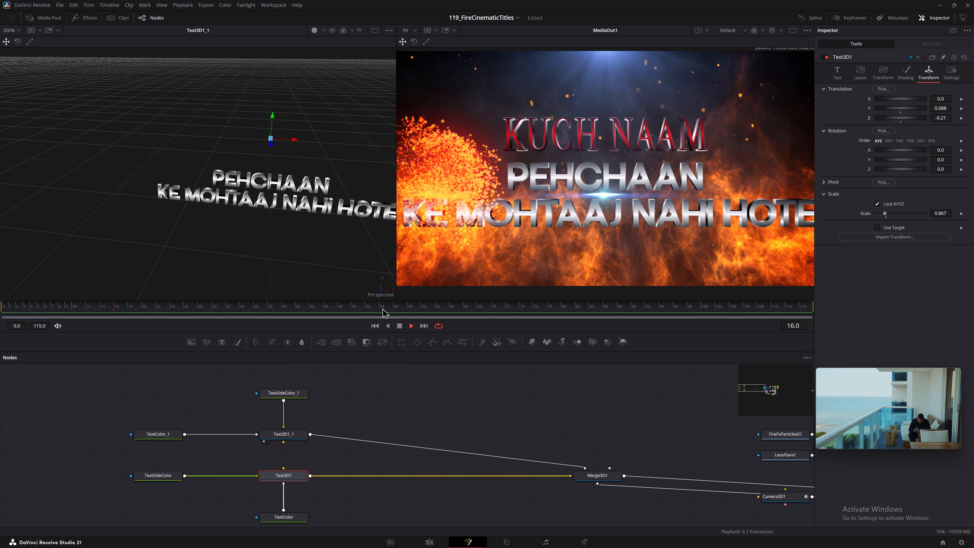
key("space")
key("space")
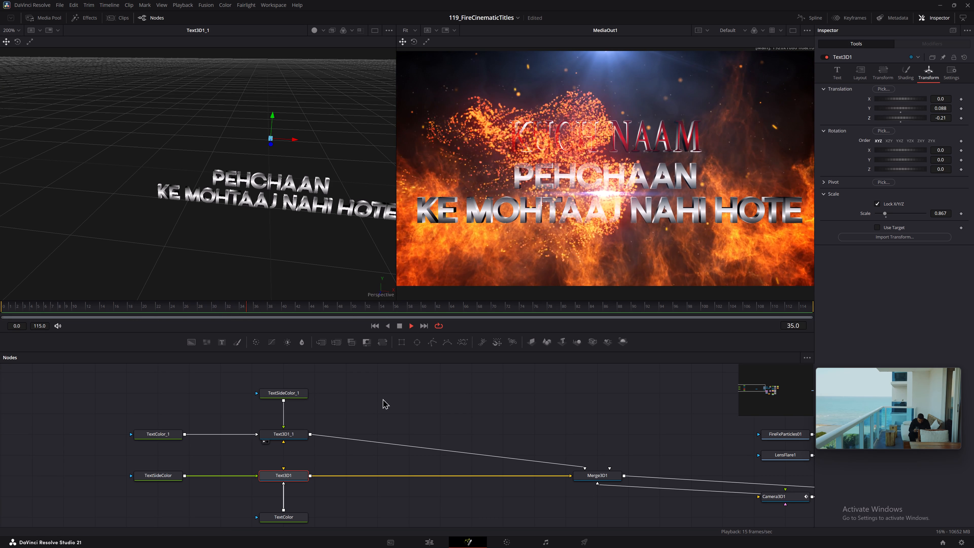
key("space")
Switch to the Edit page, briefly play the Fusion Composition clip from its start and return the playhead to 00:00:00:00.
left_click(431, 545)
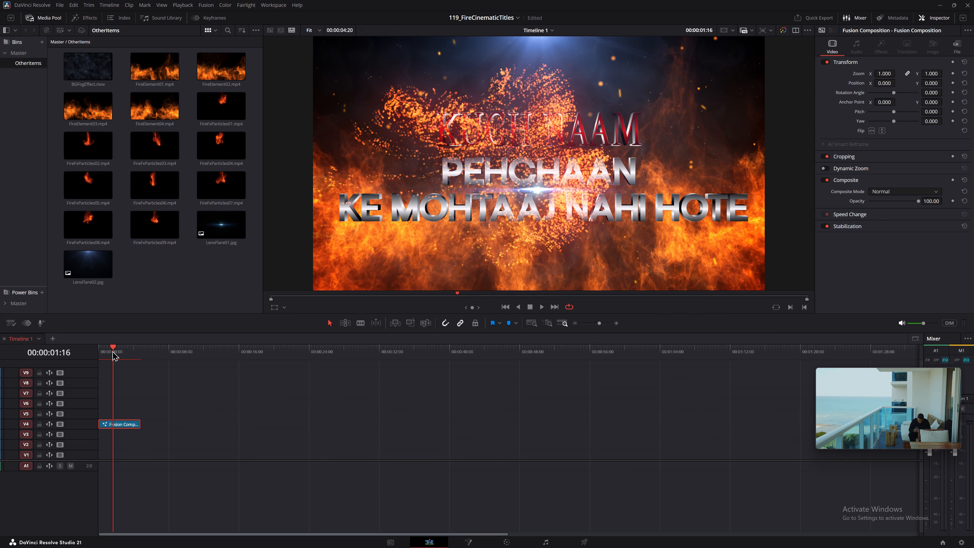
left_click_drag(112, 351, 76, 351)
key("space")
key("space")
left_click_drag(116, 352, 2, 348)
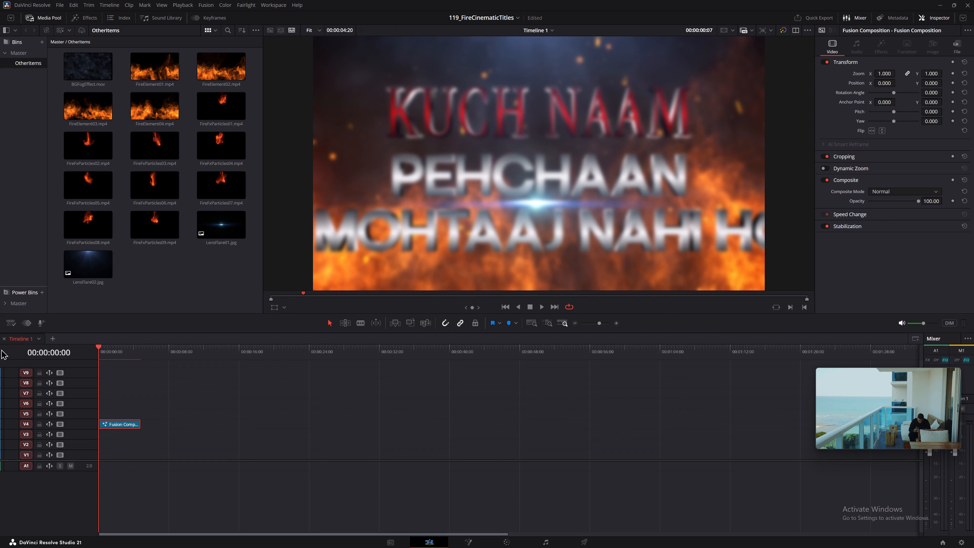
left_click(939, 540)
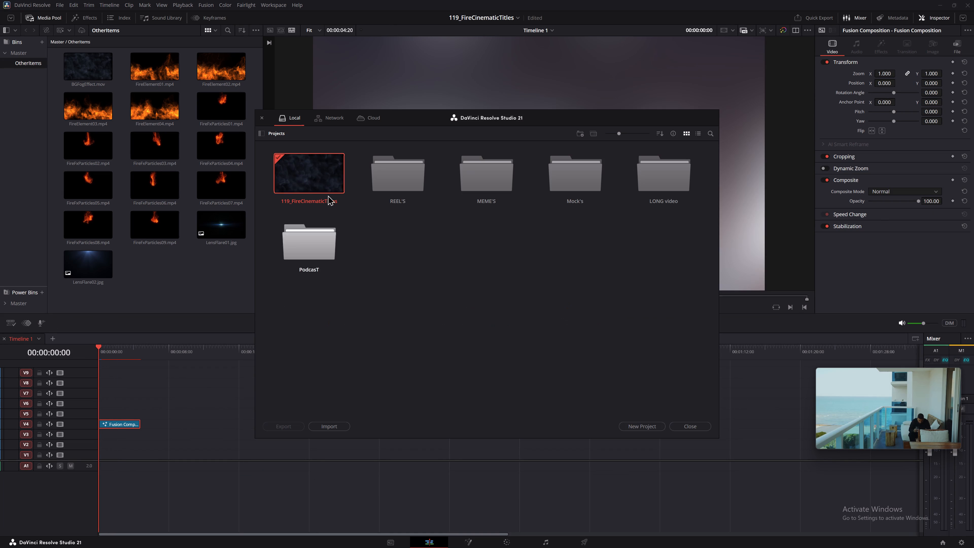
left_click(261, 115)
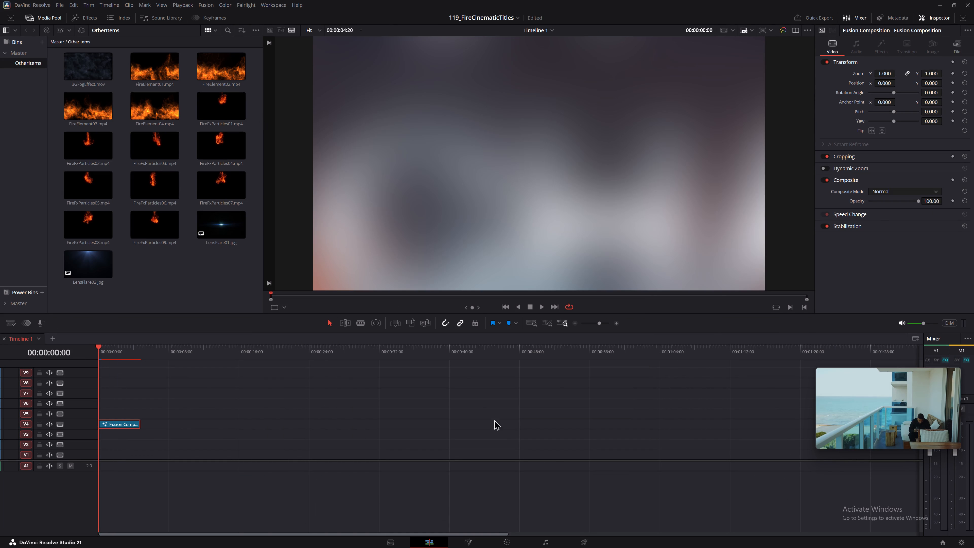
Go to the Deliver page and name the export file "Kuch naam".
left_click(590, 546)
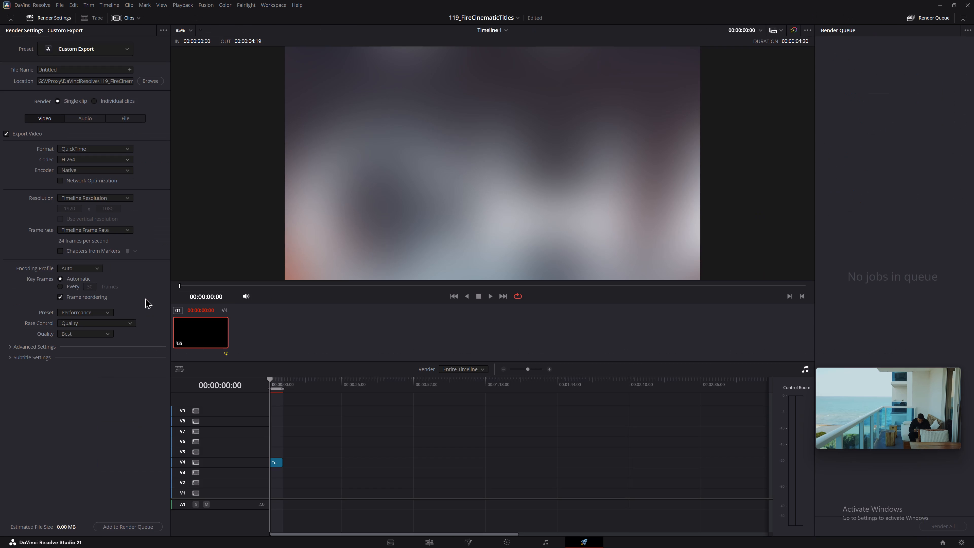
double_click(64, 70)
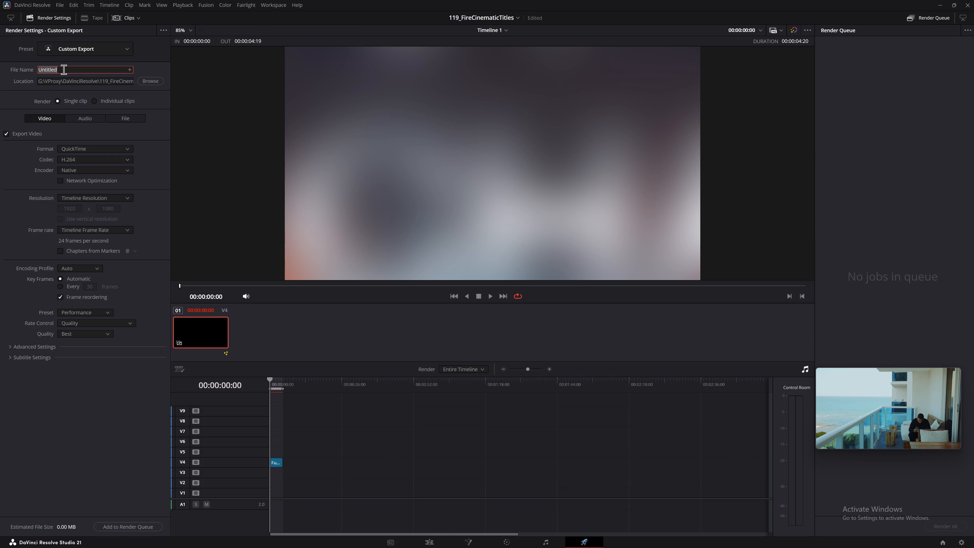
key("BackSpace")
key("BackSpace")
type("Kuch")
key("space")
type("naam")
key("space")
Set the export format to MP4 with the H.264 codec.
left_click(73, 153)
left_click_drag(75, 149, 87, 193)
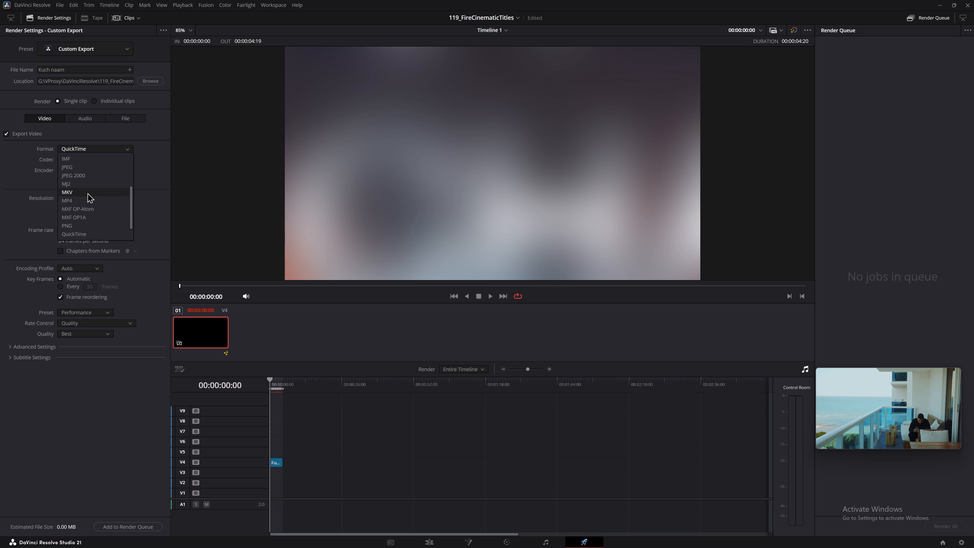
left_click_drag(87, 193, 87, 201)
left_click_drag(85, 160, 90, 177)
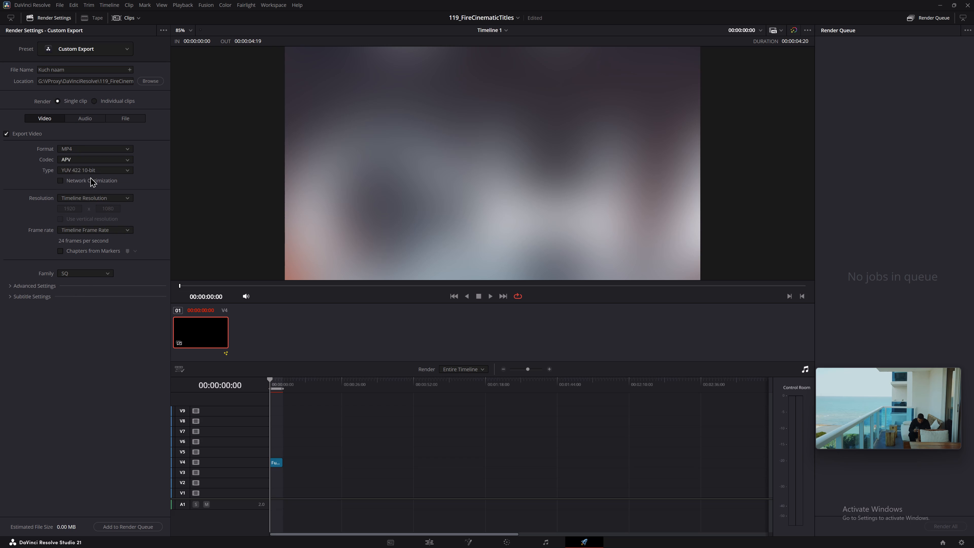
Set the export location to the Assets folder inside October, 27, Video 2 on the E: drive.
left_click(138, 80)
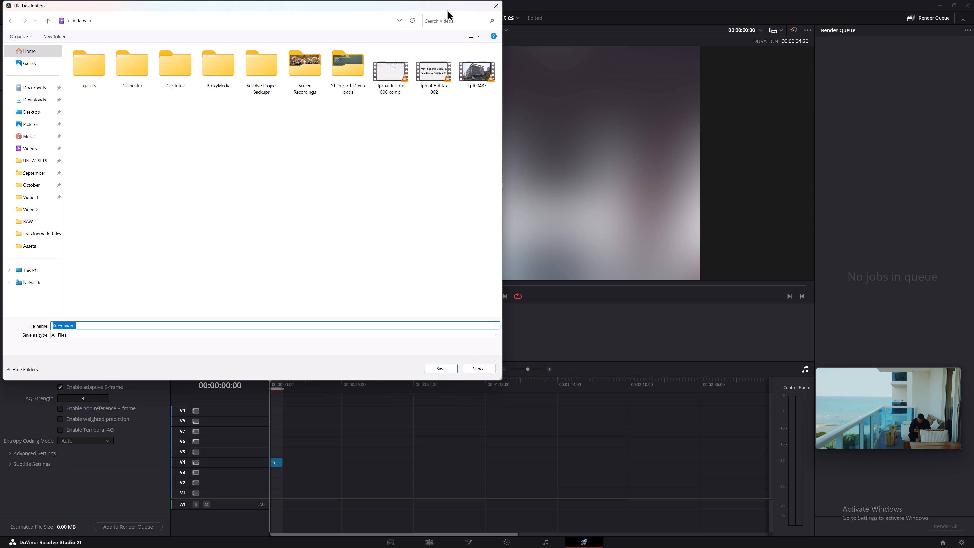
left_click(493, 5)
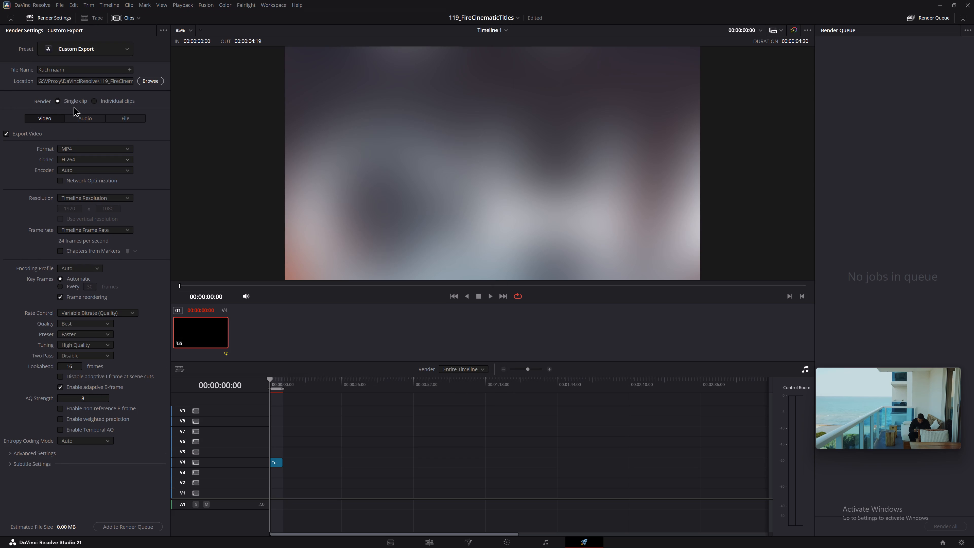
left_click(150, 81)
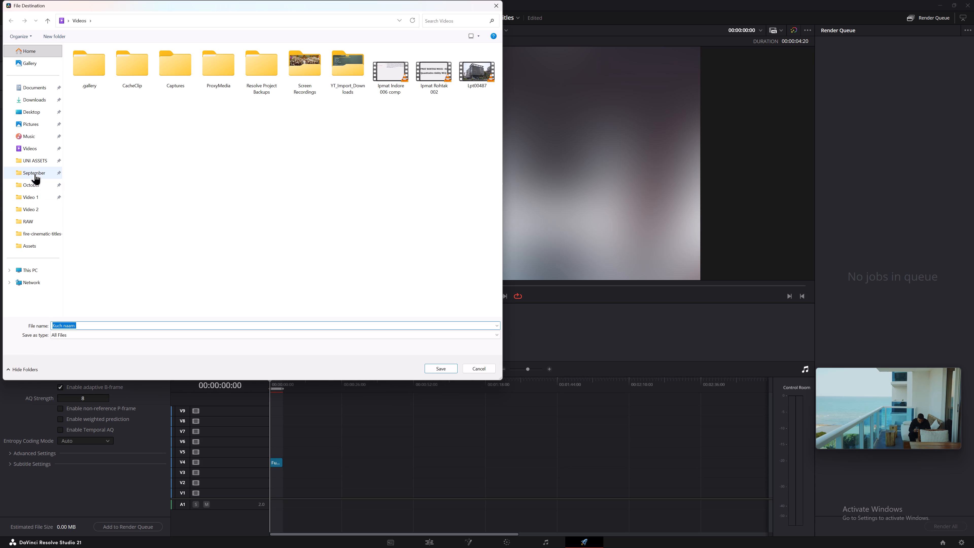
left_click(37, 181)
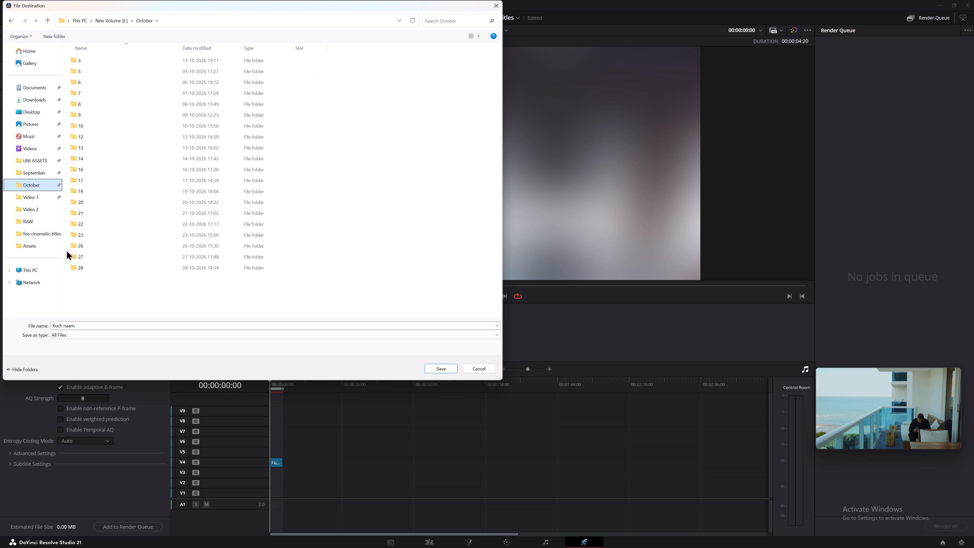
double_click(80, 255)
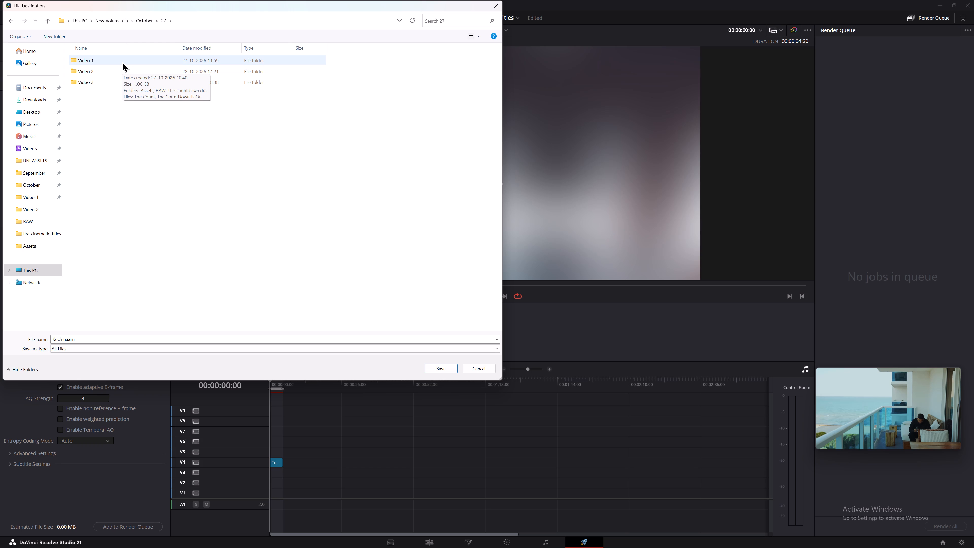
double_click(122, 62)
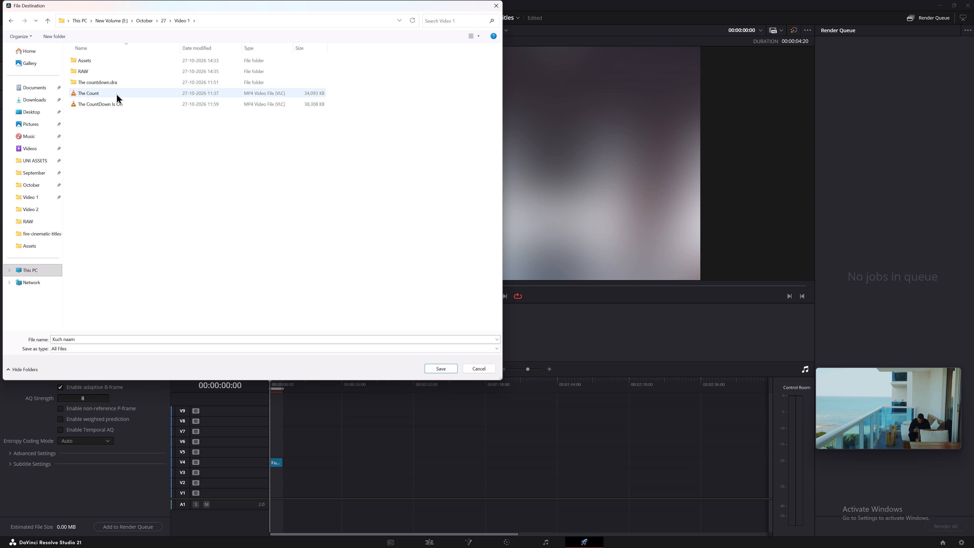
left_click(163, 23)
double_click(104, 74)
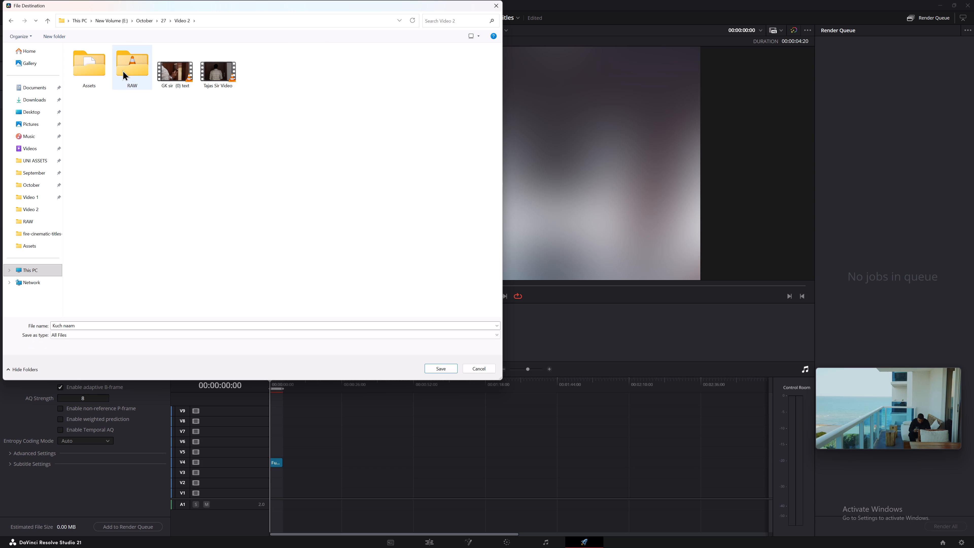
double_click(86, 67)
left_click(434, 372)
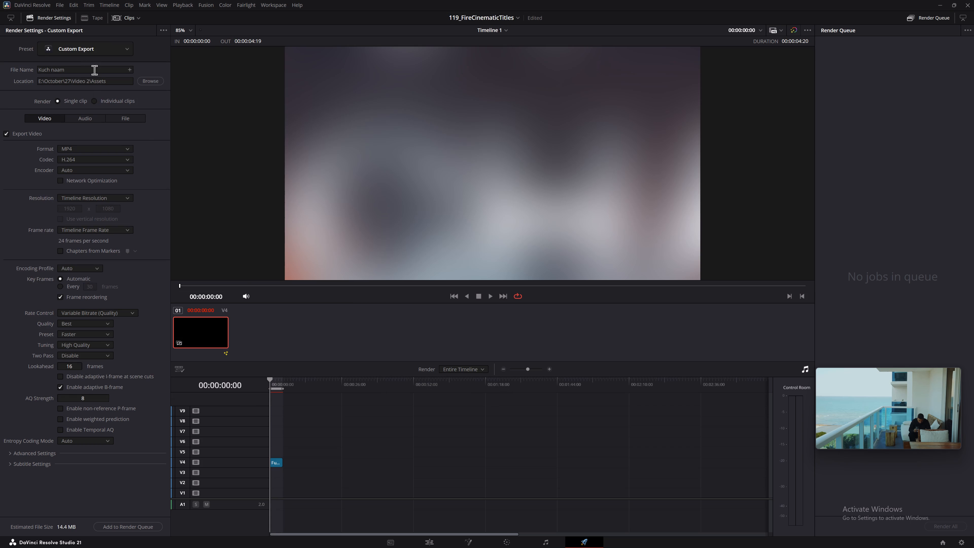
Rename the export file as "Kuch naam Effect".
left_click(94, 70)
key("shift+e")
type("ffex")
type("ct")
key("Return")
key("BackSpace")
key("BackSpace")
key("BackSpace")
type("ct")
key("Return")
Enable forced sizing and forced debayer to highest quality in the advanced video export settings.
scroll(37, 219, "down", 6)
left_click(42, 448)
left_click(43, 452)
scroll(90, 419, "down", 6)
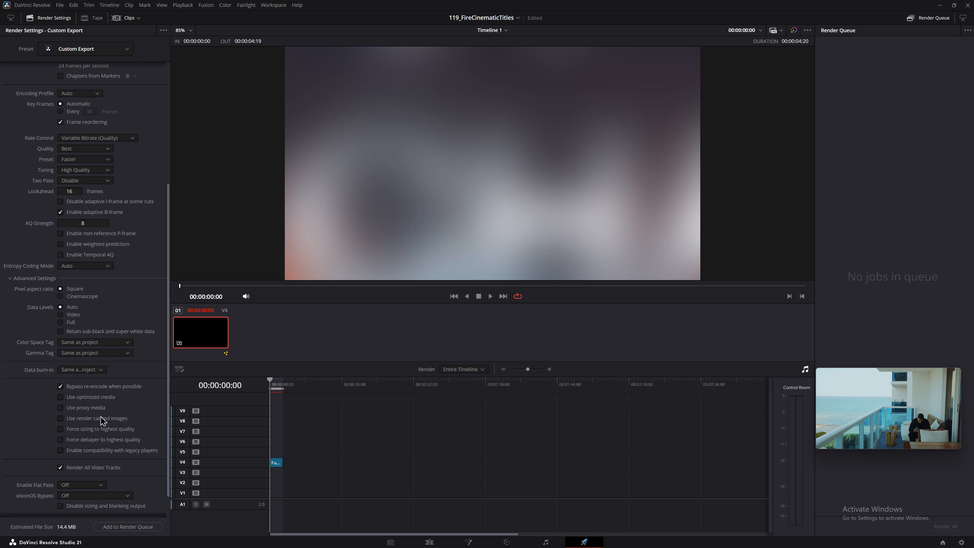
left_click(63, 440)
left_click(62, 430)
Add the export job to the render queue and start rendering all jobs.
left_click(129, 524)
left_click(942, 528)
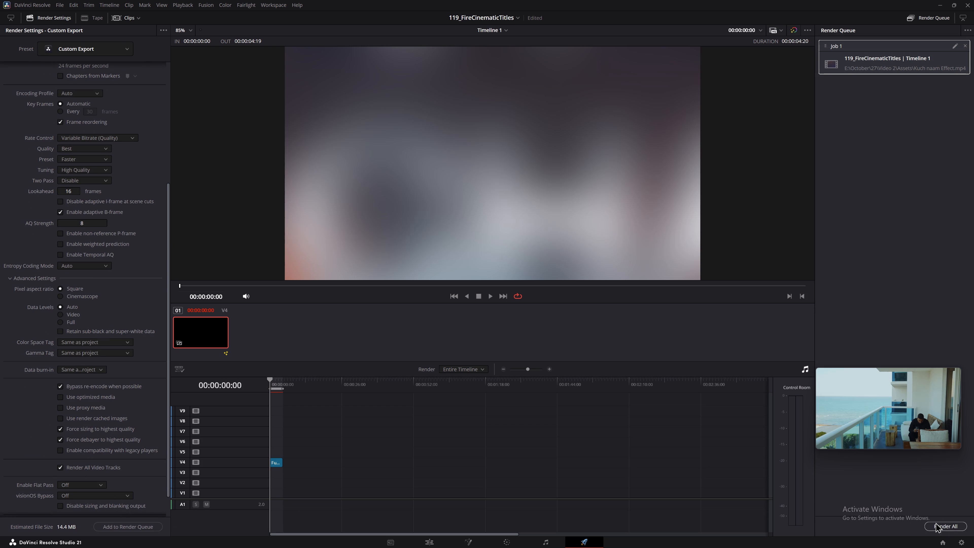
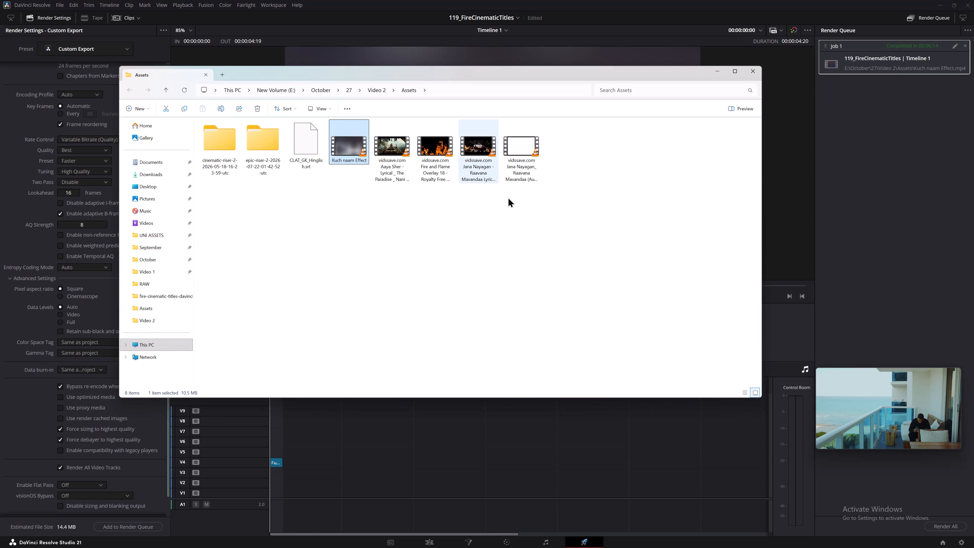
Play the rendered Kuch naam Effect video from the Assets folder in VLC and close the player.
double_click(347, 143)
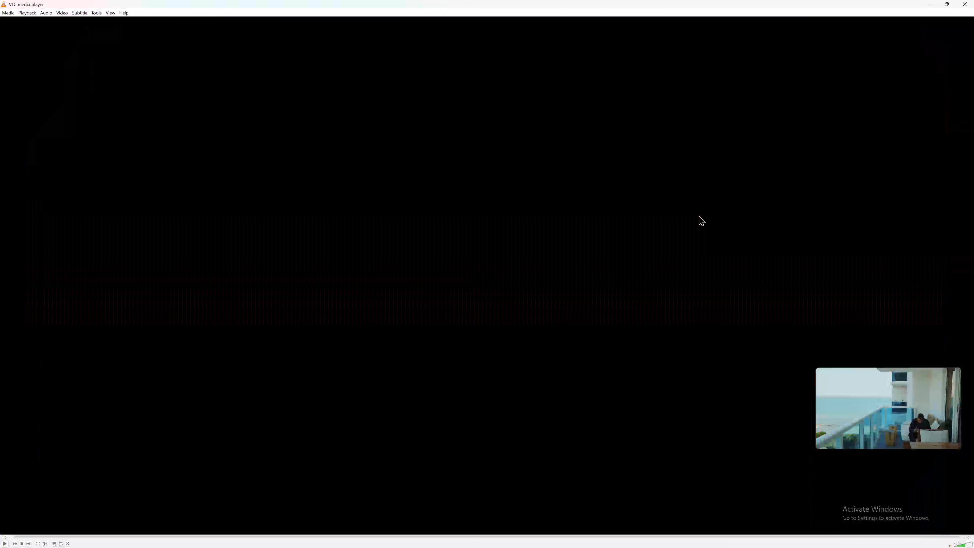
left_click(973, 0)
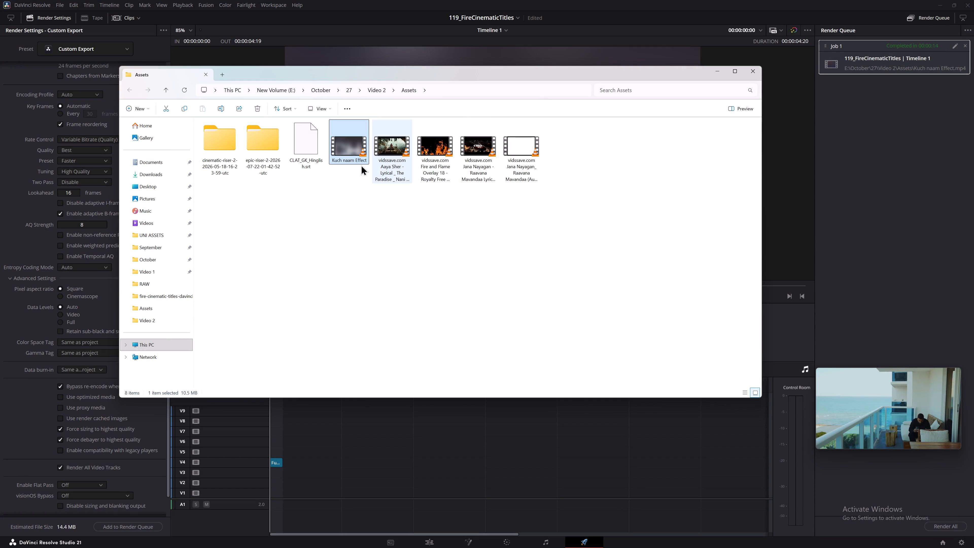
double_click(341, 149)
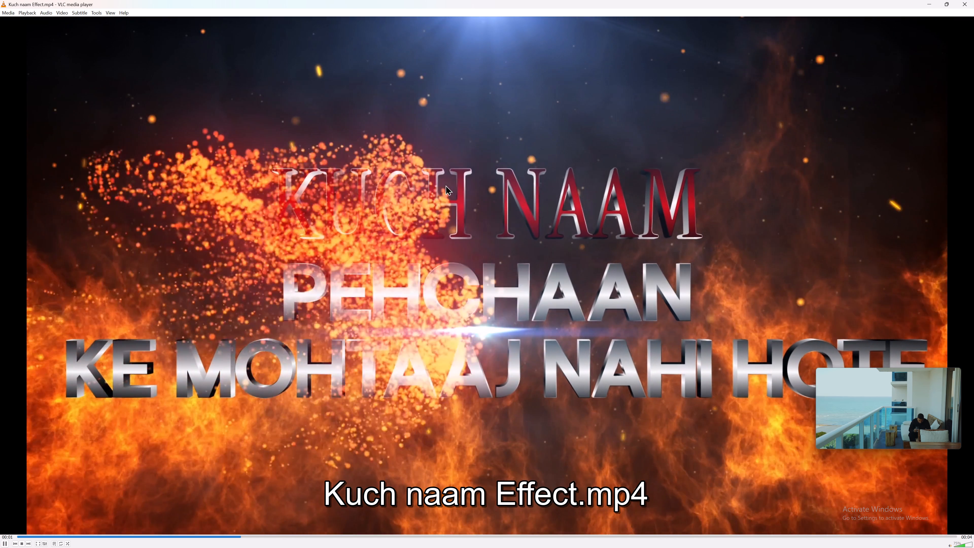
key("space")
left_click(962, 7)
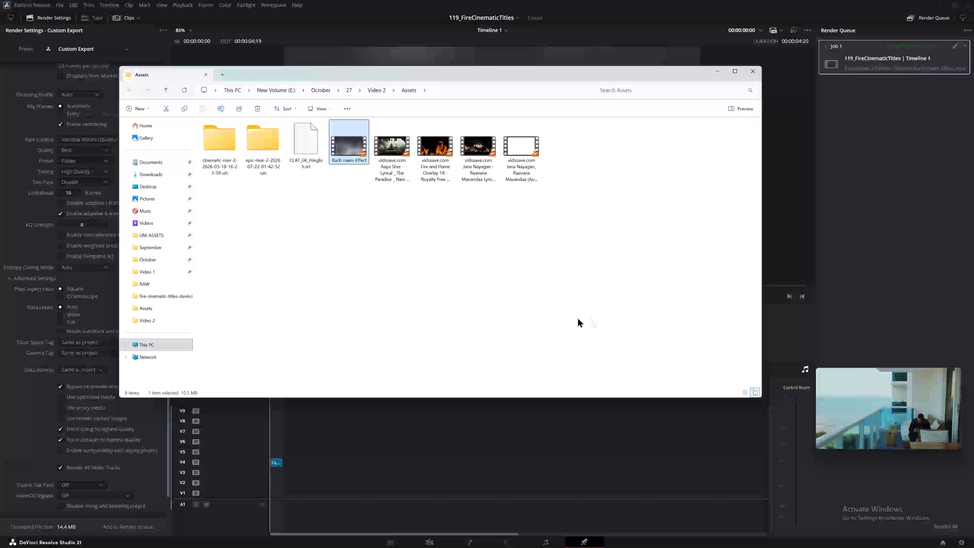
Switch to YouTube in Chrome and start the recommended "Don't Look" music video.
left_click(946, 372)
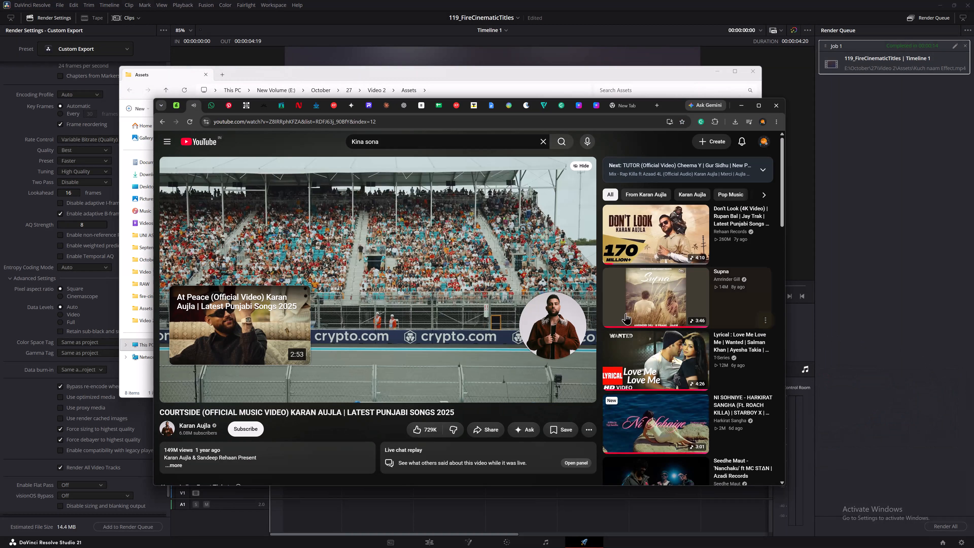
left_click(647, 231)
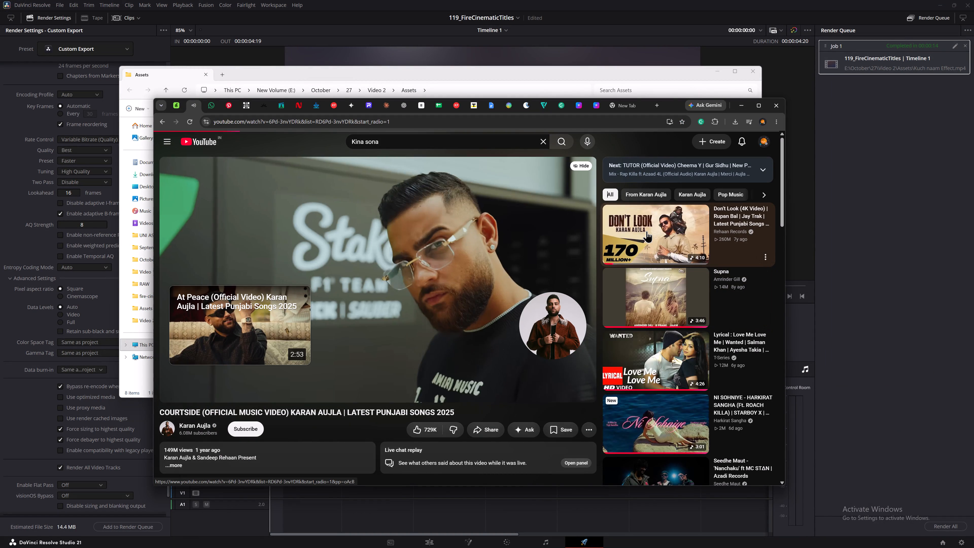
Switch back to DaVinci Resolve and open the "new teacher" project from the LONG video folder.
left_click(888, 249)
left_click(429, 542)
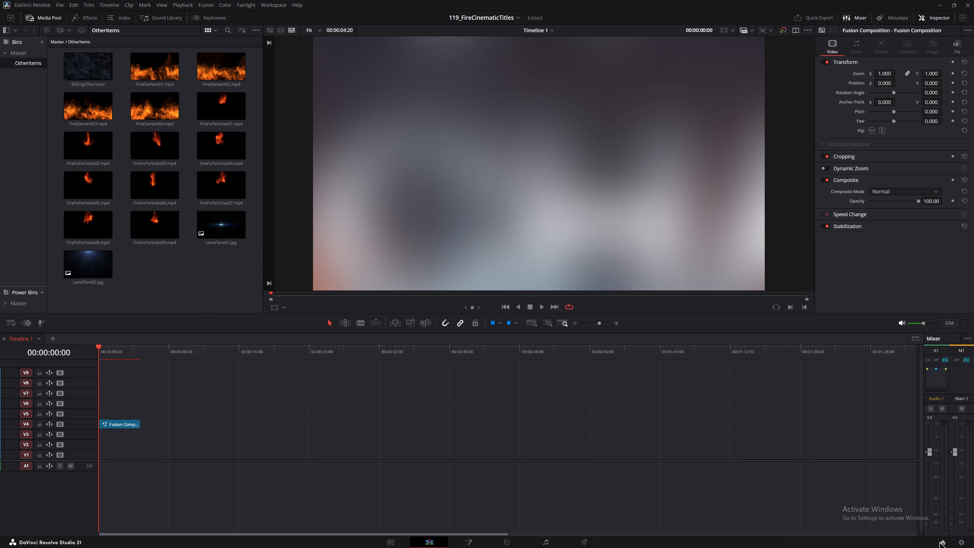
left_click(943, 541)
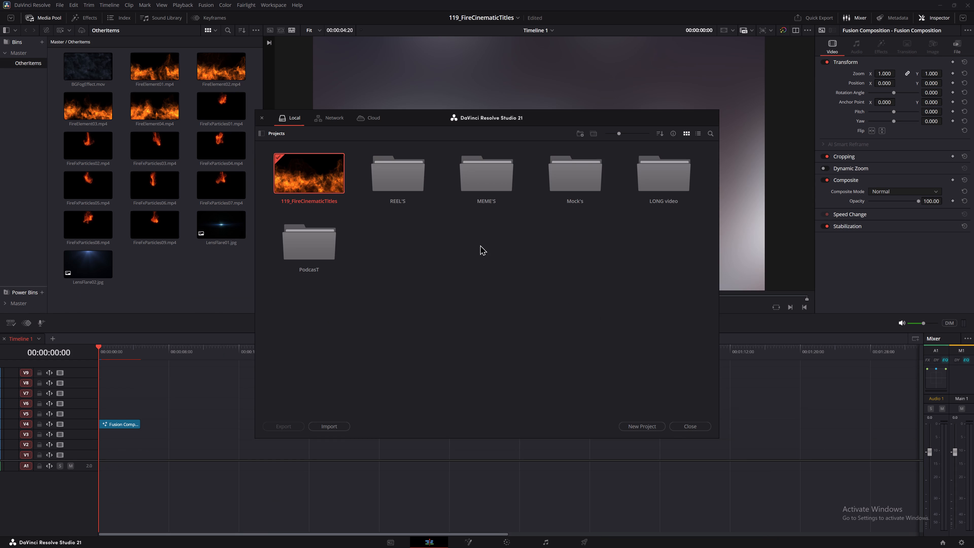
double_click(653, 178)
double_click(289, 163)
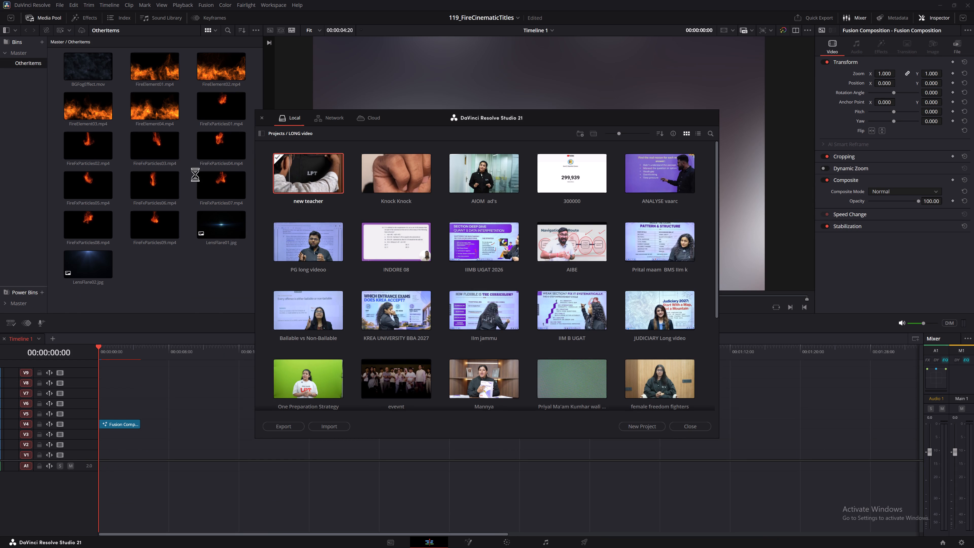
Import the Kuch naam Effect video from October > 27 > Video 2 > Assets into the Assets bin.
right_click(107, 179)
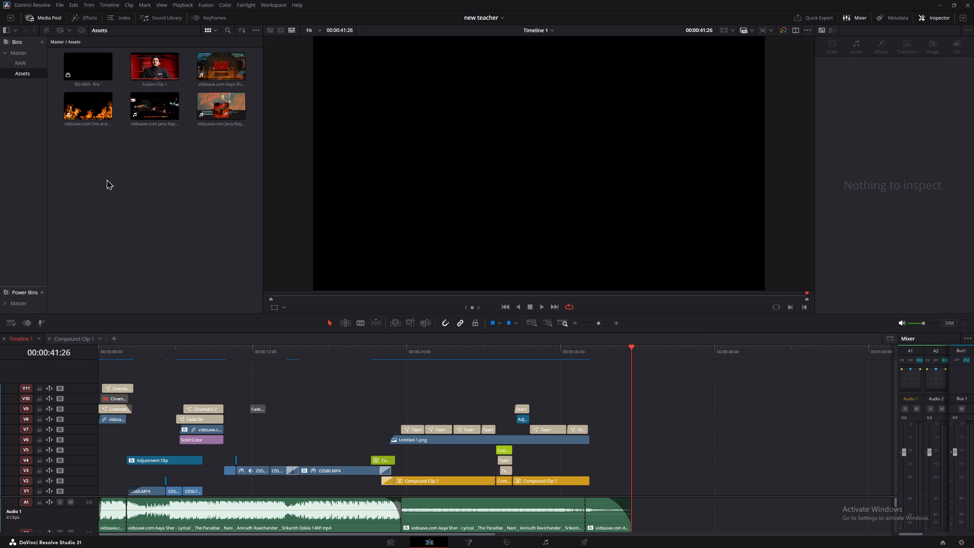
left_click(179, 279)
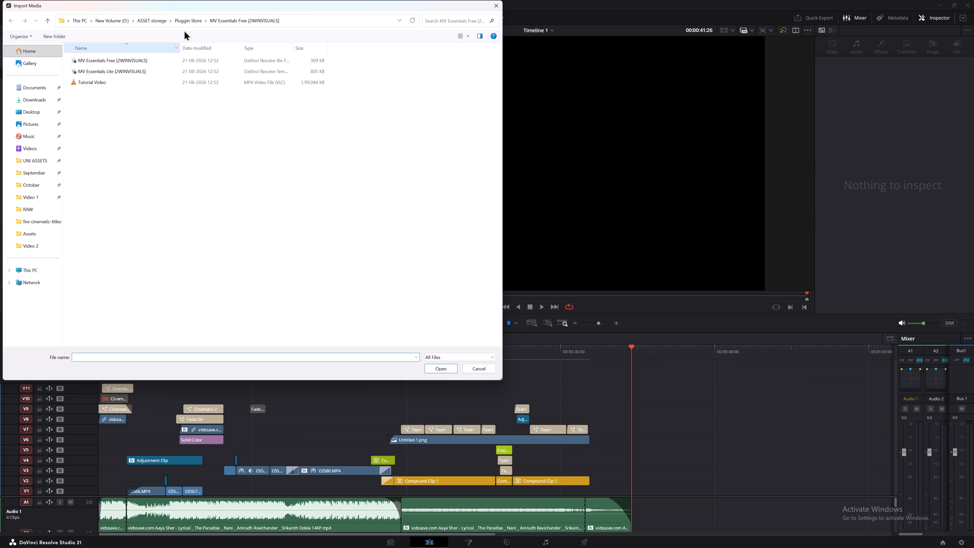
left_click(115, 21)
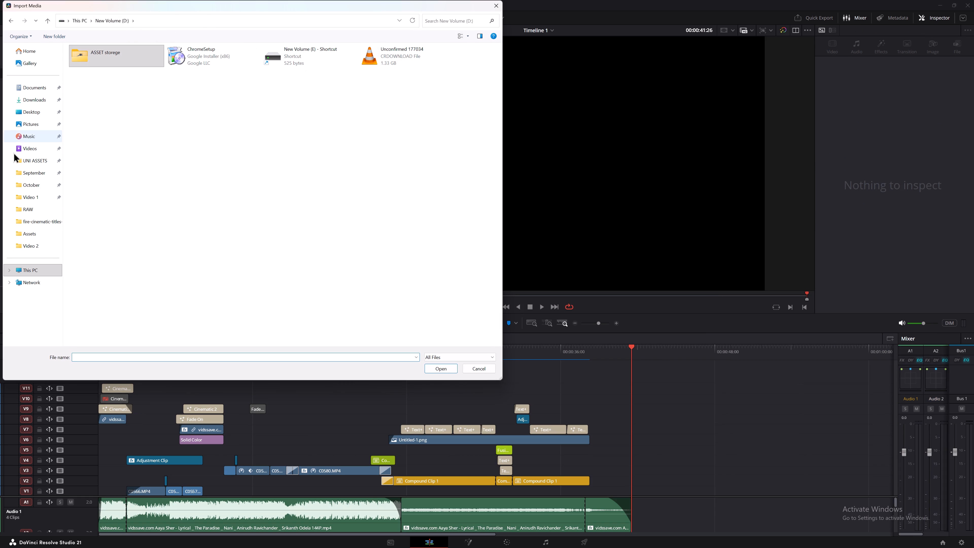
left_click(32, 184)
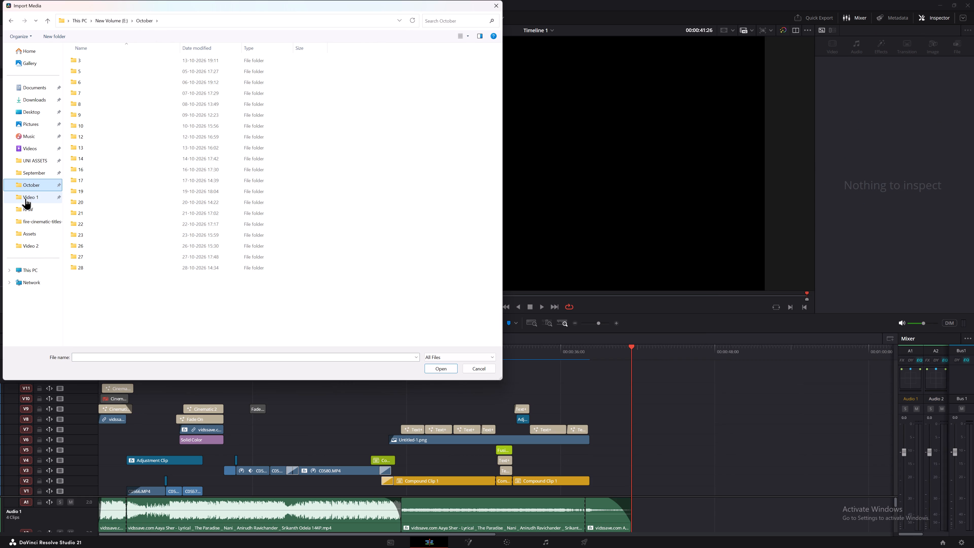
left_click(25, 198)
left_click(144, 24)
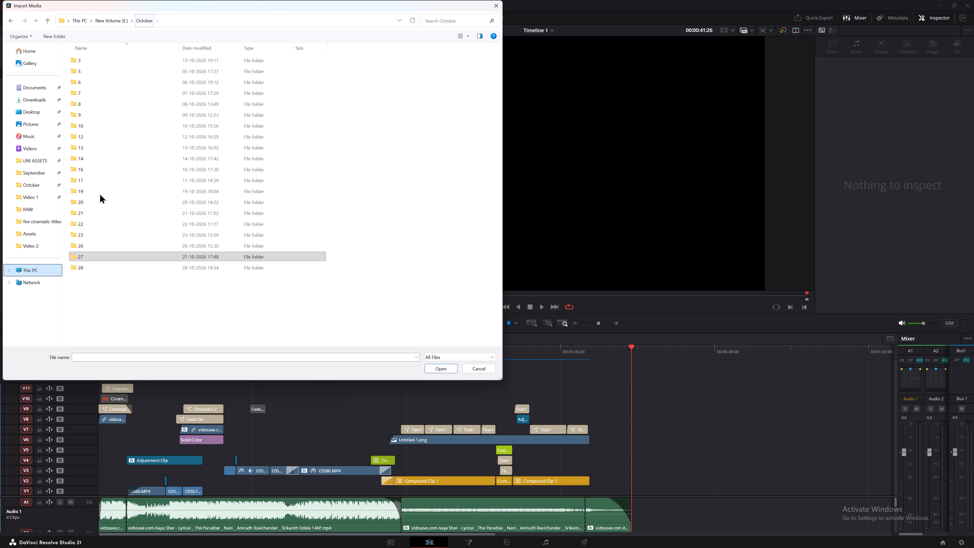
double_click(94, 259)
double_click(115, 75)
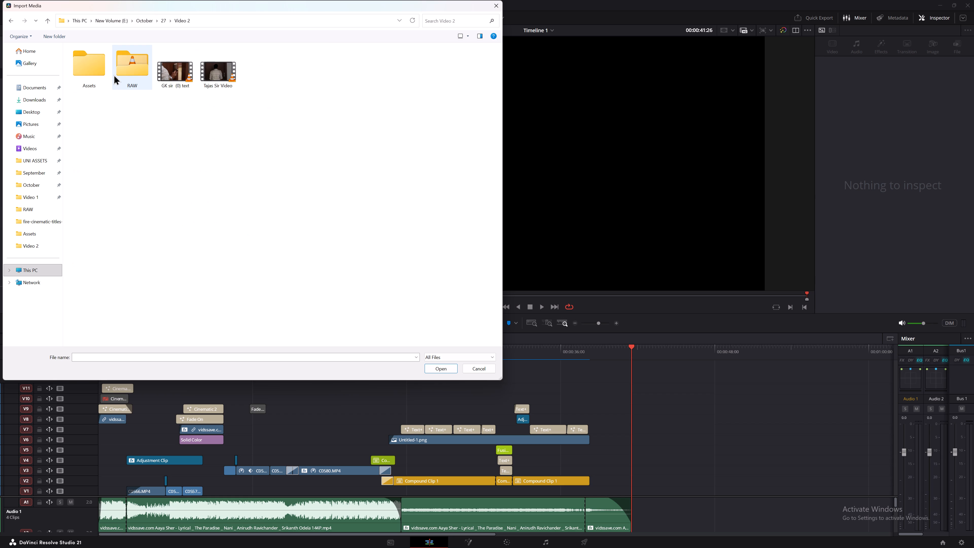
double_click(92, 72)
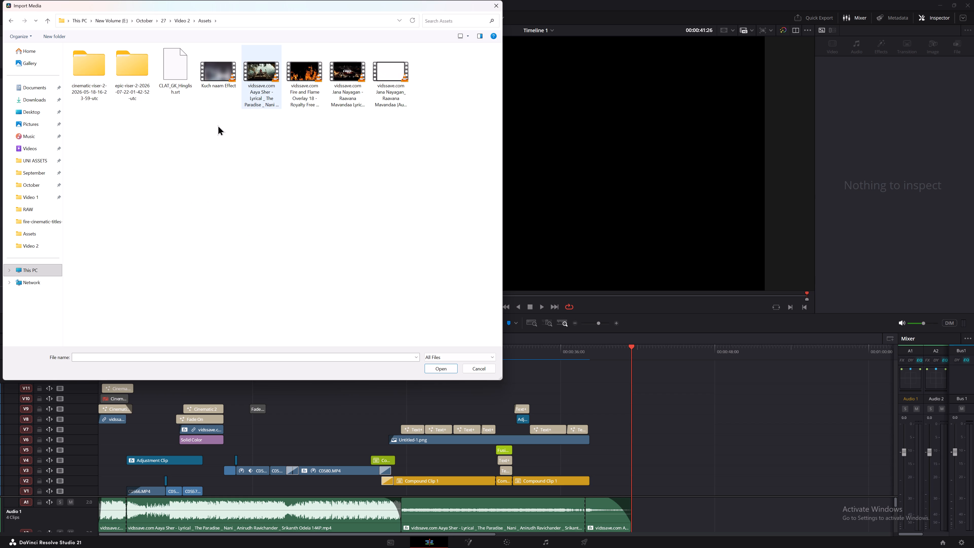
scroll(280, 187, "up", 3, "ctrl")
left_click(223, 69)
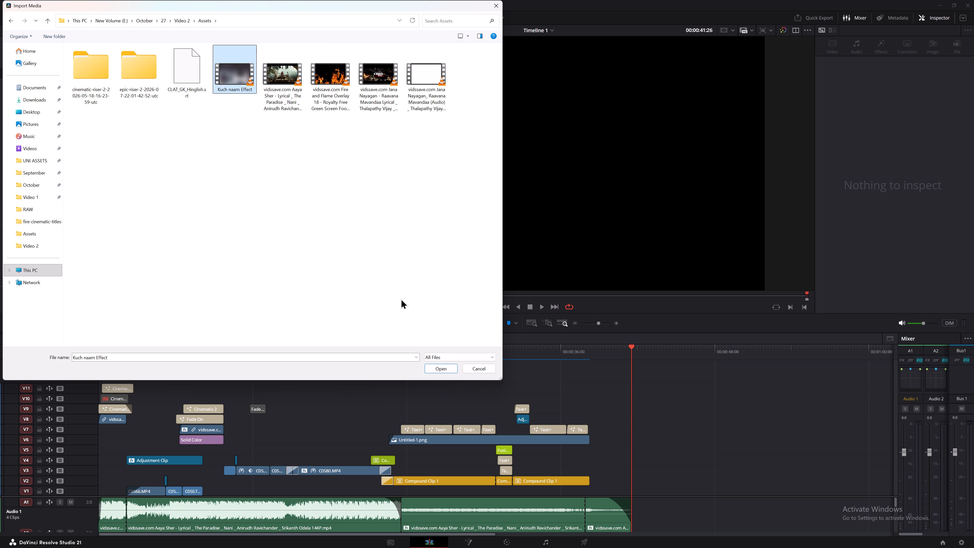
left_click(437, 373)
left_click(437, 367)
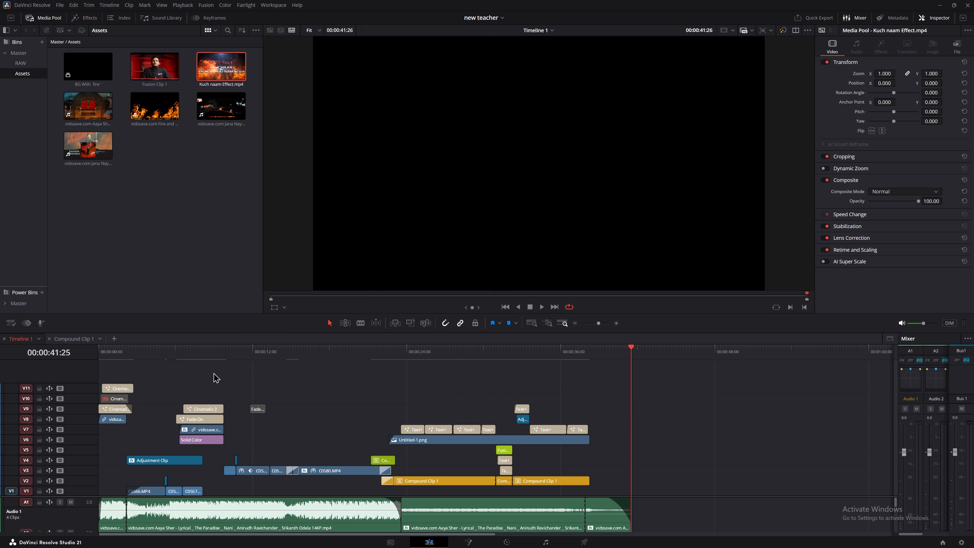
Play the timeline's opening and disable the Cinematic 1 and 2 titles and the fire overlay there.
scroll(250, 394, "up", 5, "ctrl")
left_click_drag(119, 351, 78, 352)
key("space")
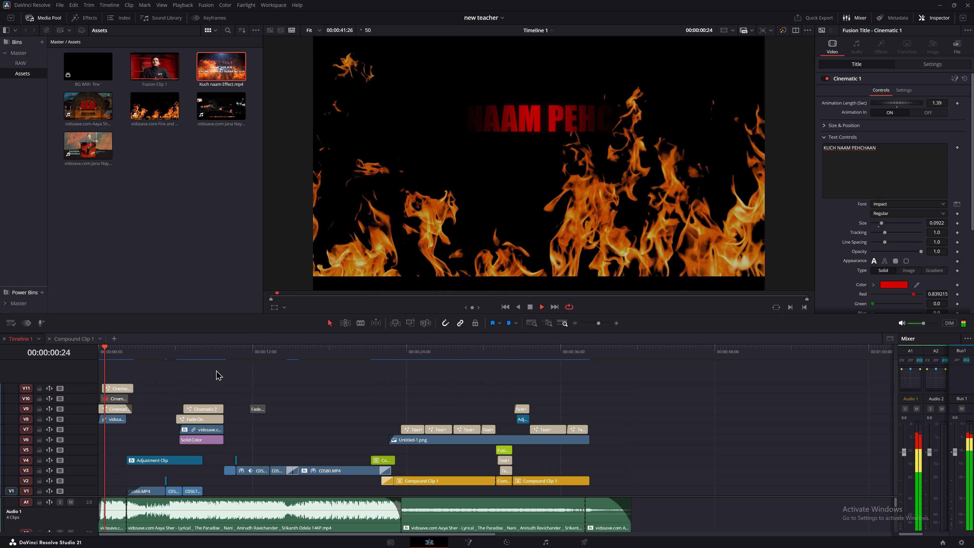
key("space")
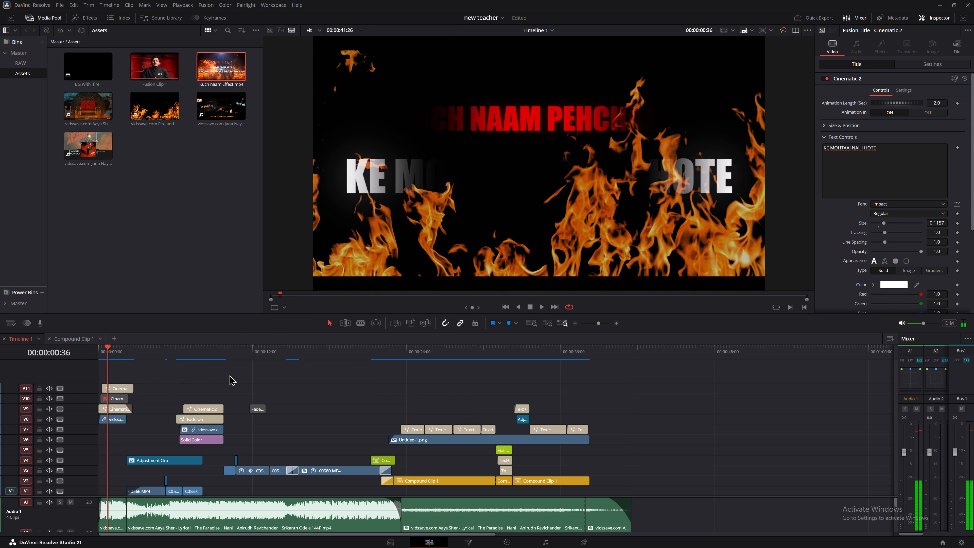
key("space")
key("space")
scroll(318, 427, "up", 7, "alt")
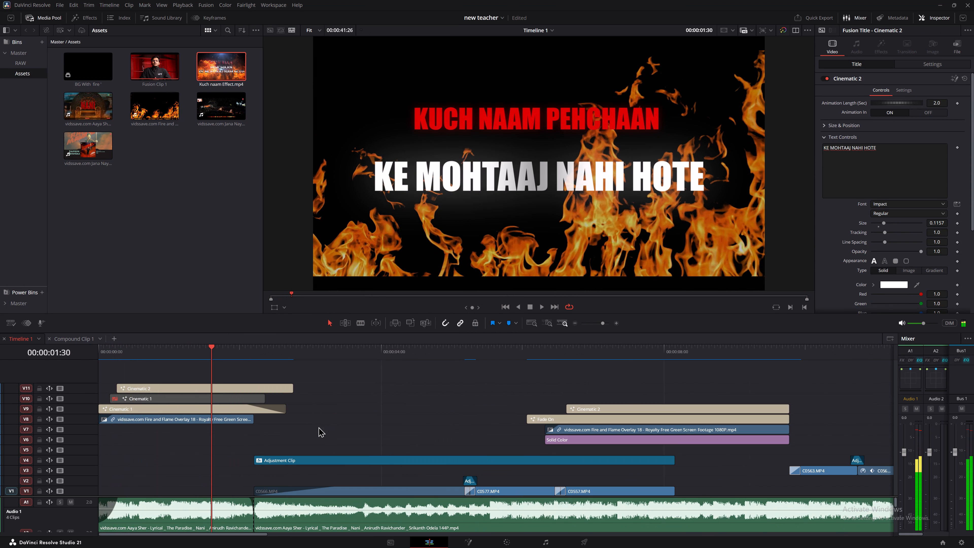
left_click_drag(263, 439, 188, 382)
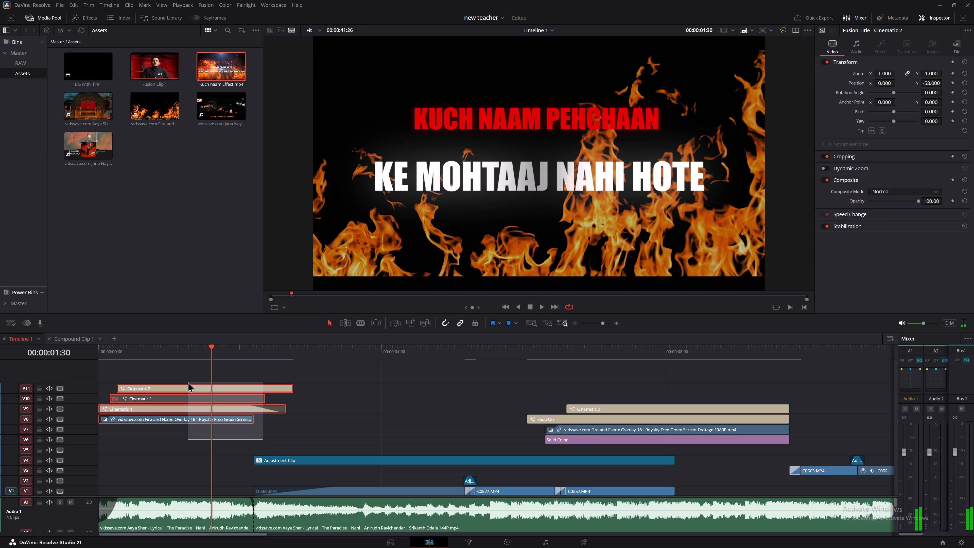
key("d")
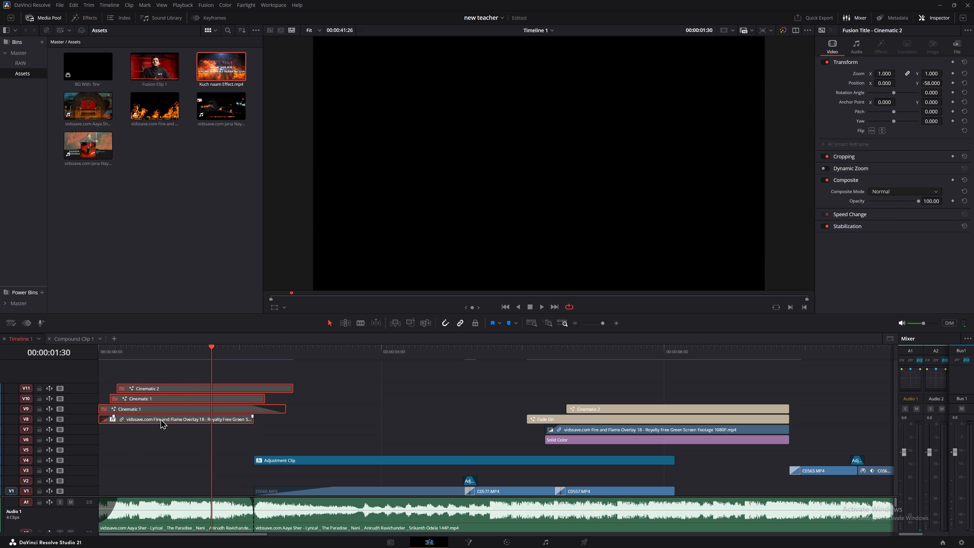
Move the disabled opening titles and fire overlay down two tracks, onto V6 to V9.
left_click_drag(159, 419, 156, 440)
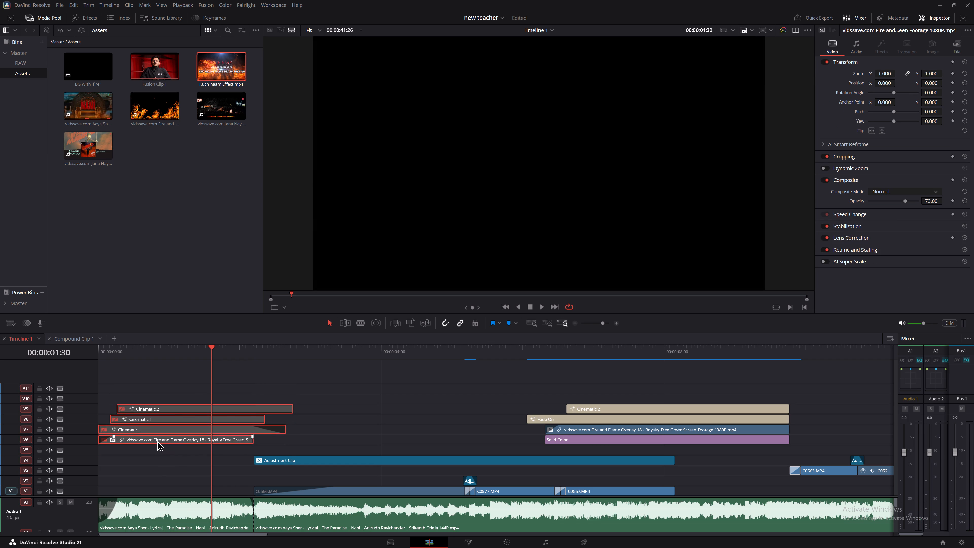
left_click(286, 453)
Play the opening of the timeline with the titles disabled to review its music timing.
key("space")
key("space")
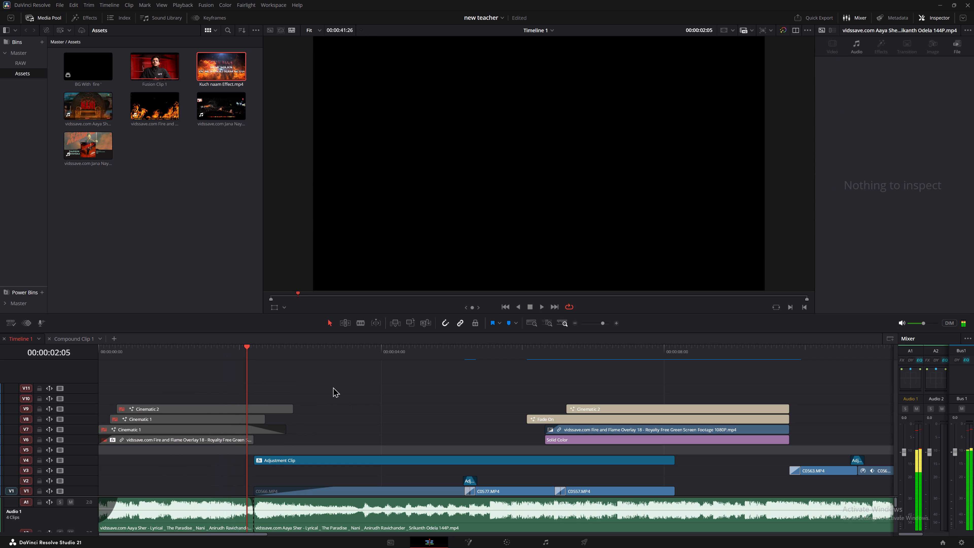
scroll(301, 418, "down", 3)
scroll(209, 469, "down", 3)
scroll(208, 469, "up", 4)
scroll(208, 469, "down", 2)
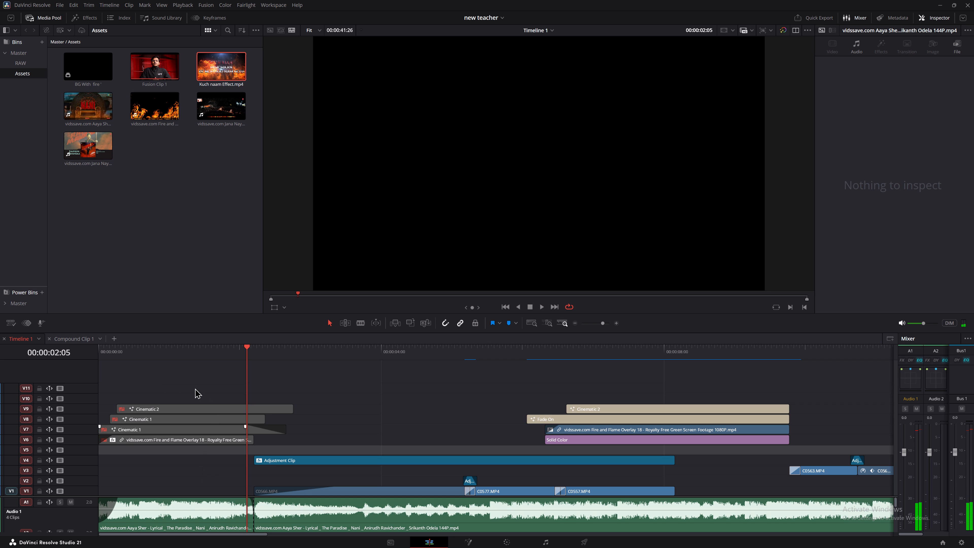
scroll(152, 419, "down", 2)
left_click_drag(118, 352, 26, 355)
key("space")
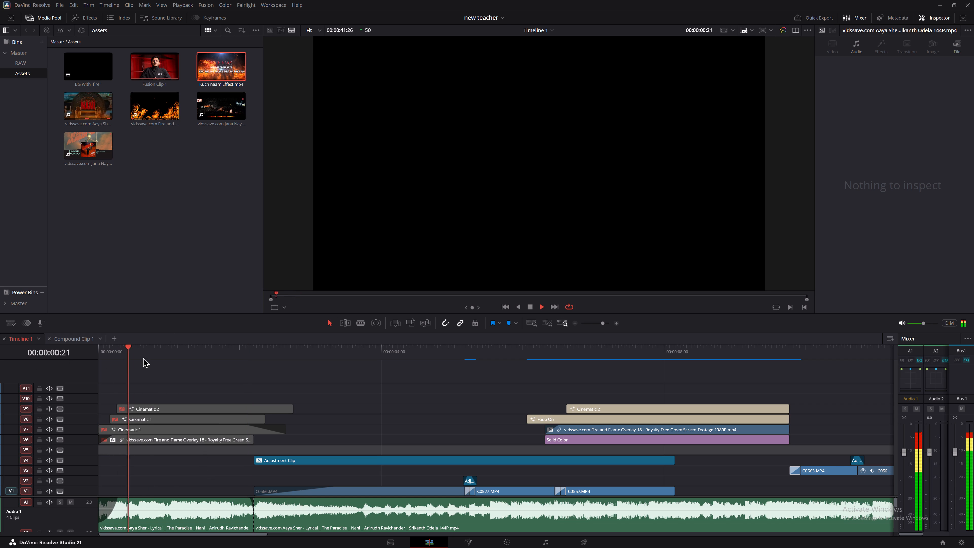
key("space")
Place Kuch naam Effect.mp4 at the very start of the timeline on track V12.
left_click_drag(211, 66, 204, 165)
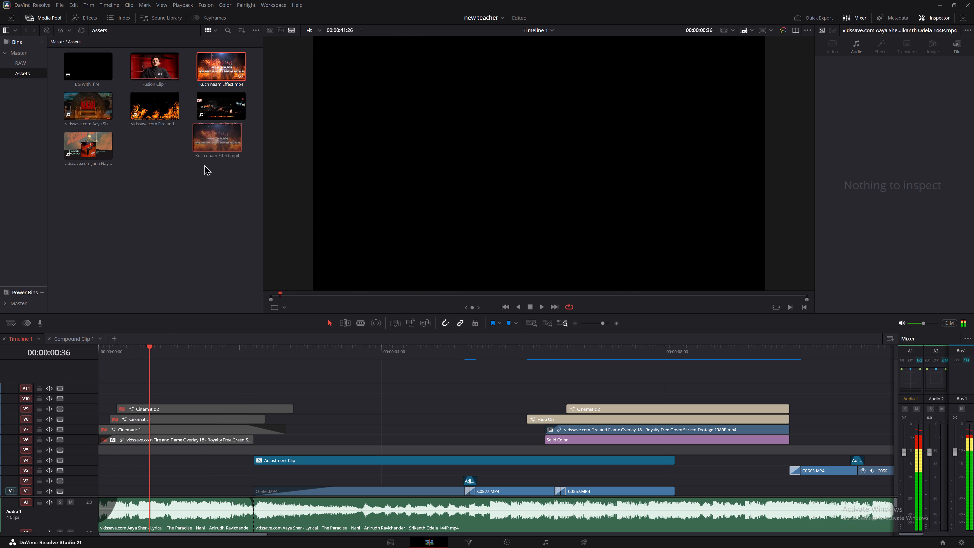
left_click_drag(204, 165, 208, 388)
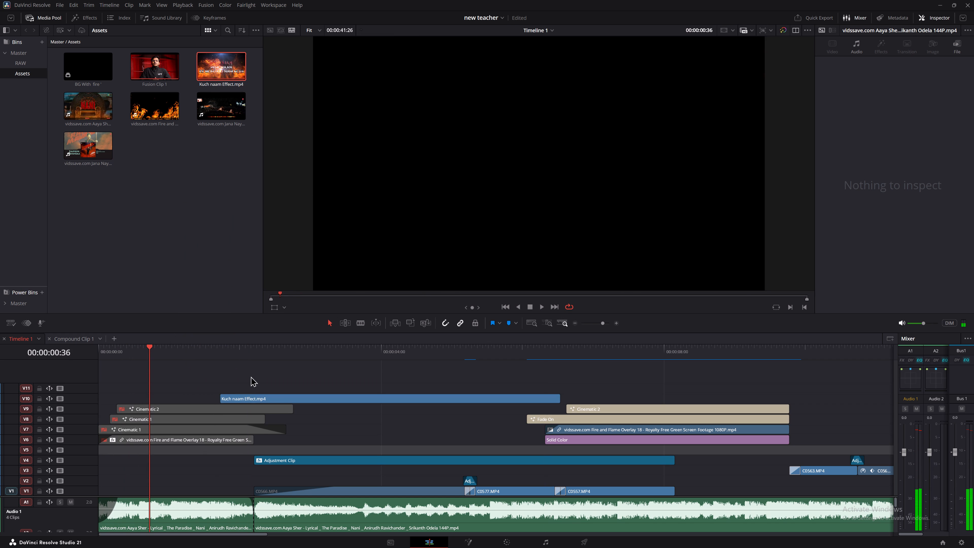
left_click_drag(323, 400, 141, 379)
Play the timeline from the start to check the Kuch naam Effect clip against the music.
left_click_drag(127, 351, 84, 351)
key("space")
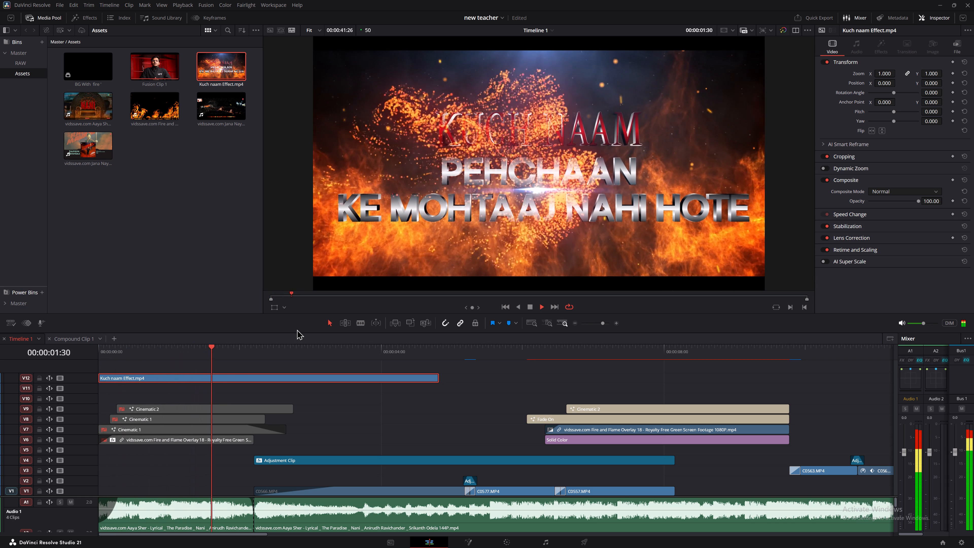
key("space")
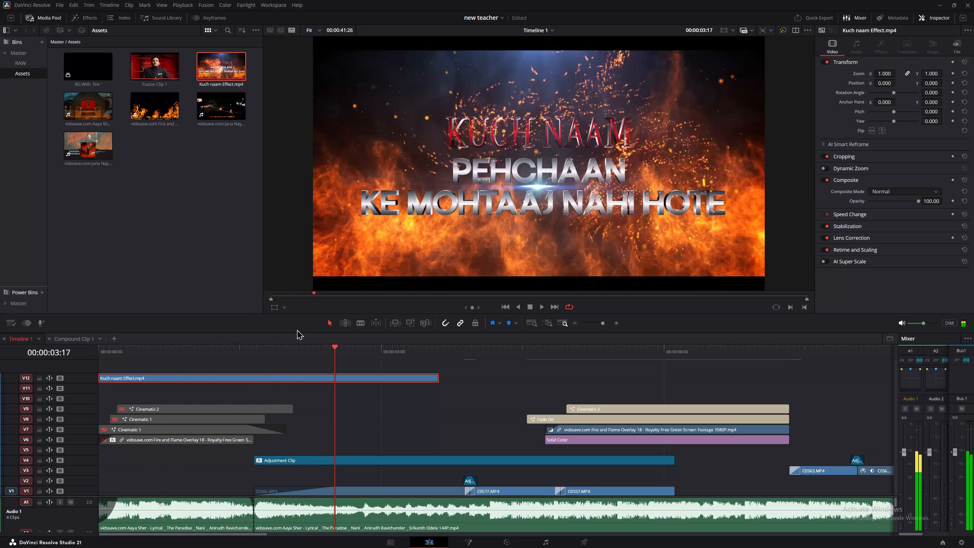
key("space")
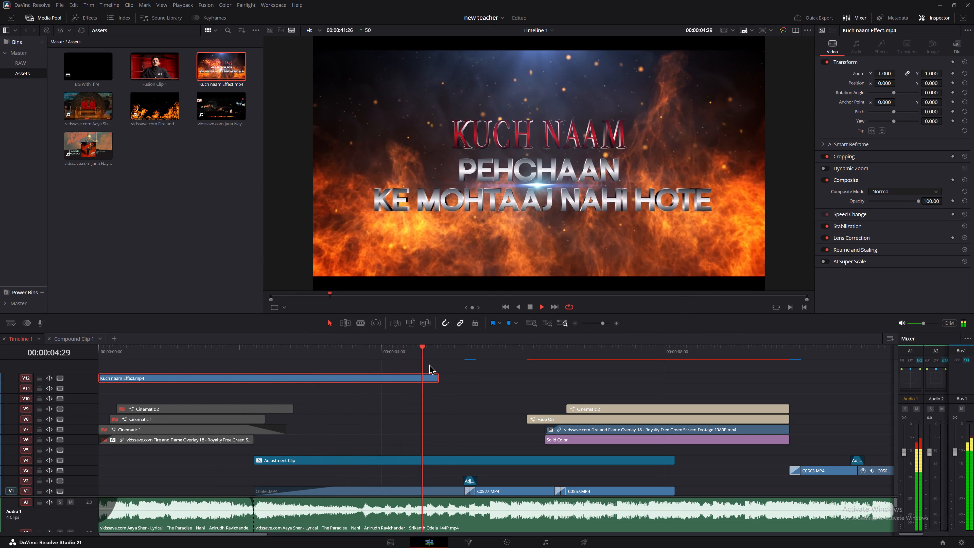
key("space")
left_click_drag(188, 352, 80, 353)
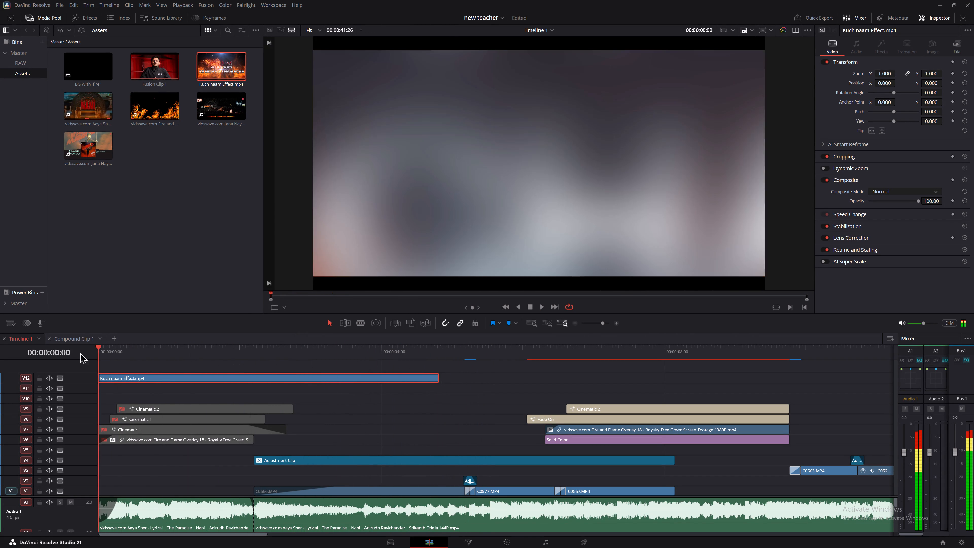
key("space")
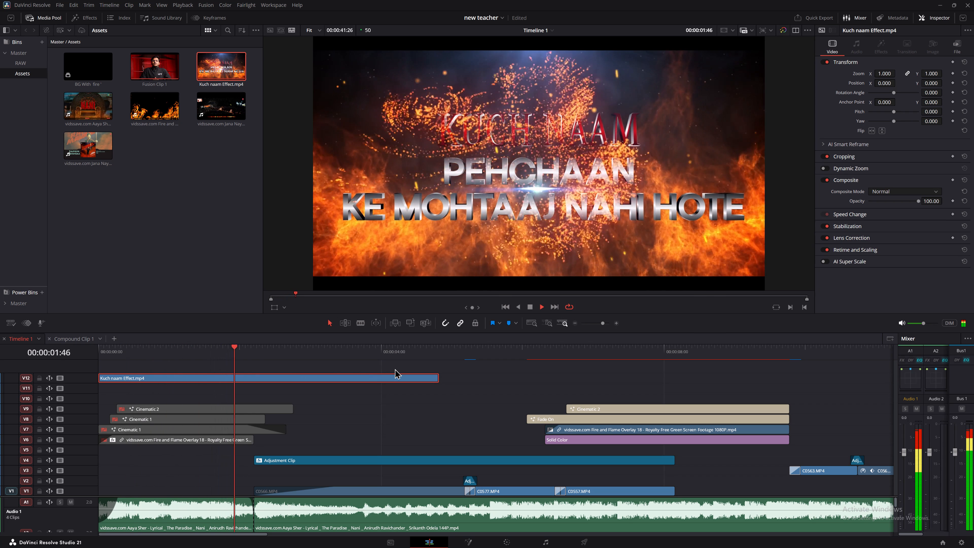
key("space")
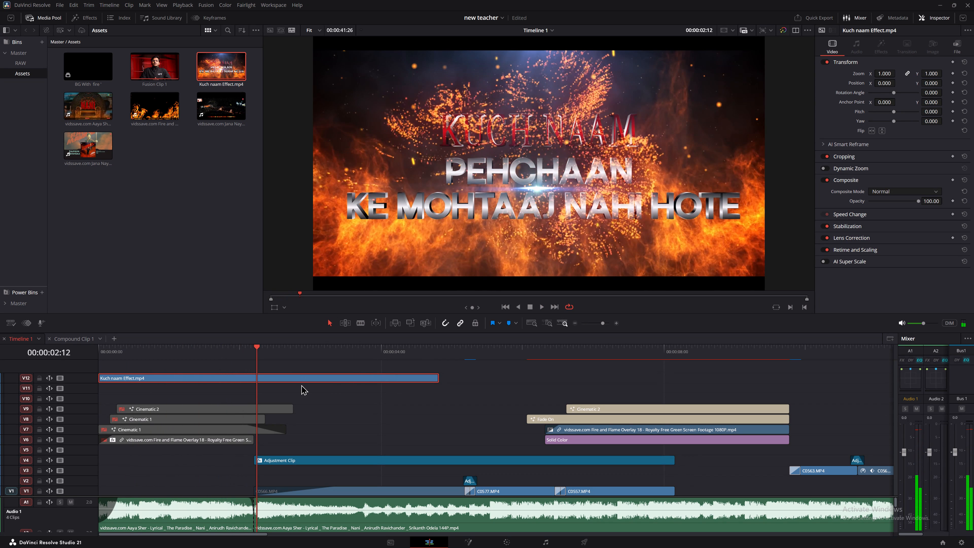
Trim the end of the Kuch naam Effect clip on V12 to 00:00:02:26.
key("space")
key("space")
left_click(304, 380)
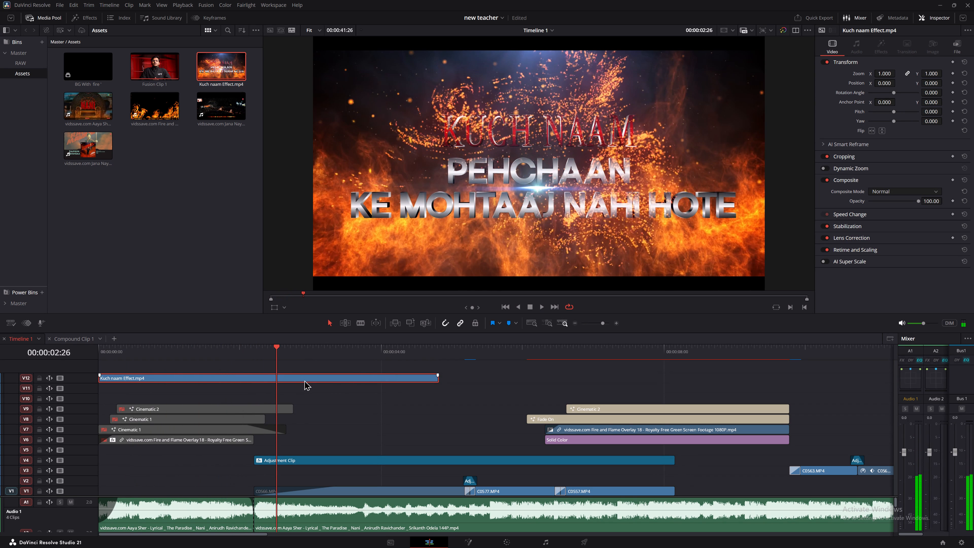
key("2")
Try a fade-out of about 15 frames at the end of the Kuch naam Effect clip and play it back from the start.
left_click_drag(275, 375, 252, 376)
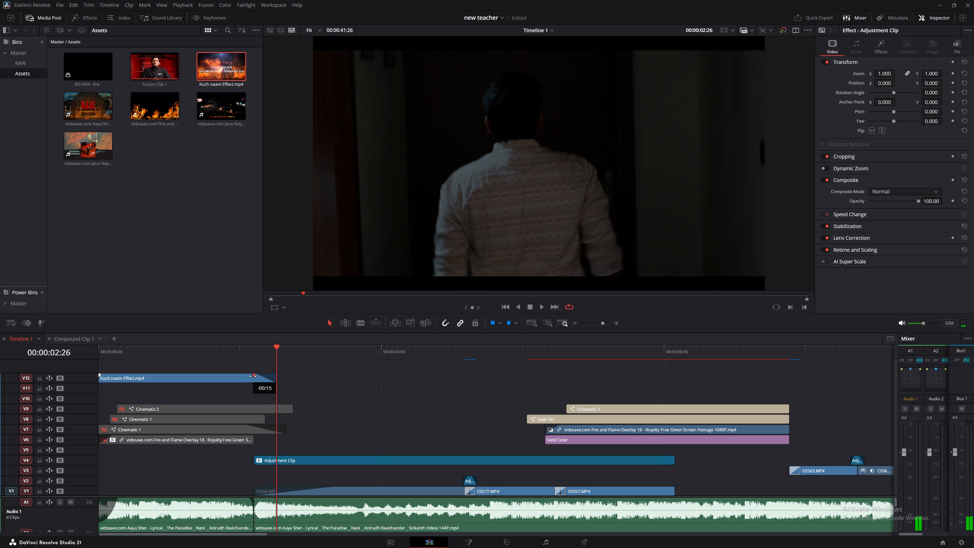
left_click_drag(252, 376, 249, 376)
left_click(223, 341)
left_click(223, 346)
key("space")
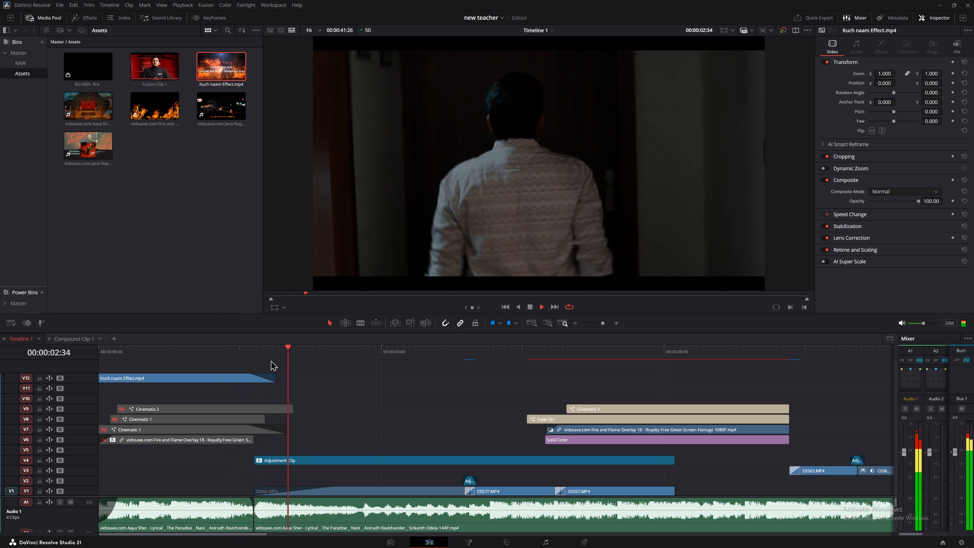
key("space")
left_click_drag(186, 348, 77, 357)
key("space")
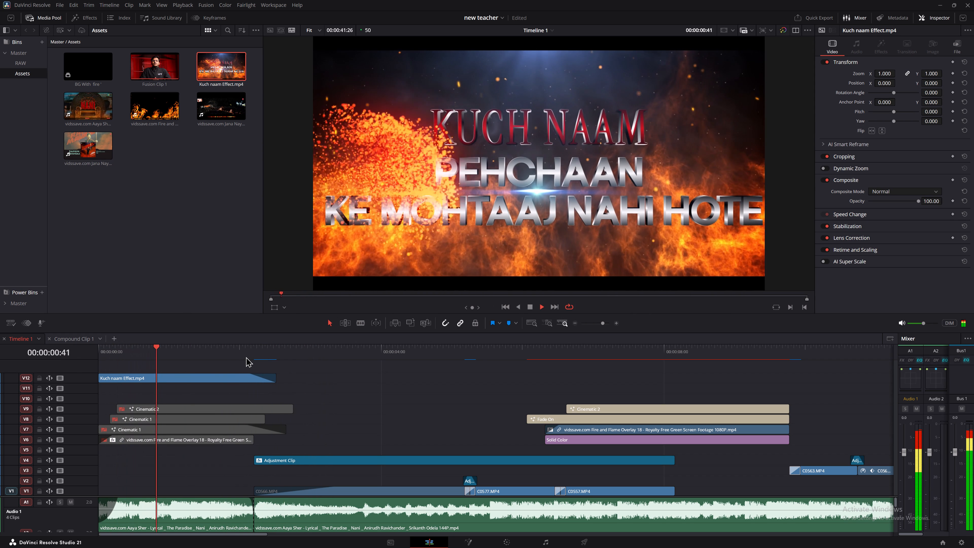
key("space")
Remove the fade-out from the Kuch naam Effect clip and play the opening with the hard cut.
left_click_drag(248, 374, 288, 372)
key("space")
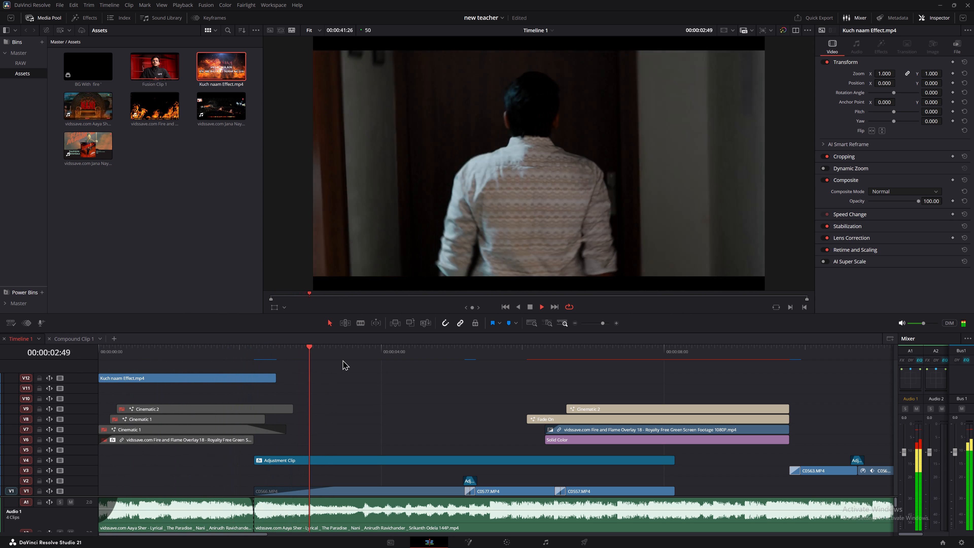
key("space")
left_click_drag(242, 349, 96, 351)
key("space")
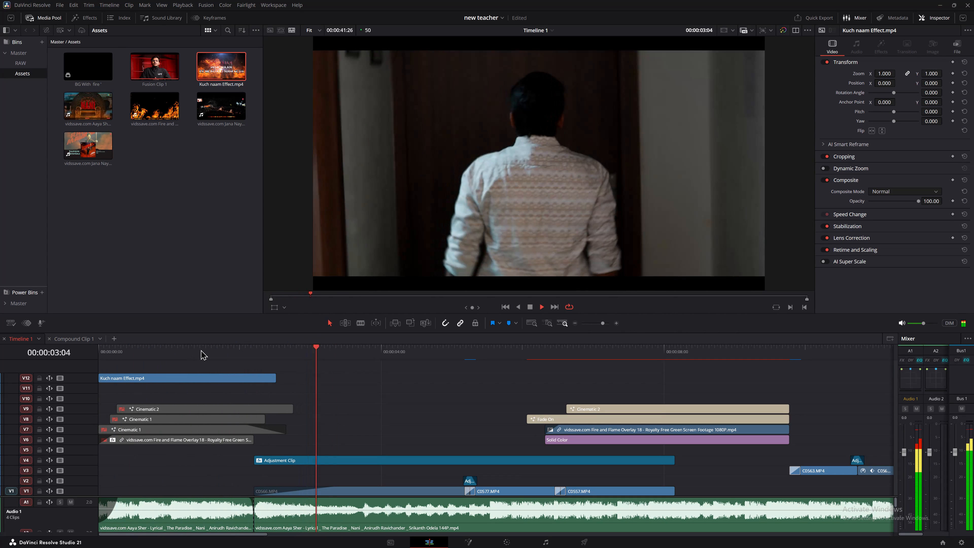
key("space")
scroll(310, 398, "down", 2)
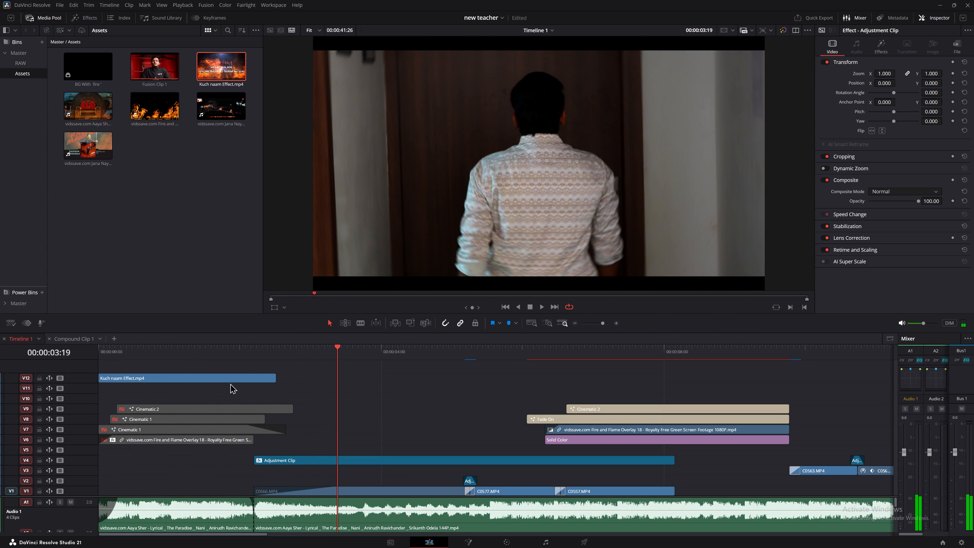
Add the Resolve FX Stylize Burn Away transition to the end of the Kuch naam Effect clip on V12.
left_click(221, 353)
left_click(81, 20)
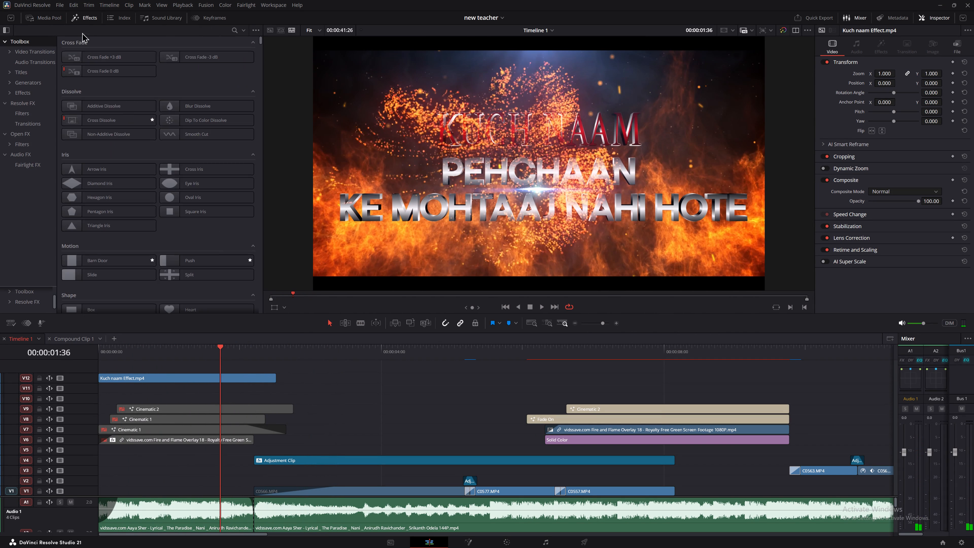
scroll(183, 199, "down", 1)
scroll(195, 200, "up", 2)
scroll(141, 195, "down", 2)
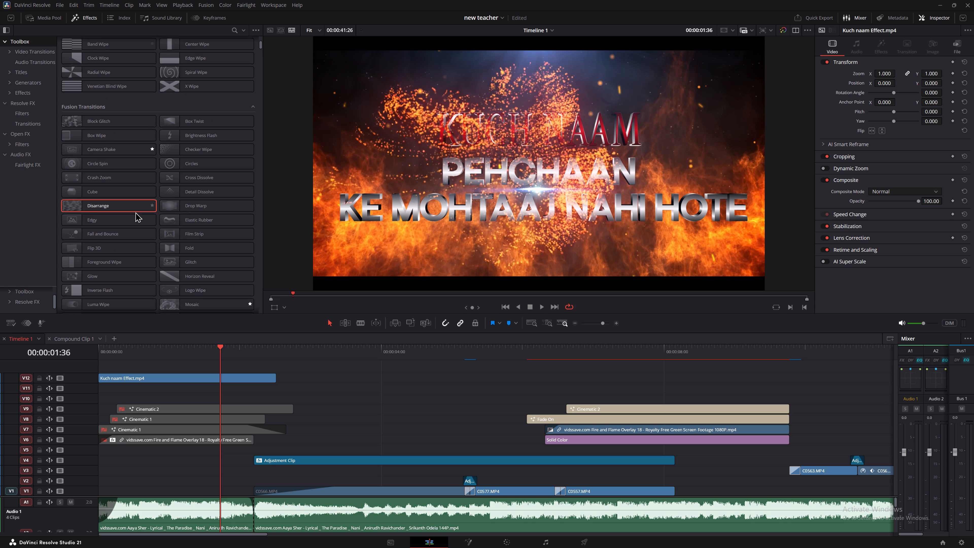
scroll(149, 231, "down", 1)
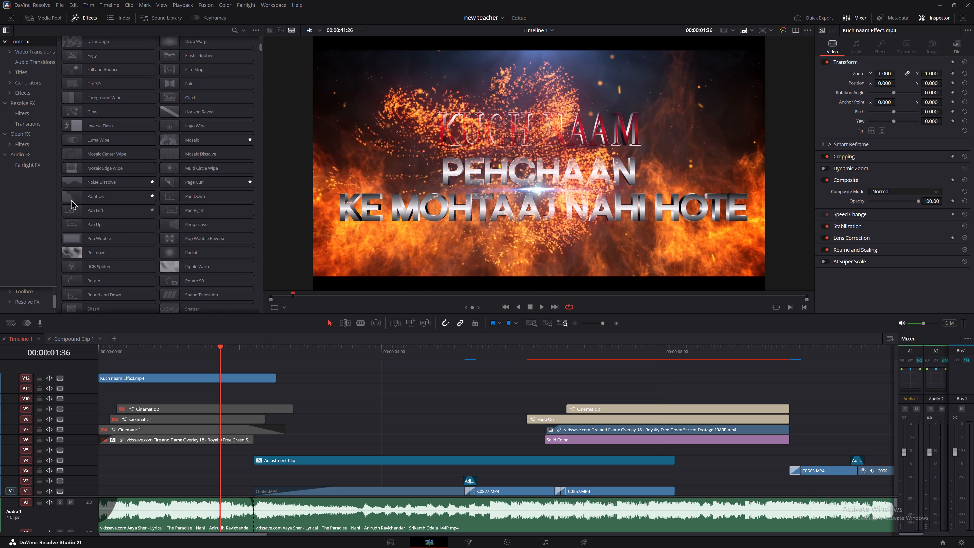
left_click_drag(68, 180, 157, 237)
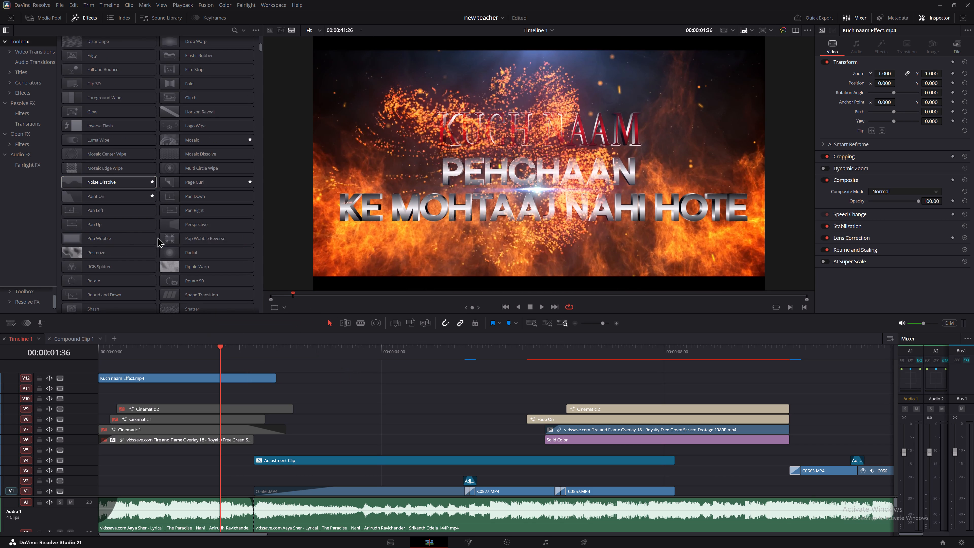
left_click_drag(157, 237, 156, 238)
scroll(157, 237, "down", 6)
scroll(167, 227, "up", 4)
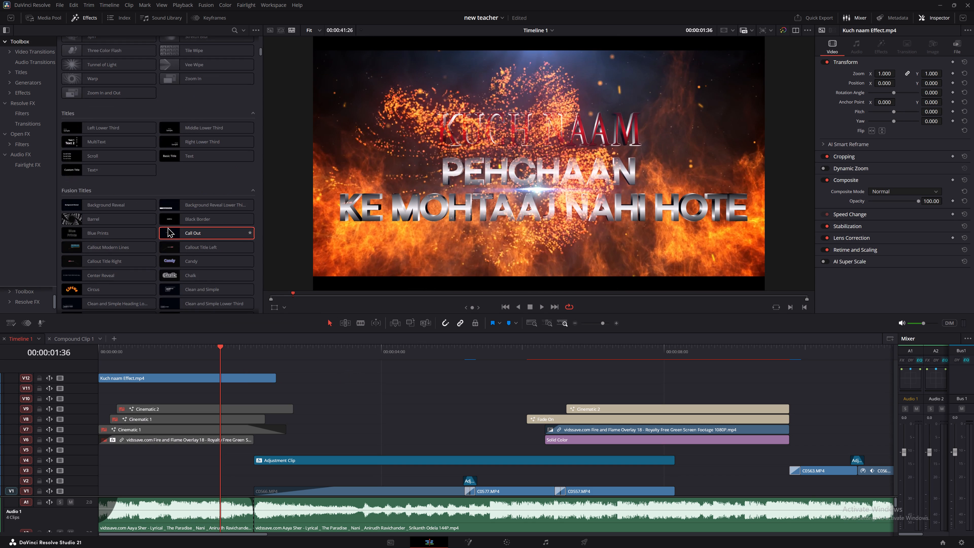
scroll(168, 227, "up", 1)
scroll(168, 227, "down", 8)
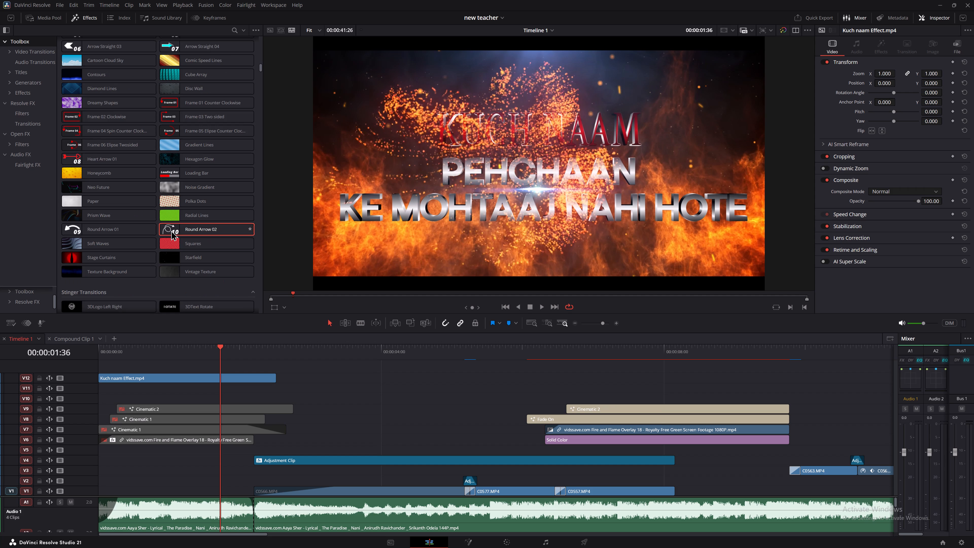
scroll(171, 230, "down", 5)
scroll(171, 230, "up", 1)
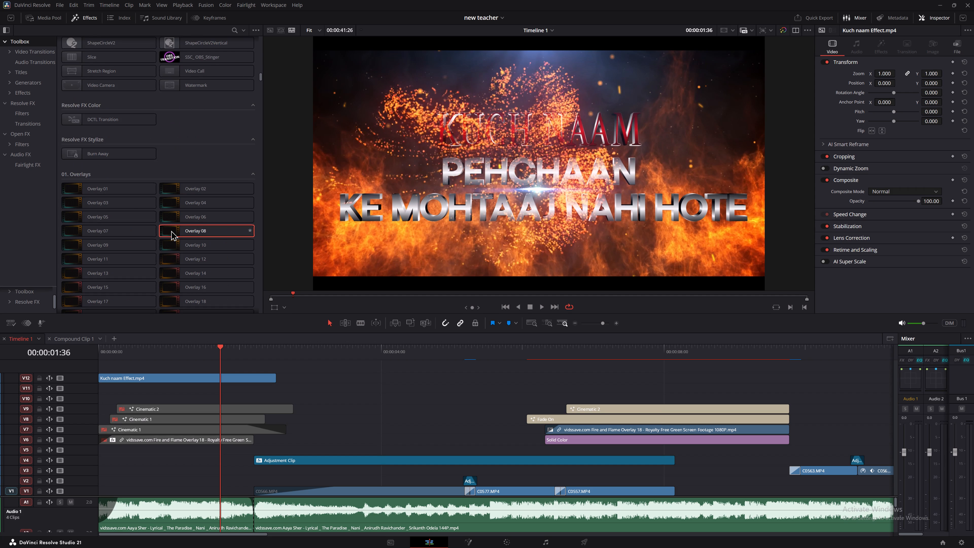
left_click_drag(76, 155, 256, 380)
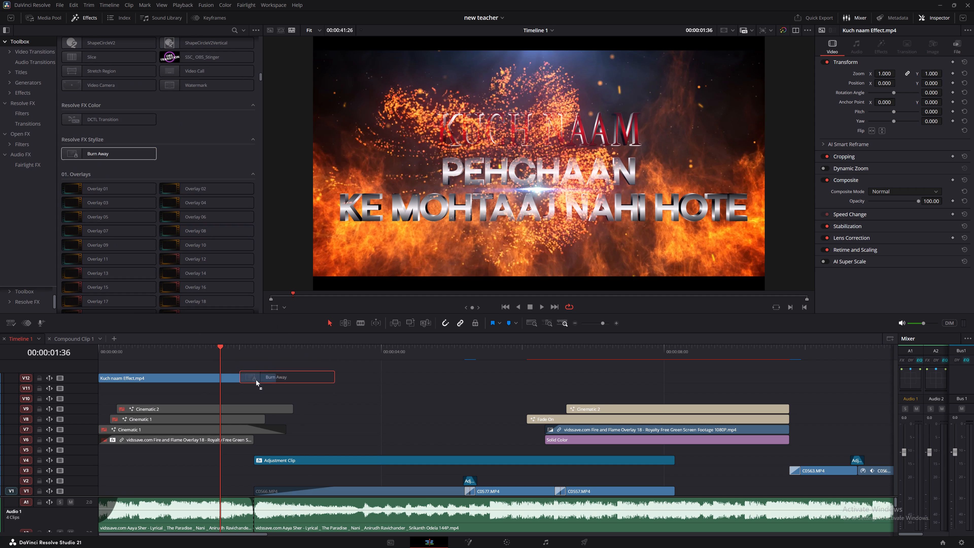
left_click_drag(256, 380, 264, 380)
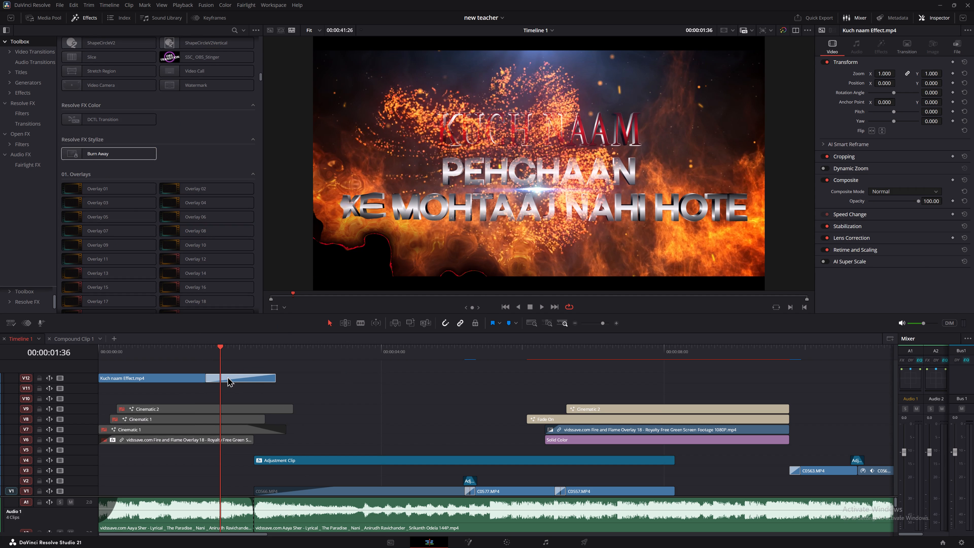
Extend the Kuch naam Effect clip and shorten its Burn Away transition to 27 frames, so that the transition starts at 00:00:02:10.
left_click(227, 376)
key("space")
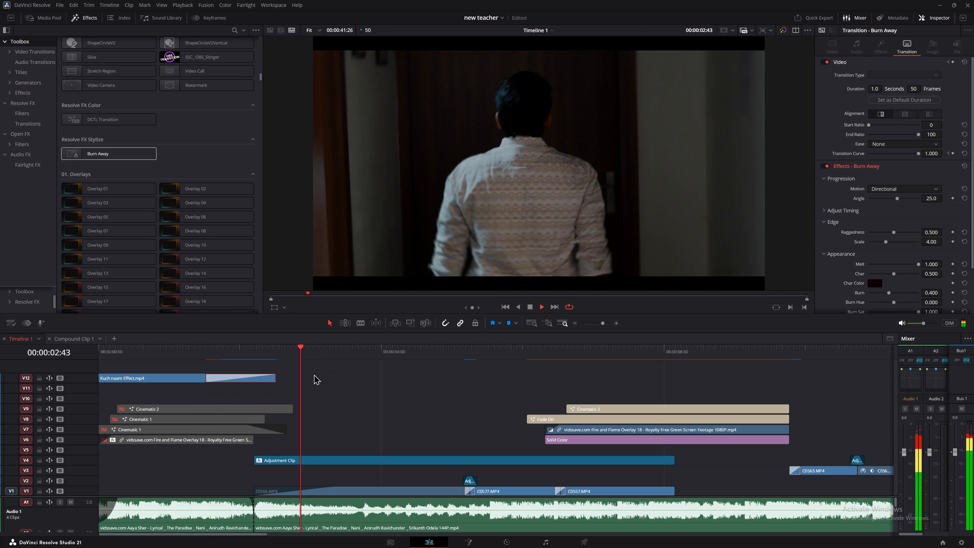
key("space")
left_click_drag(274, 379, 332, 380)
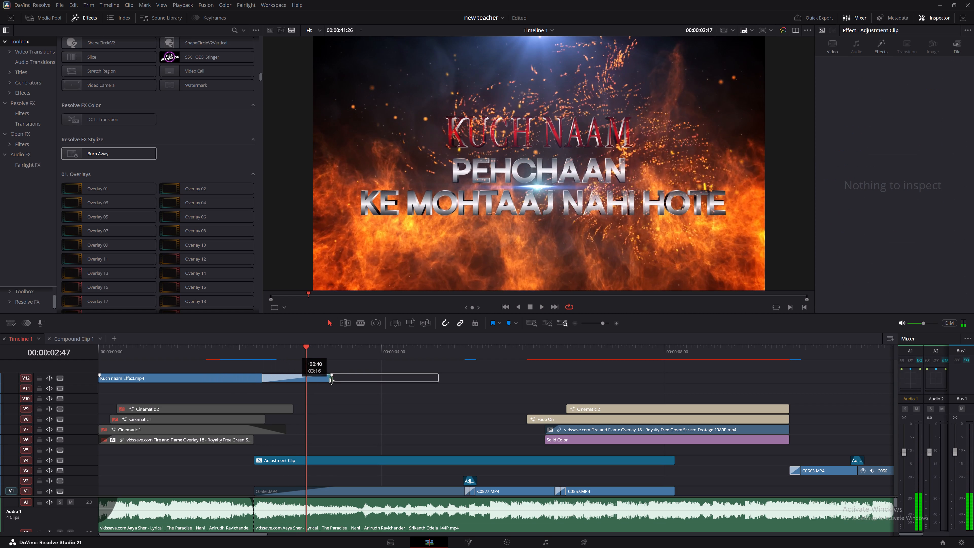
left_click_drag(332, 380, 323, 380)
left_click_drag(268, 350, 256, 350)
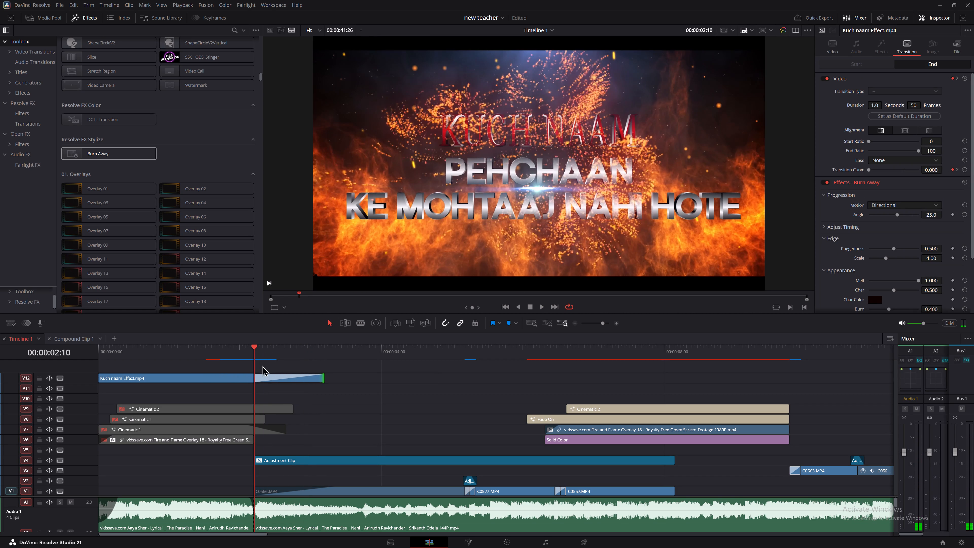
left_click_drag(255, 378, 291, 378)
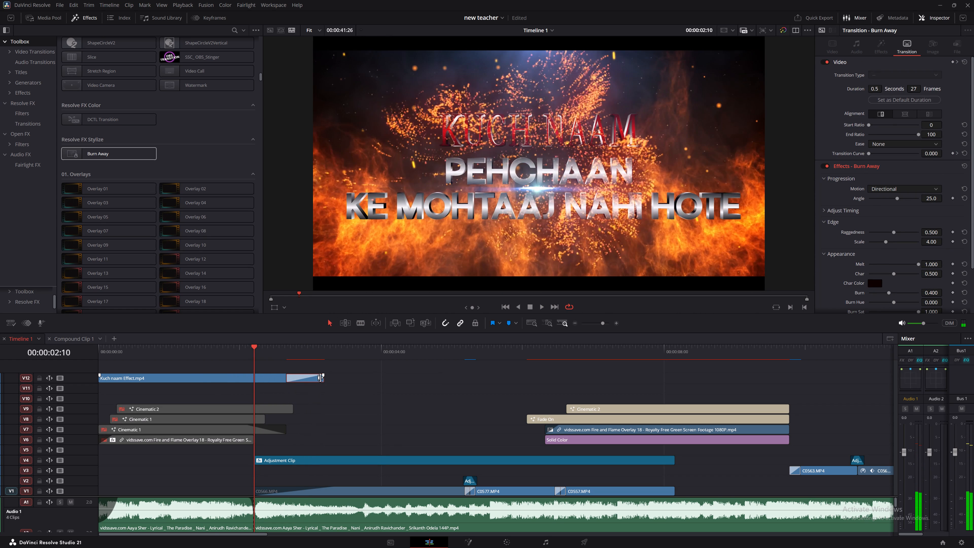
left_click_drag(320, 378, 287, 379)
Play the opening from the start and again across the Burn Away transition to check its timing, stopping mid-transition.
key("space")
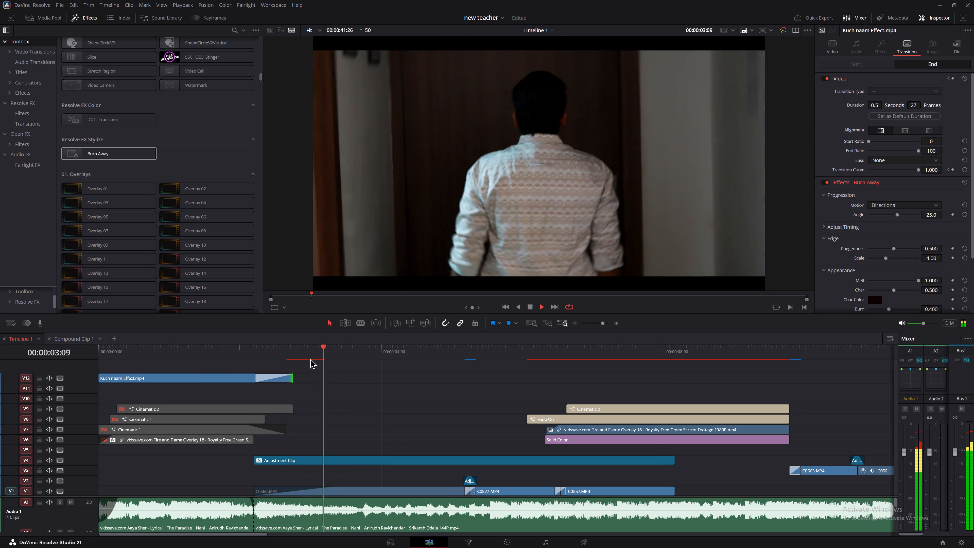
key("space")
left_click_drag(230, 349, 9, 354)
key("space")
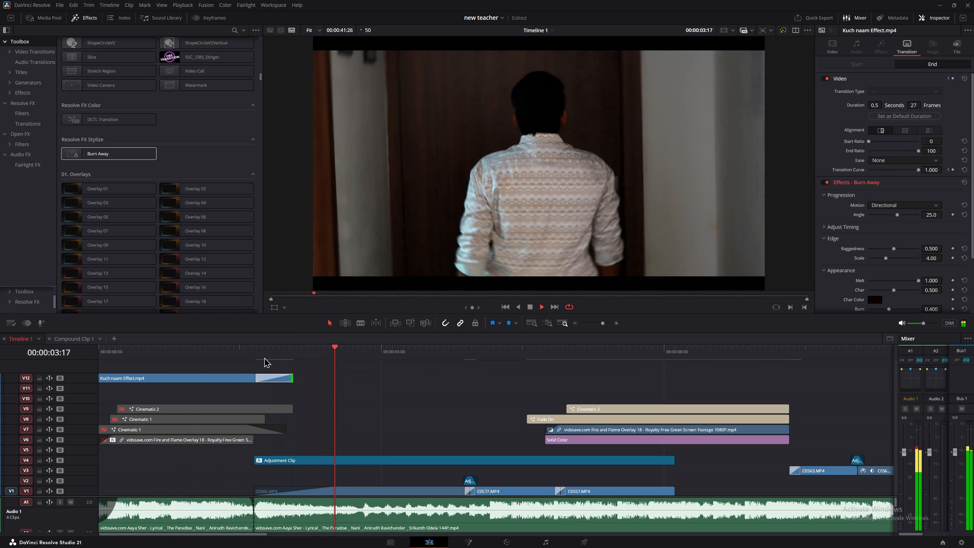
key("space")
left_click(262, 351)
key("space")
key("space")
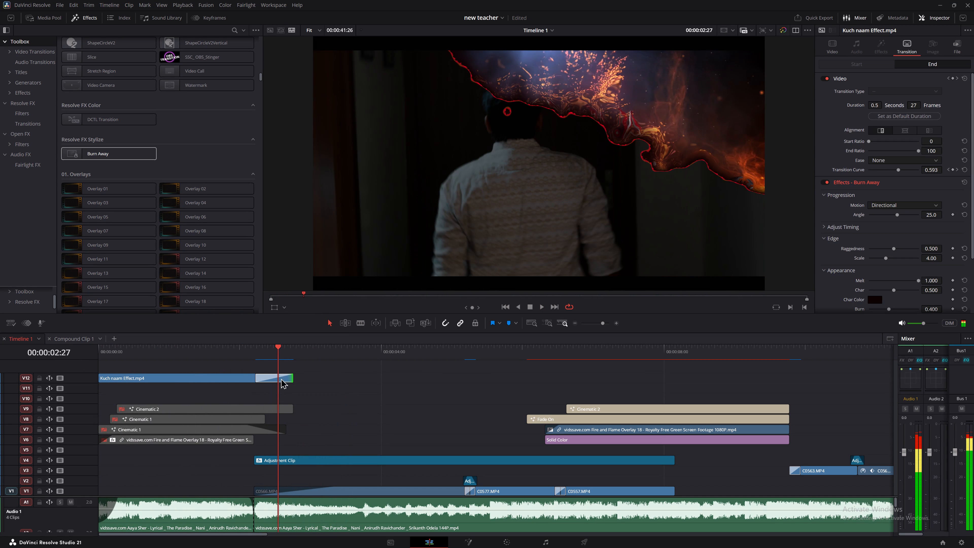
Set the Burn Away transition's Char Color to orange #db7244, sampled from the fire title in the viewer.
left_click(270, 377)
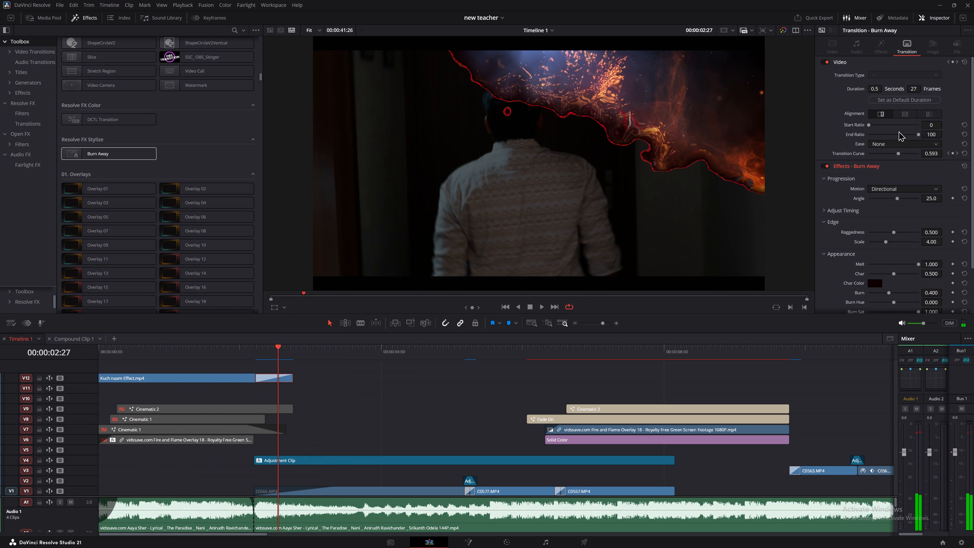
left_click(876, 283)
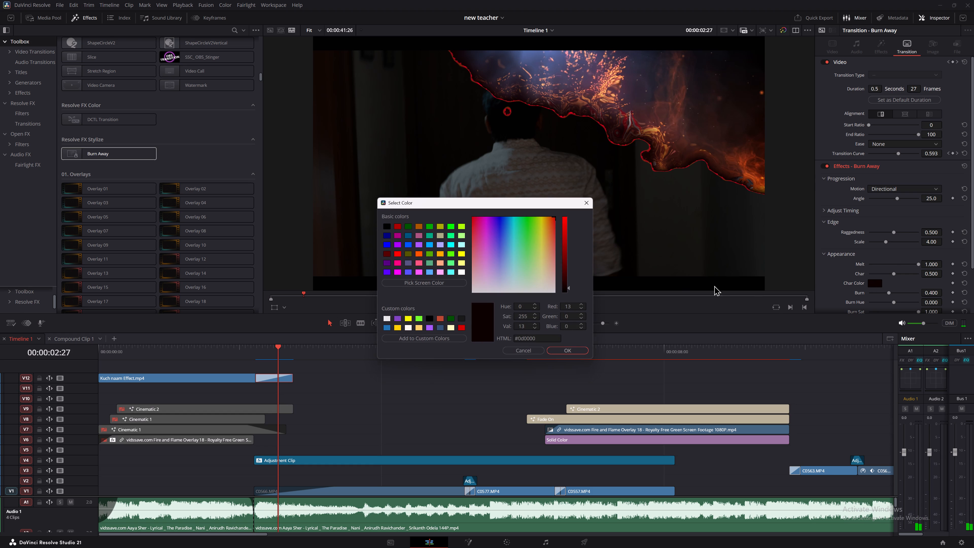
left_click(445, 281)
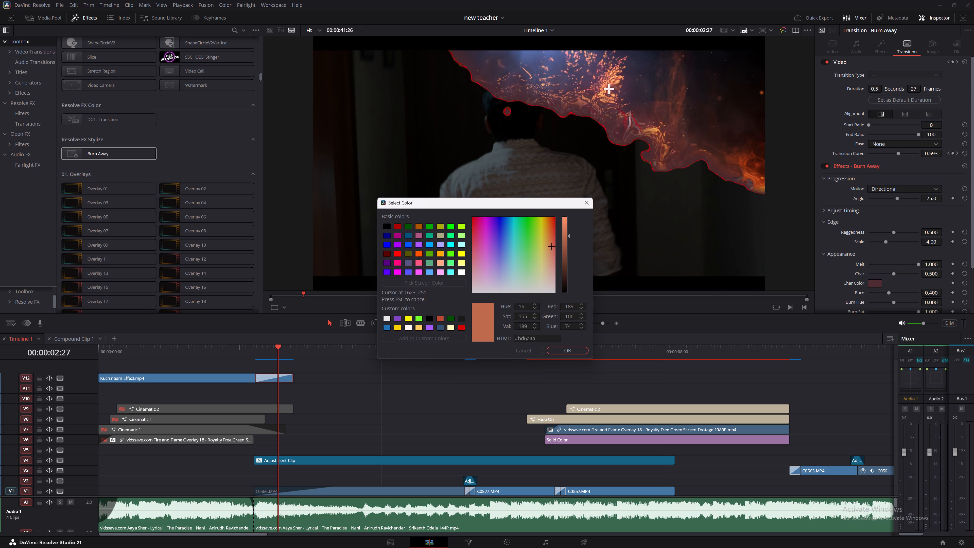
left_click(605, 84)
left_click(559, 346)
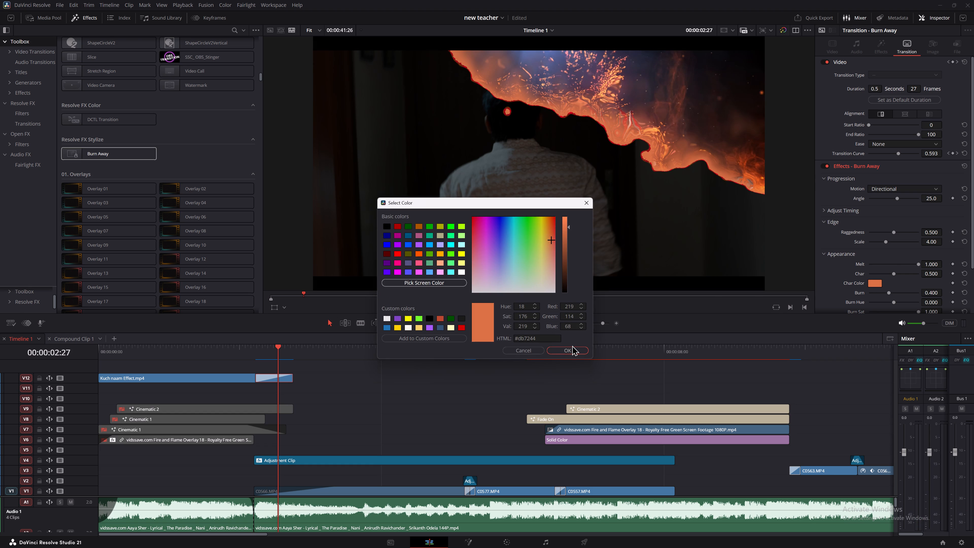
left_click(568, 351)
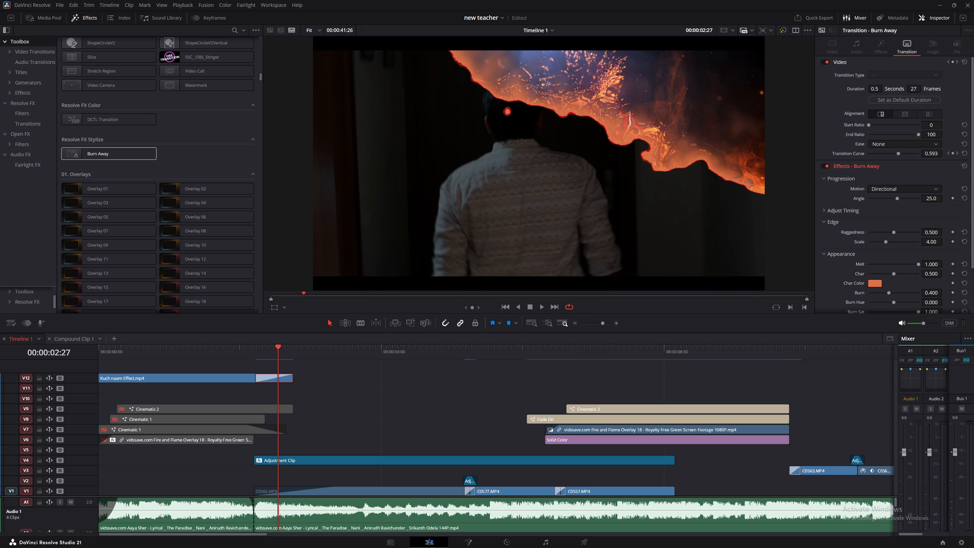
Change the Burn Away transition's Char Color to the more saturated orange #db7a0a.
scroll(942, 105, "down", 1)
left_click(867, 231)
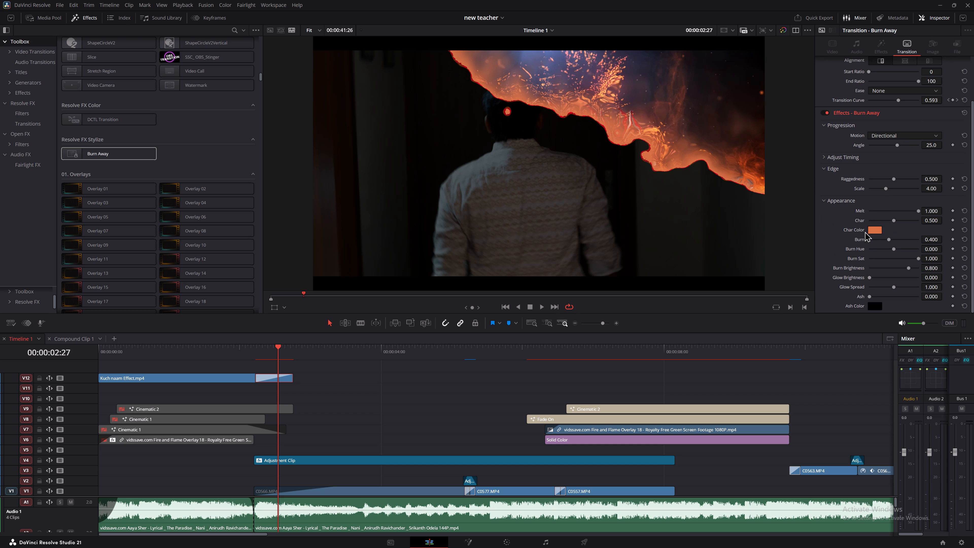
left_click(872, 226)
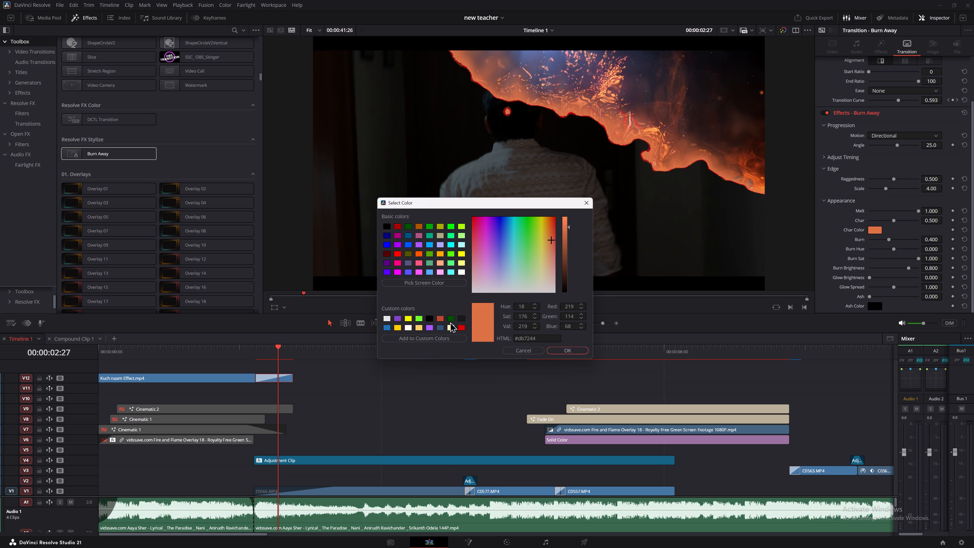
left_click(453, 286)
left_click(535, 252)
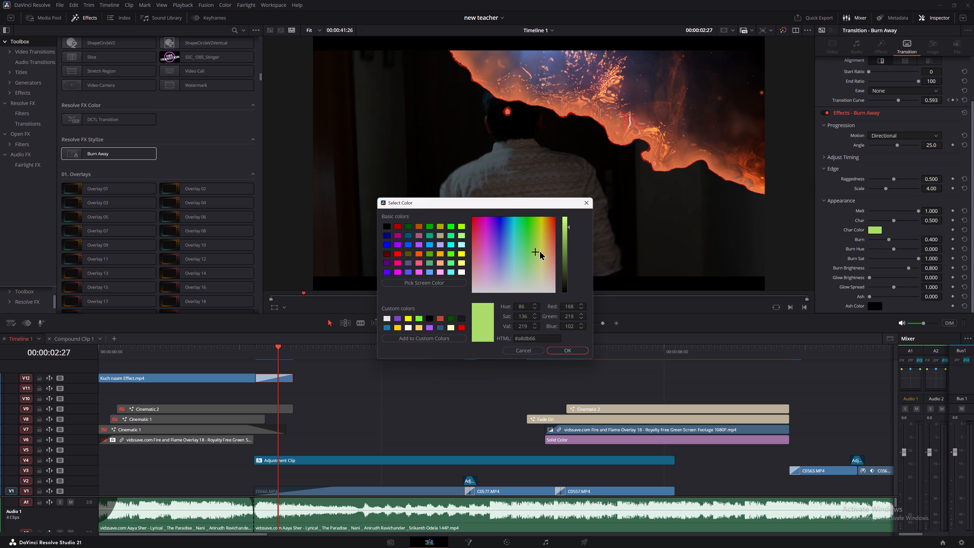
left_click_drag(542, 247, 552, 233)
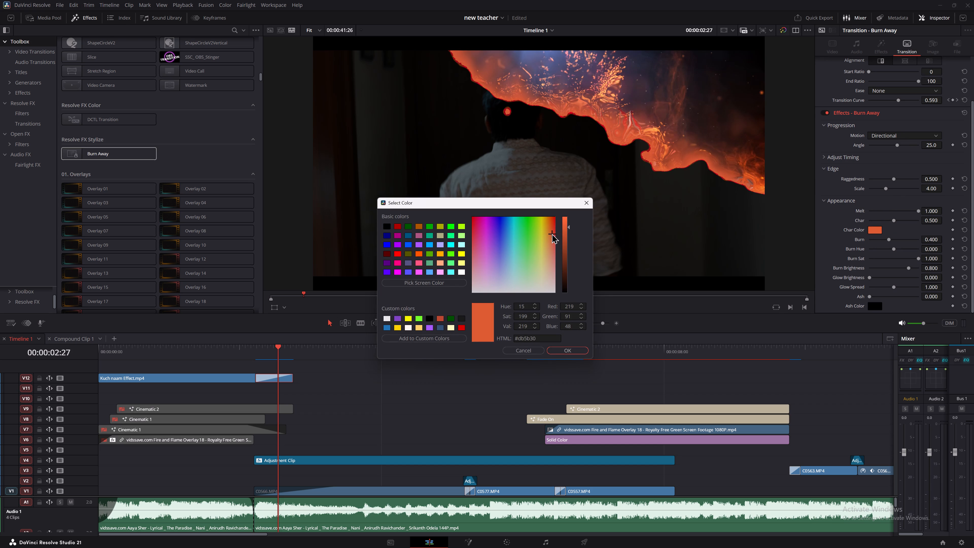
left_click_drag(552, 233, 546, 268)
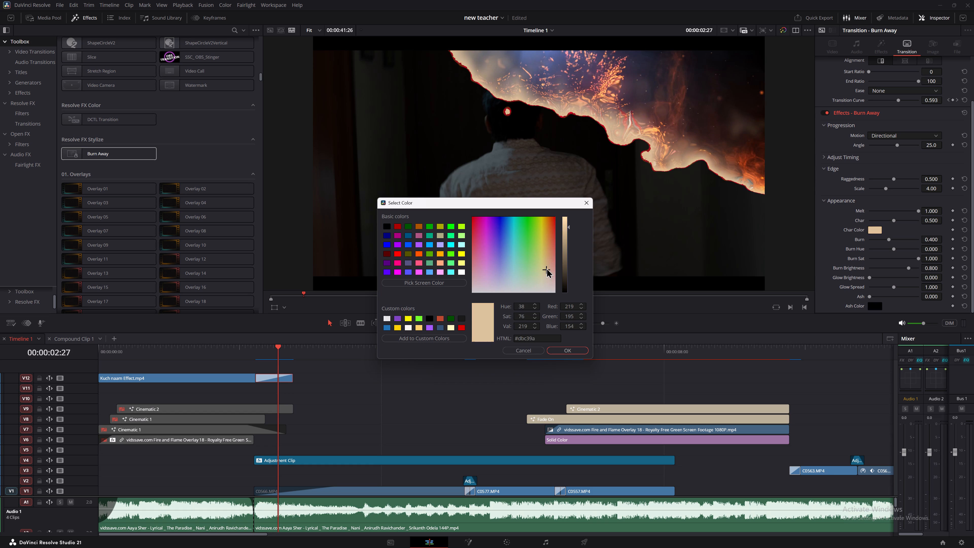
left_click_drag(546, 268, 552, 220)
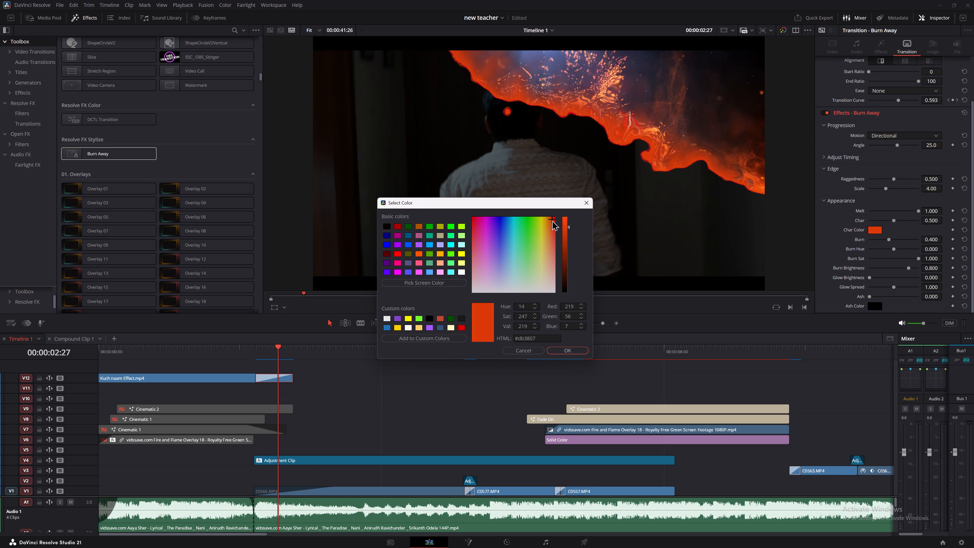
left_click_drag(552, 220, 544, 222)
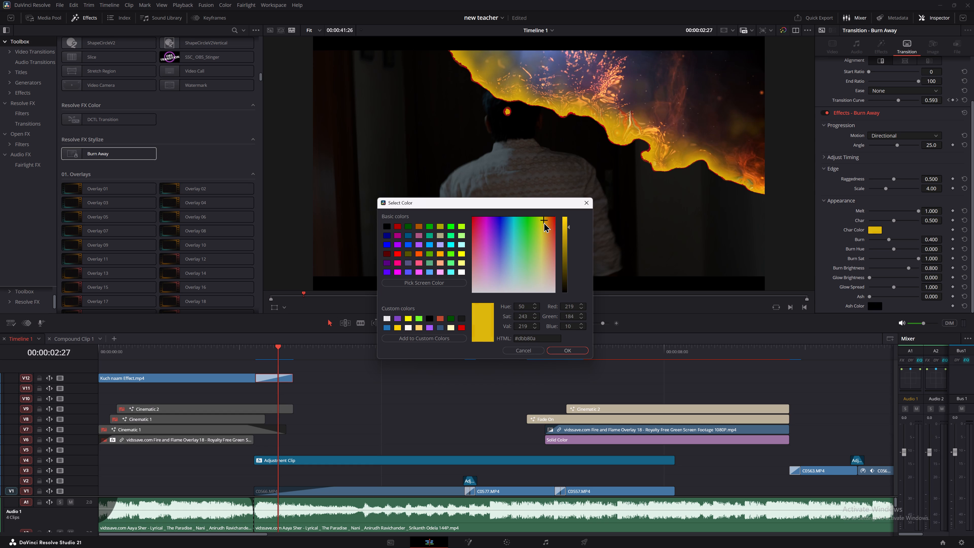
left_click_drag(544, 222, 551, 219)
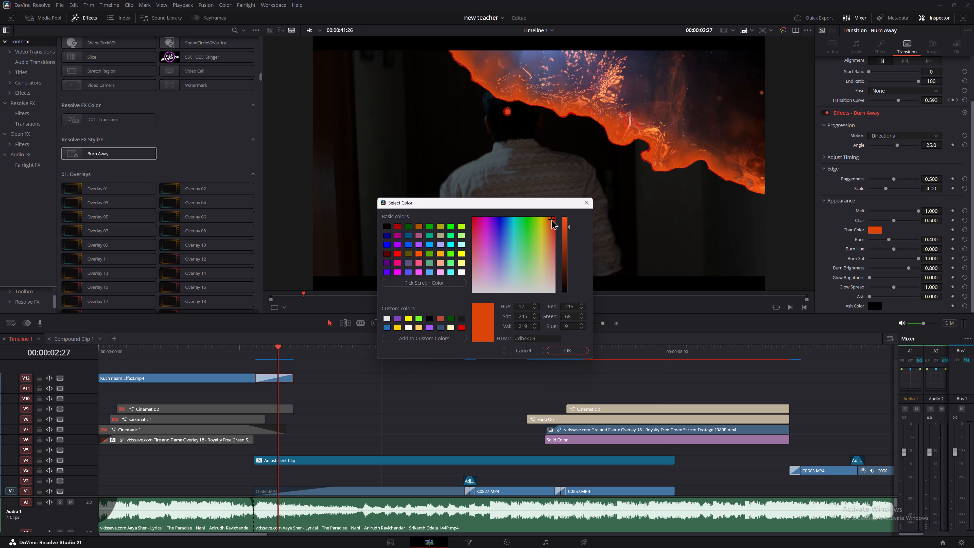
left_click_drag(551, 219, 541, 229)
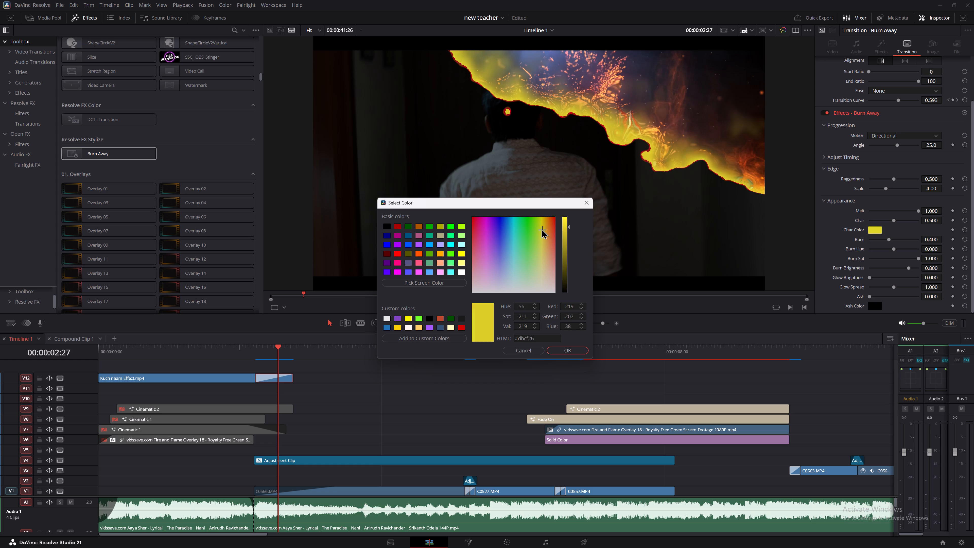
left_click_drag(541, 229, 549, 220)
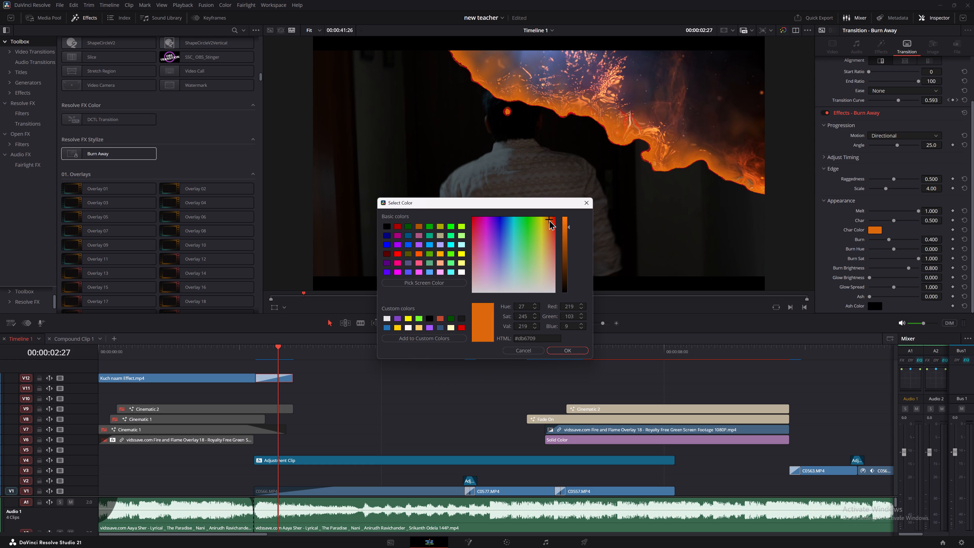
left_click_drag(549, 220, 548, 220)
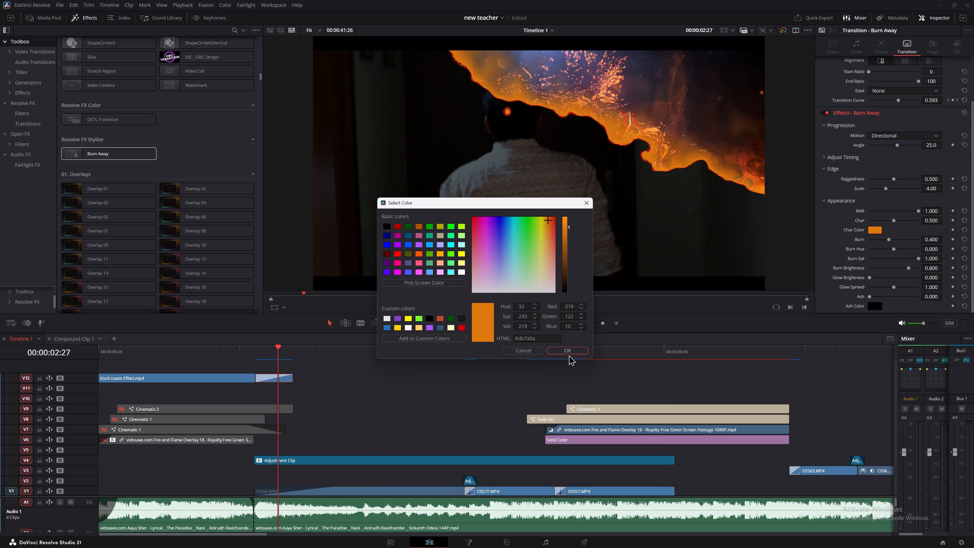
left_click(569, 352)
Play twice across the Burn Away transition to check the orange burn edge.
left_click_drag(256, 352, 252, 350)
key("space")
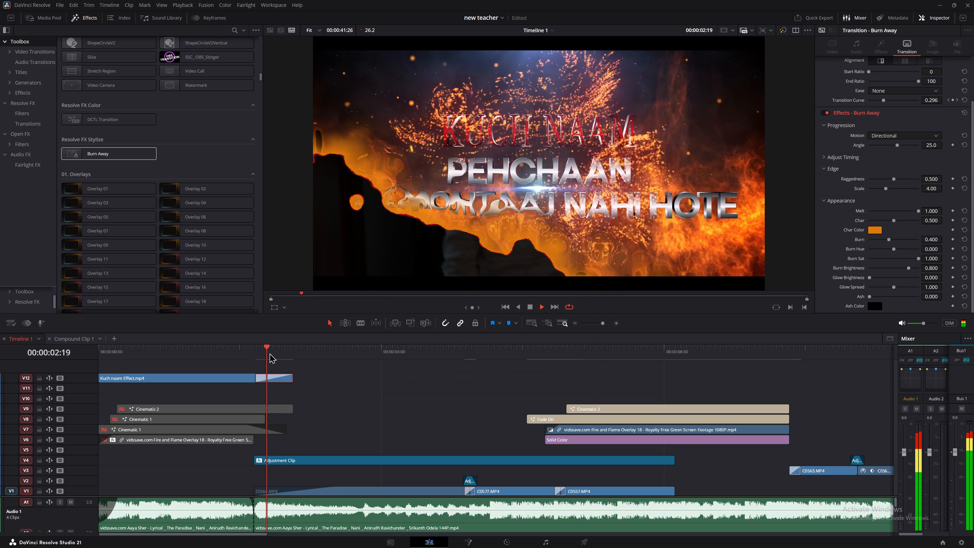
key("space")
left_click(233, 358)
key("space")
key("space")
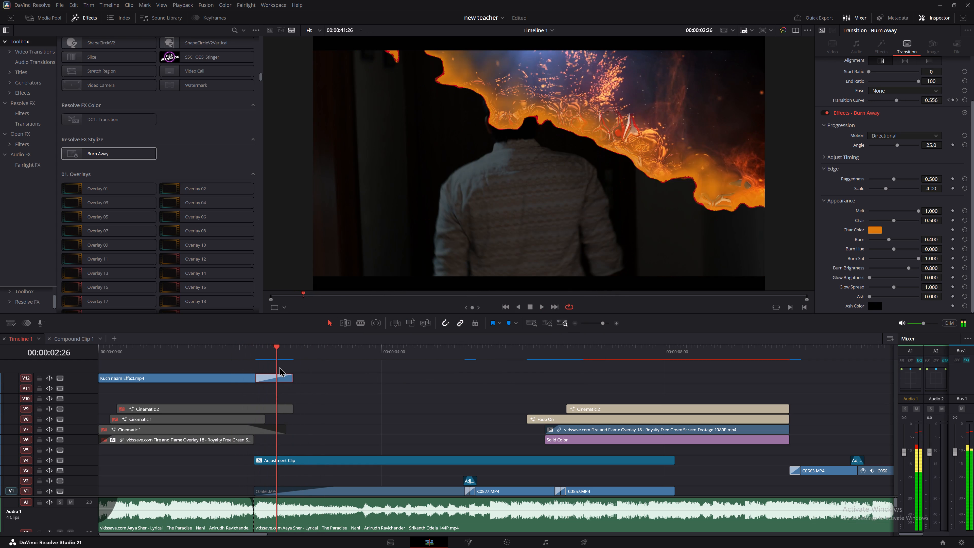
Park the playhead at 00:00:02:18 within the Burn Away transition and set its edge Raggedness to 0.789.
left_click(266, 352)
left_click(266, 352)
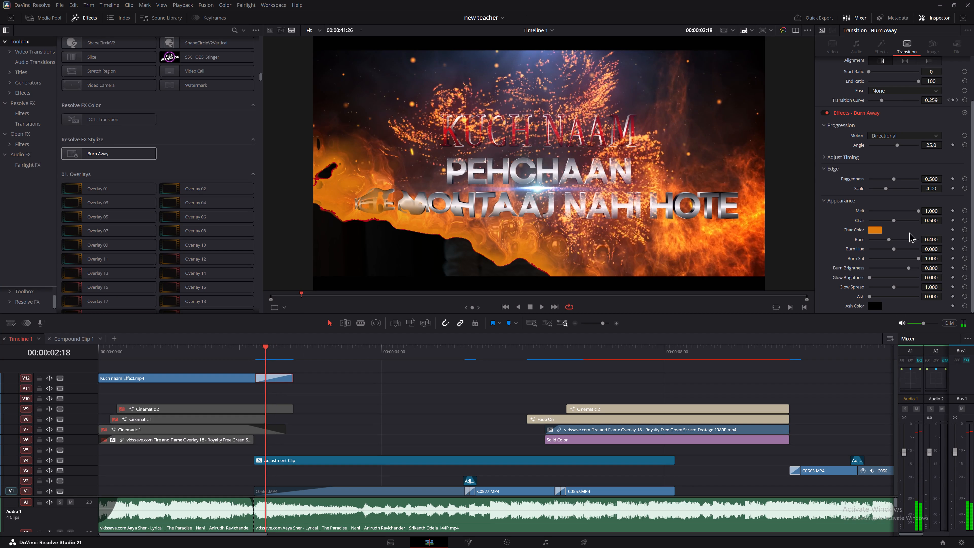
left_click(928, 206)
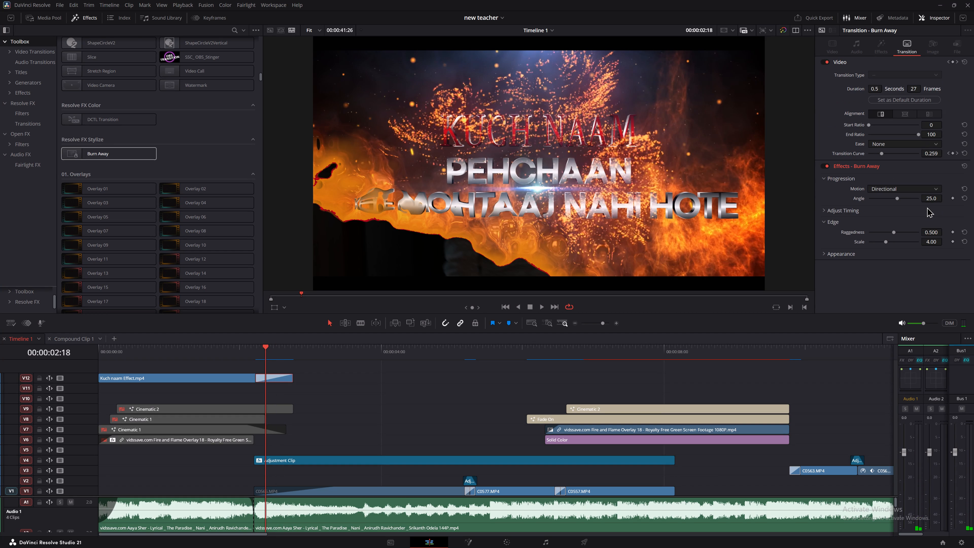
left_click(830, 224)
left_click(830, 224)
left_click_drag(934, 234, 548, 281)
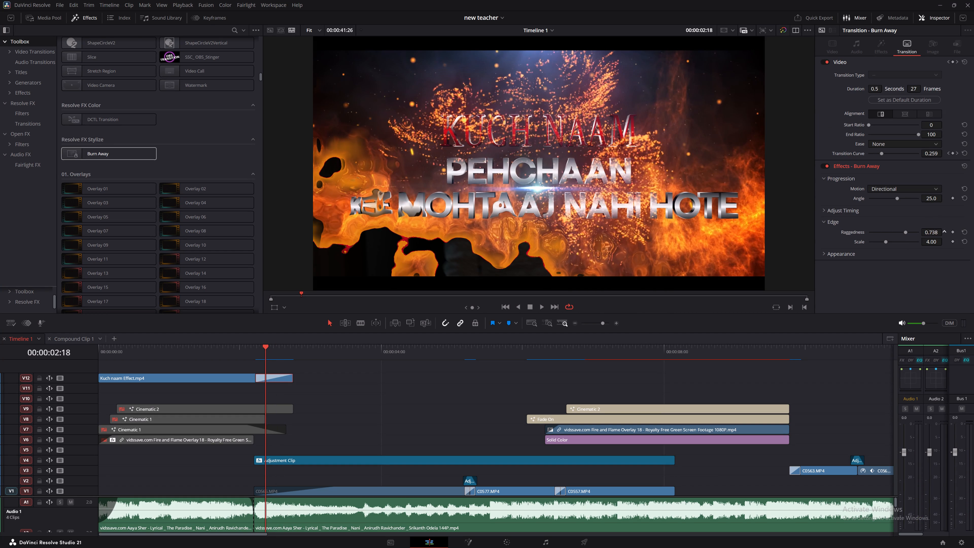
left_click_drag(548, 281, 563, 281)
Play the rest of the Burn Away transition, then play the opening from the start of the timeline.
key("space")
key("space")
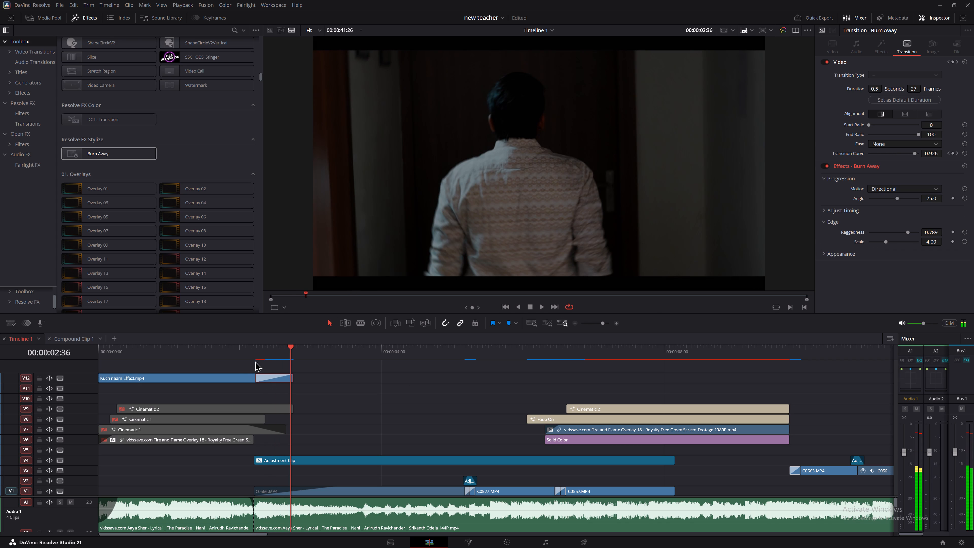
left_click_drag(248, 351, 29, 369)
key("space")
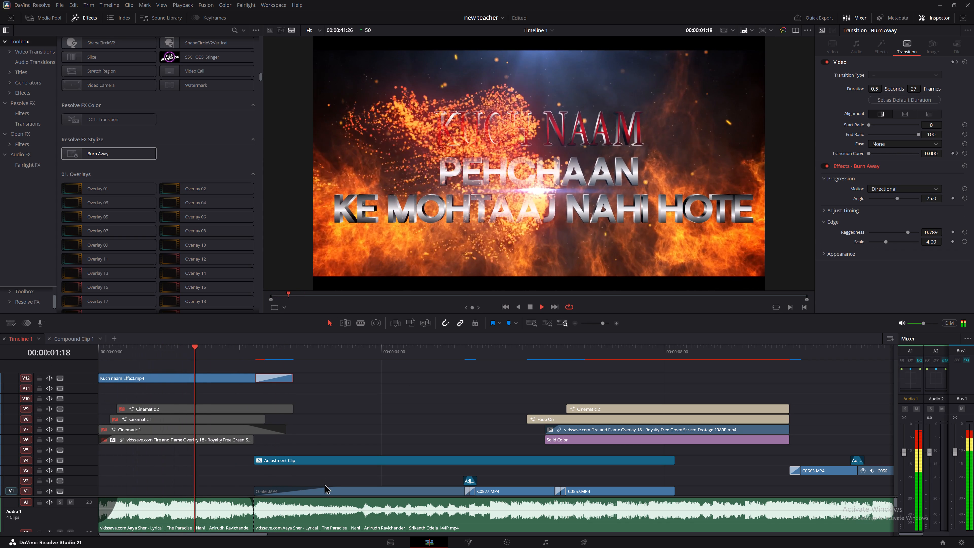
key("space")
Shorten the fade-in of the first V1 clip so it ends about where the Kuch naam Effect clip ends.
left_click_drag(336, 488, 294, 491)
Play on through the door footage into the "Unki pehchaan unka kaam hota hai" title to review the sequence.
key("space")
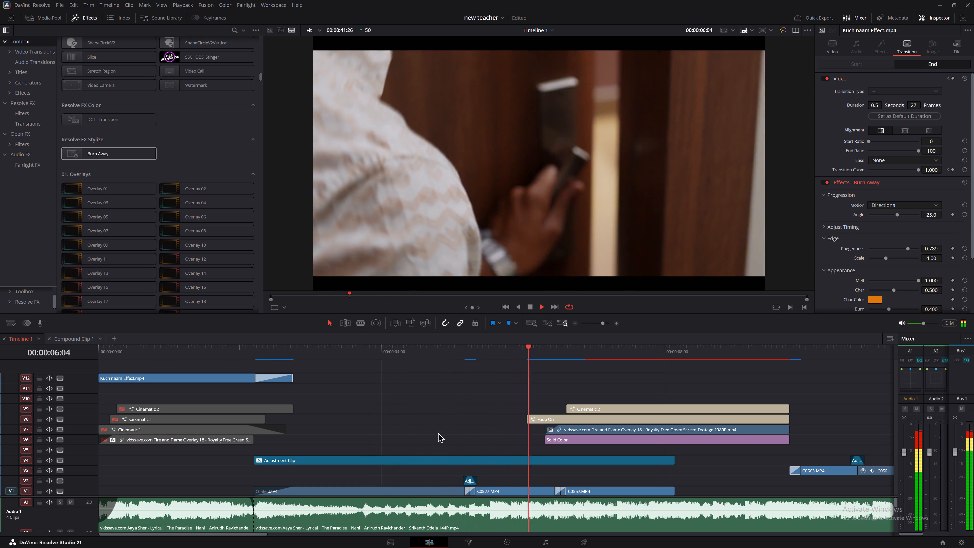
key("space")
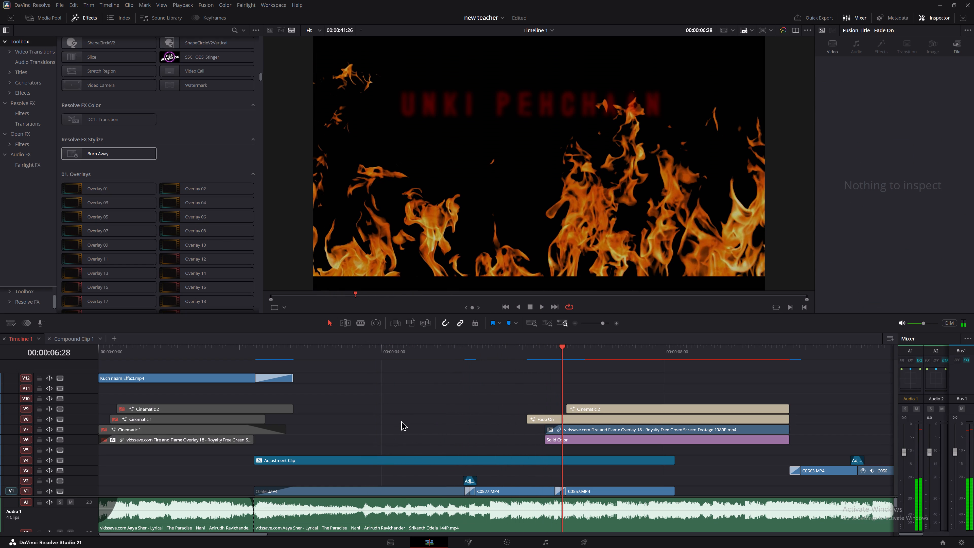
key("space")
key("space")
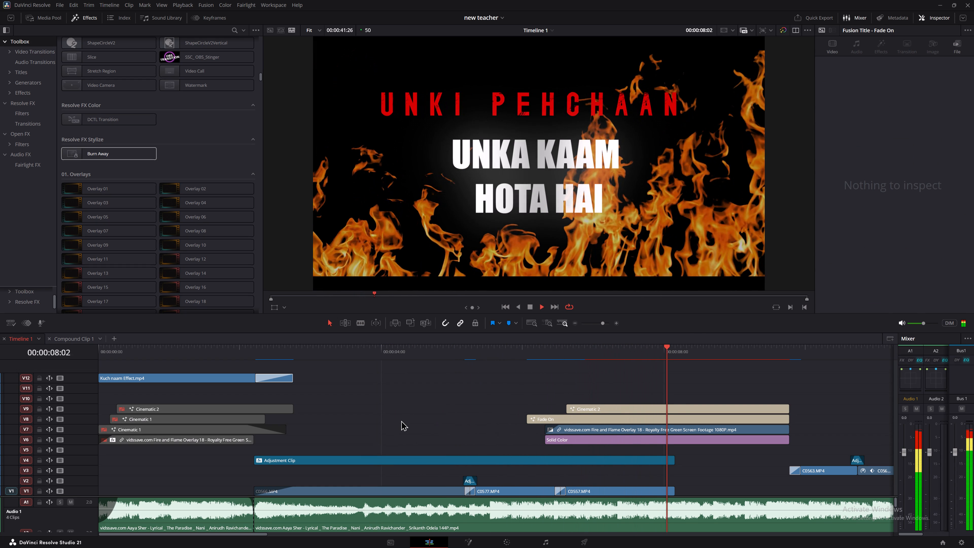
key("space")
key("space")
middle_click_drag(459, 397, 395, 389)
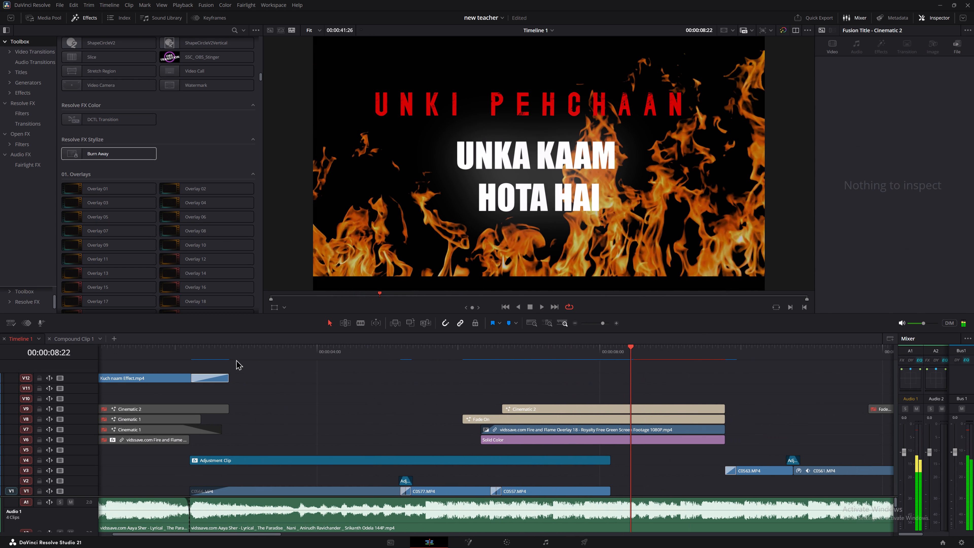
Replay from the start of the timeline, skipping ahead to the "Unki pehchaan" title, to review the flow between both titles.
left_click_drag(229, 354, 0, 378)
key("space")
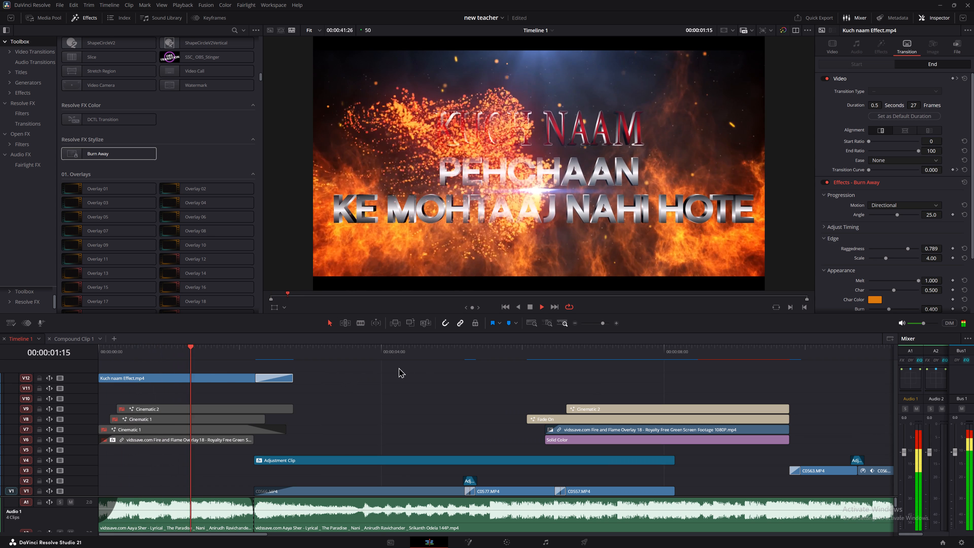
middle_click_drag(468, 384, 333, 373)
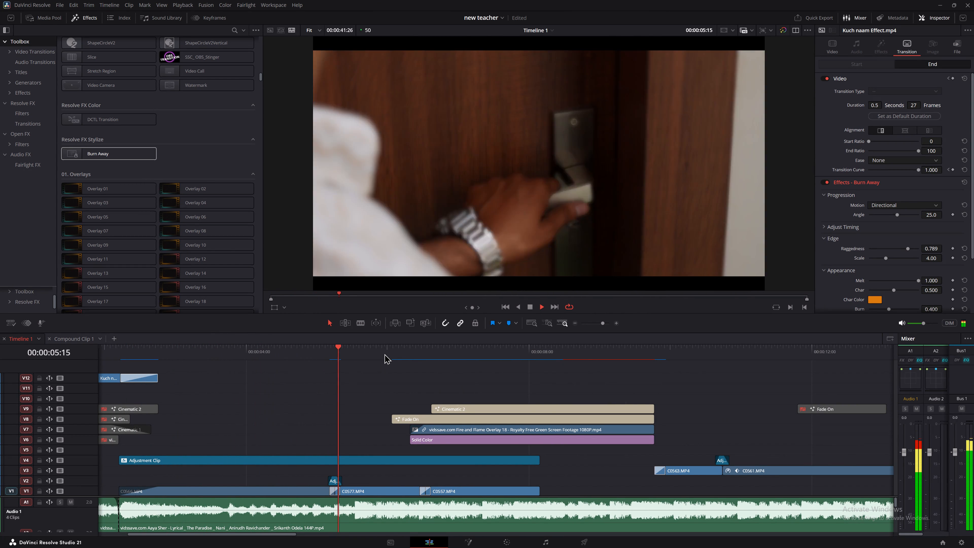
left_click(384, 354)
key("space")
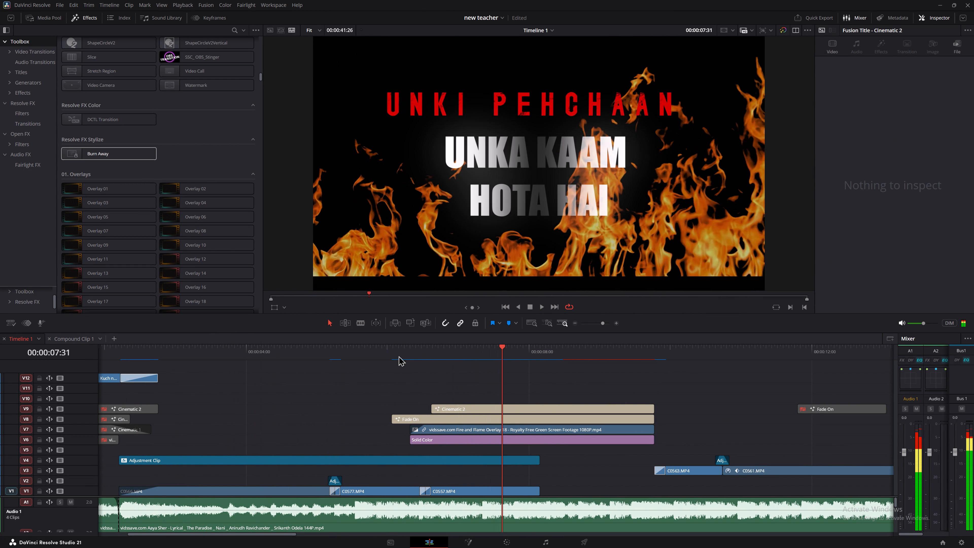
key("space")
key("space")
middle_click_drag(656, 378, 608, 378)
key("space")
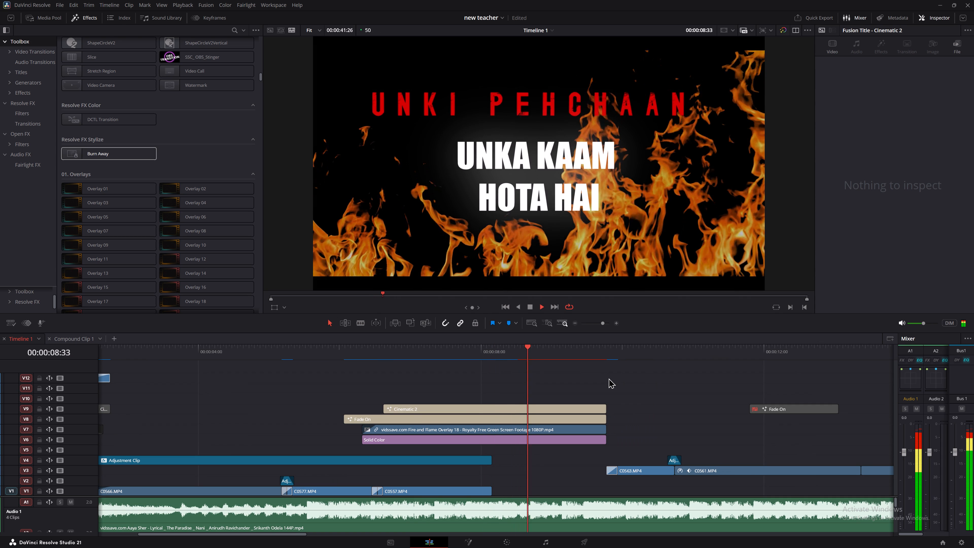
key("space")
Play the opening twice more from the start, through the Burn Away transition, to check how it reveals the footage.
scroll(328, 403, "down", 4, "alt")
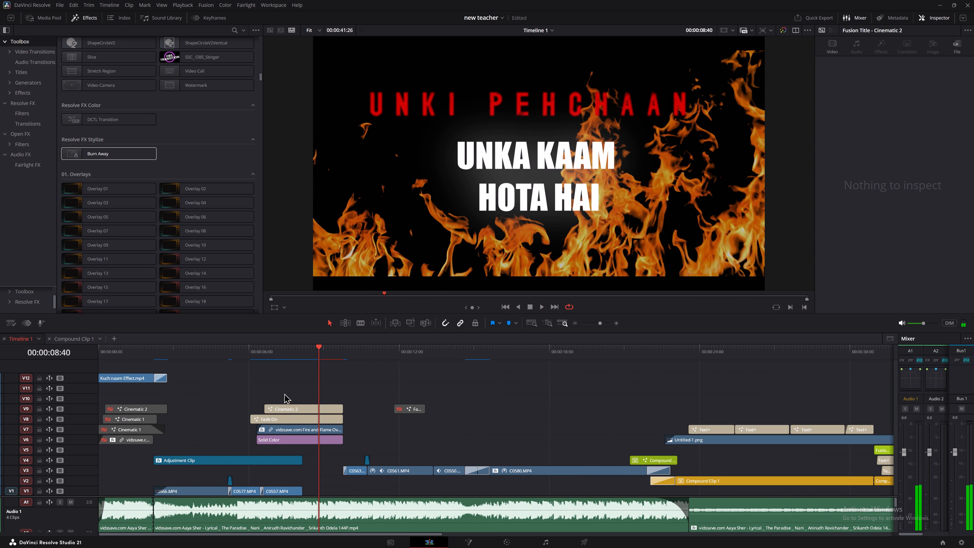
left_click_drag(140, 358, 77, 358)
key("space")
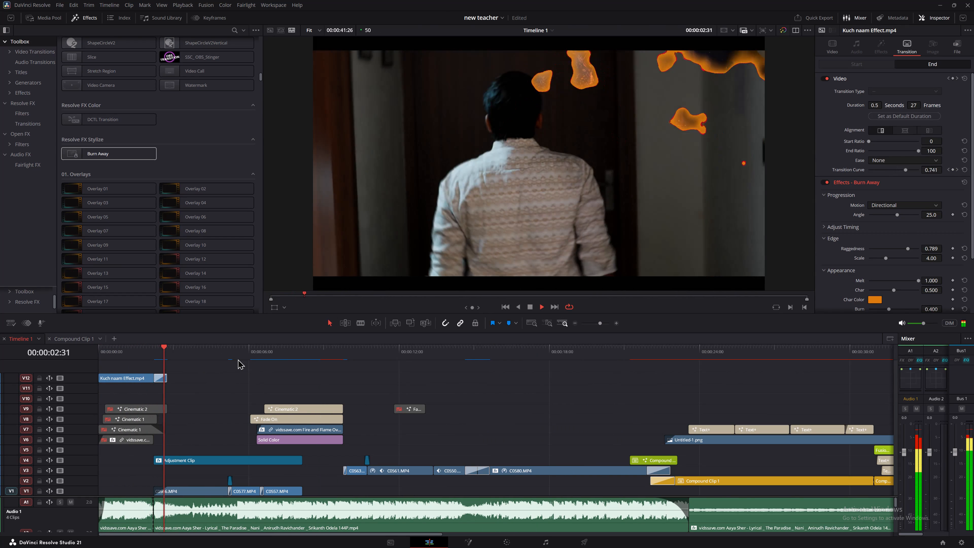
key("space")
left_click_drag(182, 348, 47, 355)
key("space")
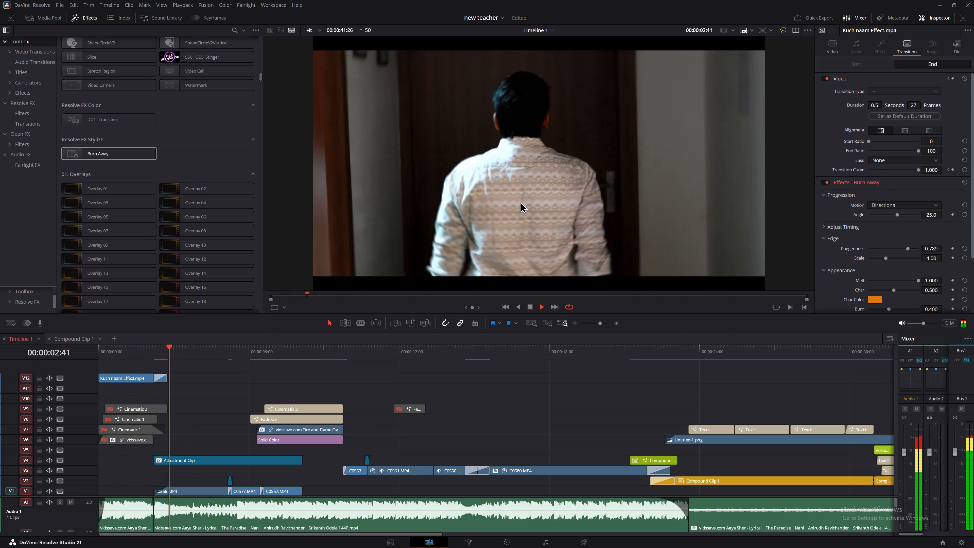
key("space")
Switch briefly to the Don't Look music video in Chrome and return to DaVinci Resolve.
scroll(520, 202, "down", 2)
key("super+Tab")
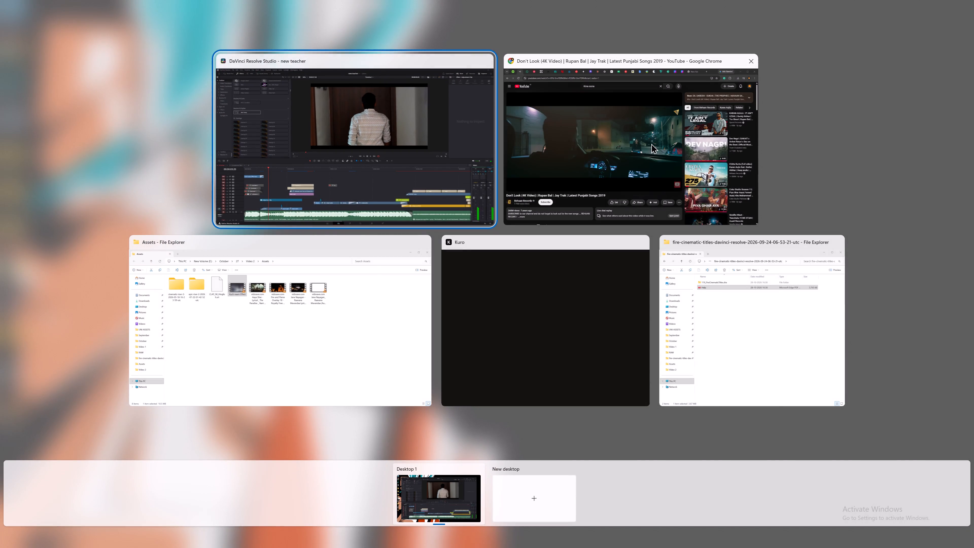
left_click(651, 142)
left_click(468, 293)
left_click(861, 106)
scroll(459, 194, "down", 3)
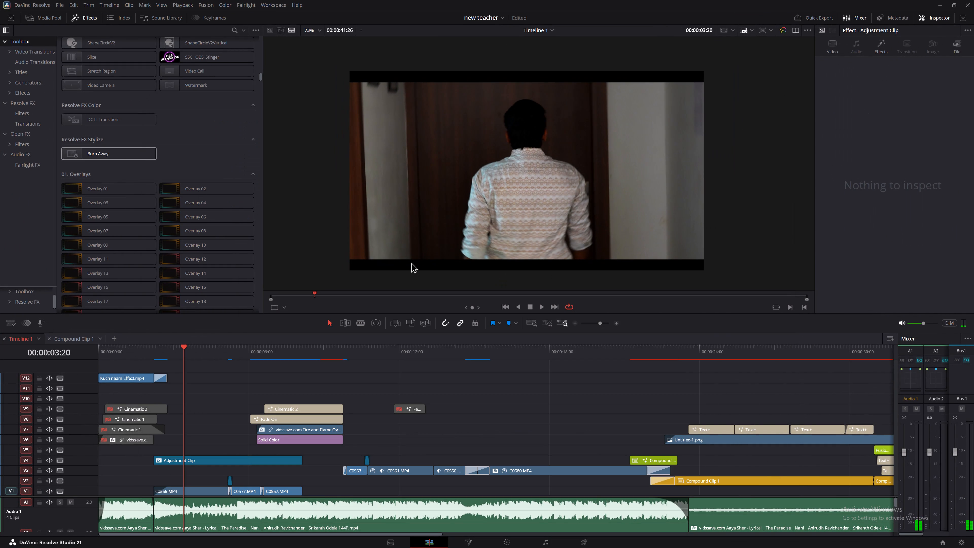
Add a very short fade-in from black at the start of the Kuch naam Effect clip on V12.
left_click_drag(171, 353, 42, 354)
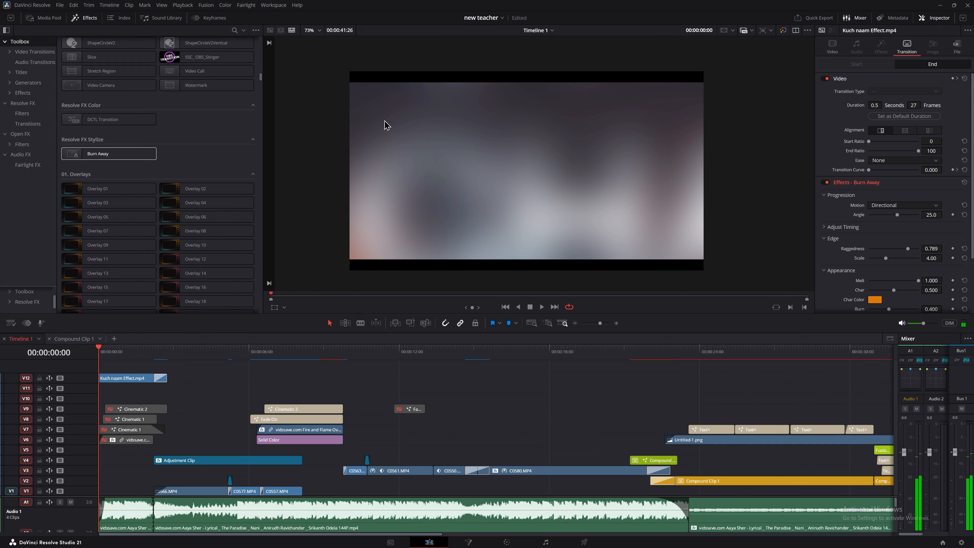
scroll(549, 180, "up", 1)
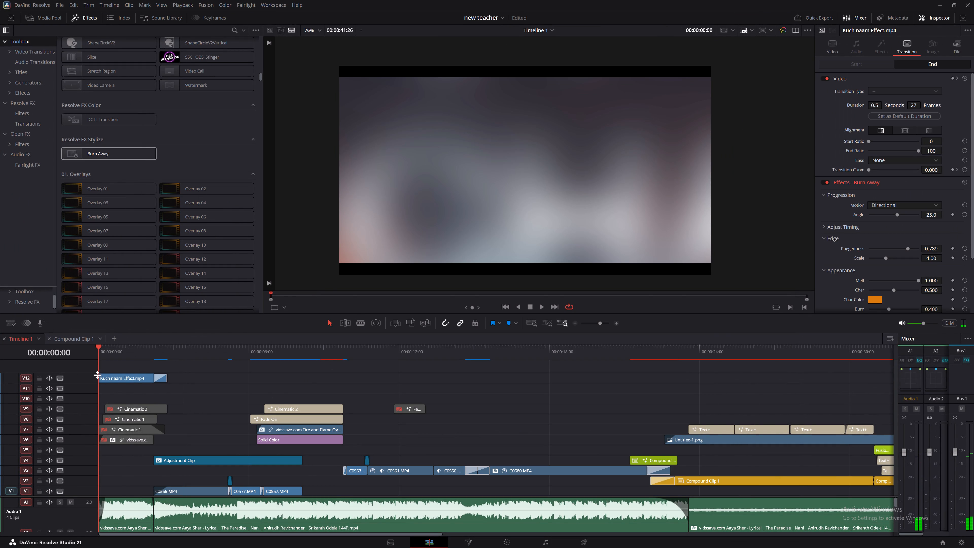
left_click_drag(100, 374, 103, 374)
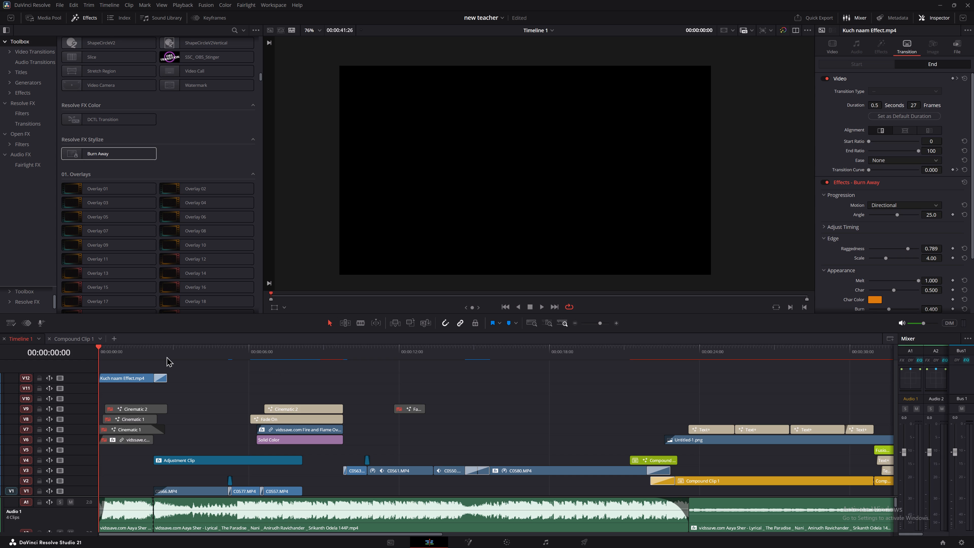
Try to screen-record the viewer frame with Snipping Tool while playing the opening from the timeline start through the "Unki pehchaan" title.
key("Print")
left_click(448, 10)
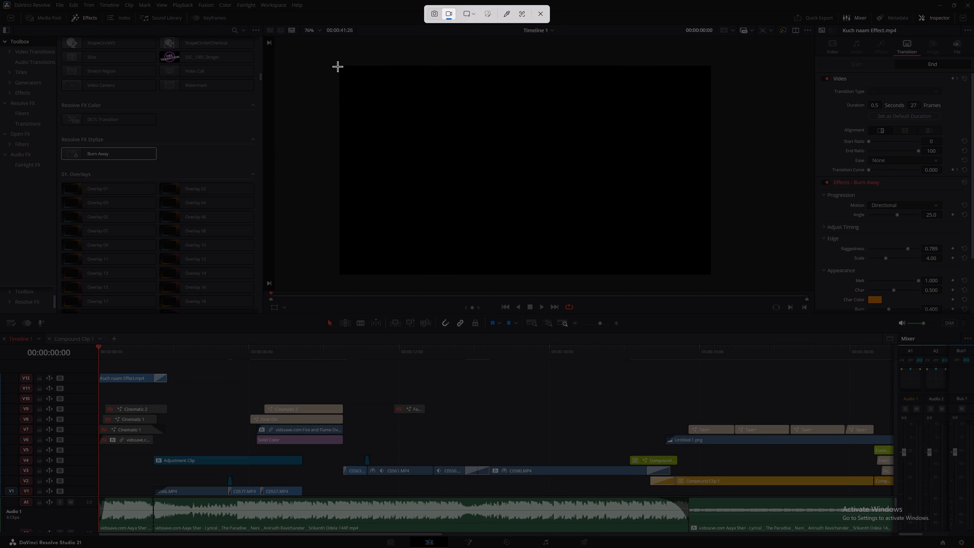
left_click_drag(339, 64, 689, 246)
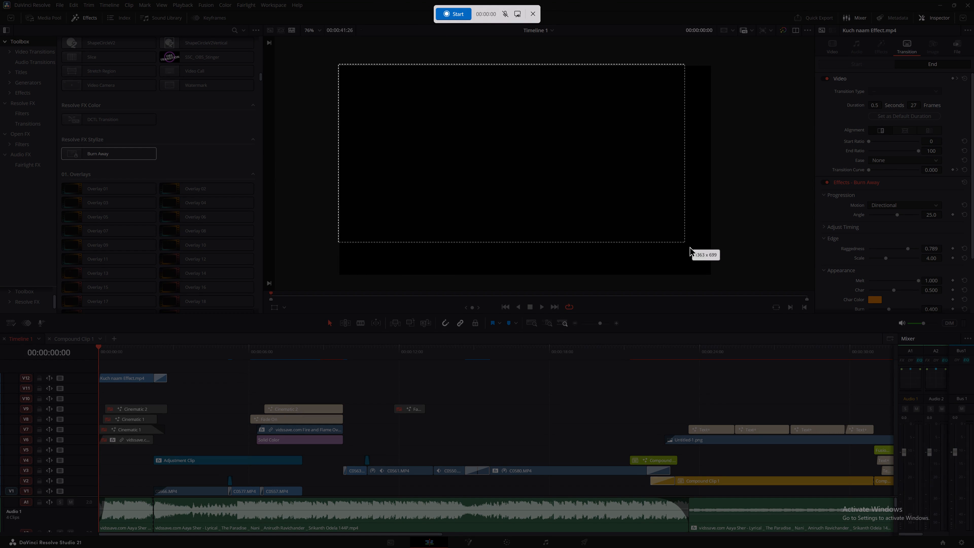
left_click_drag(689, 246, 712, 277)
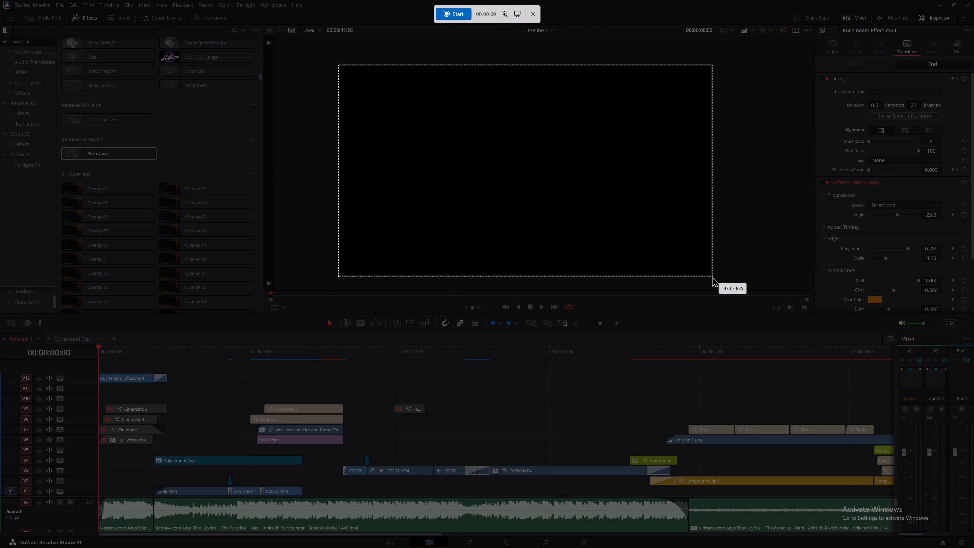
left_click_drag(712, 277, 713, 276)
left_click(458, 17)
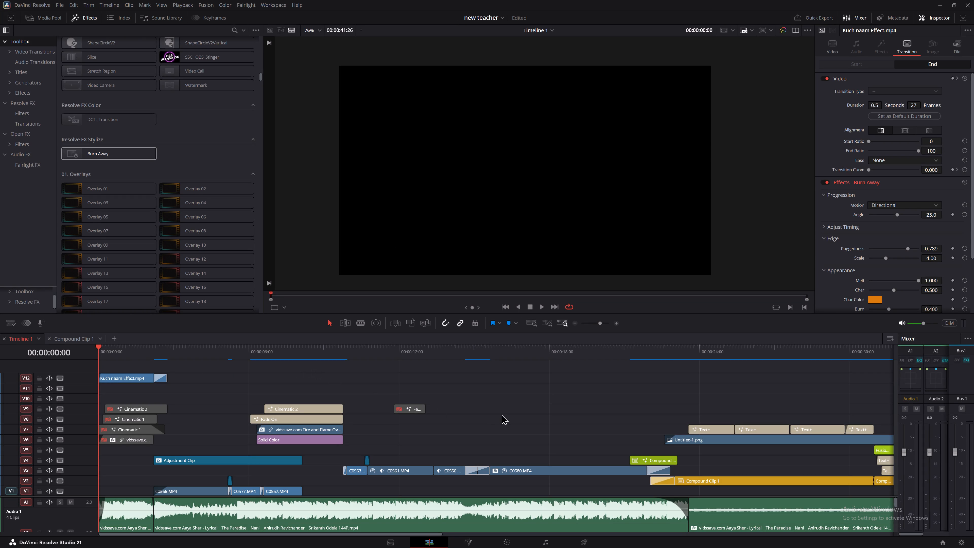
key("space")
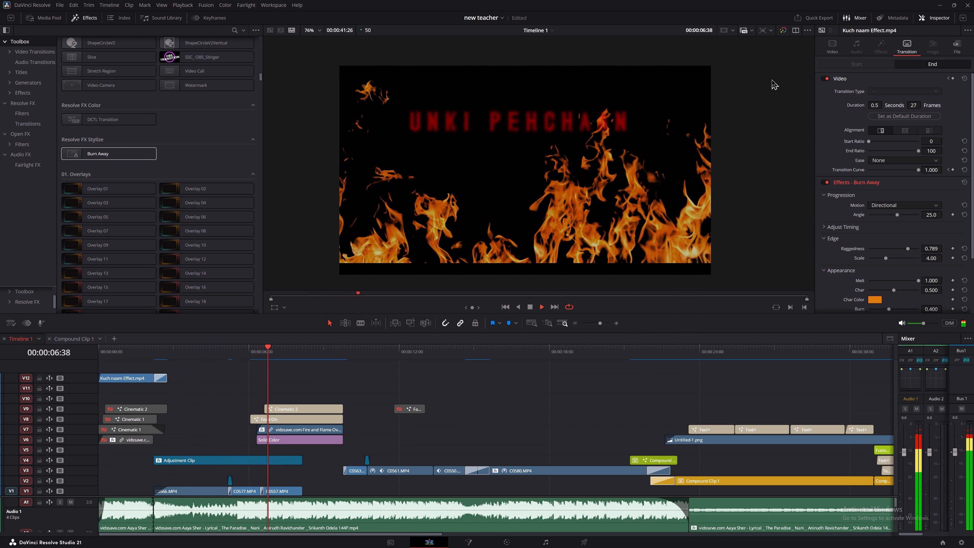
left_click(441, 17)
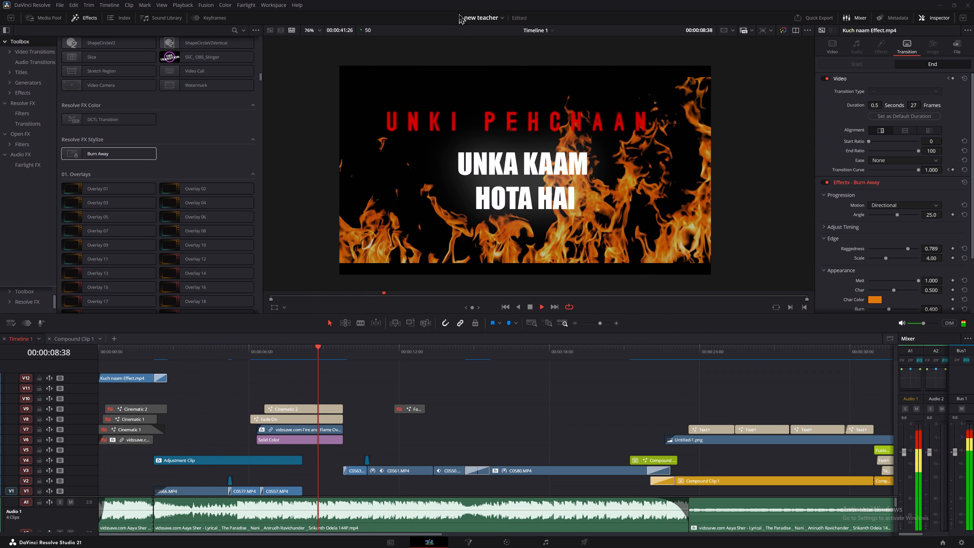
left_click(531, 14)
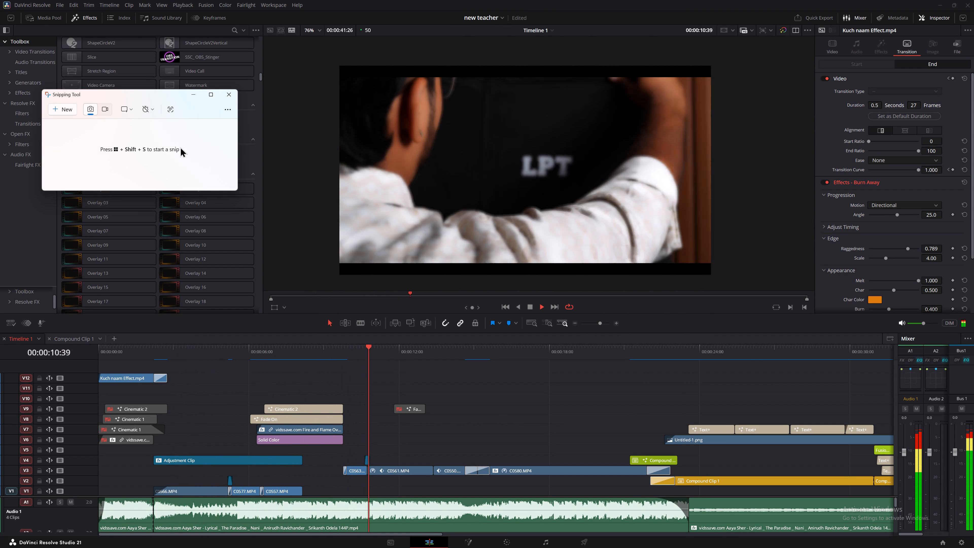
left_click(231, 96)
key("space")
Replay the first moment of the Kuch naam title from the timeline start and return the playhead to 00:00:00:00.
left_click_drag(231, 349, 88, 359)
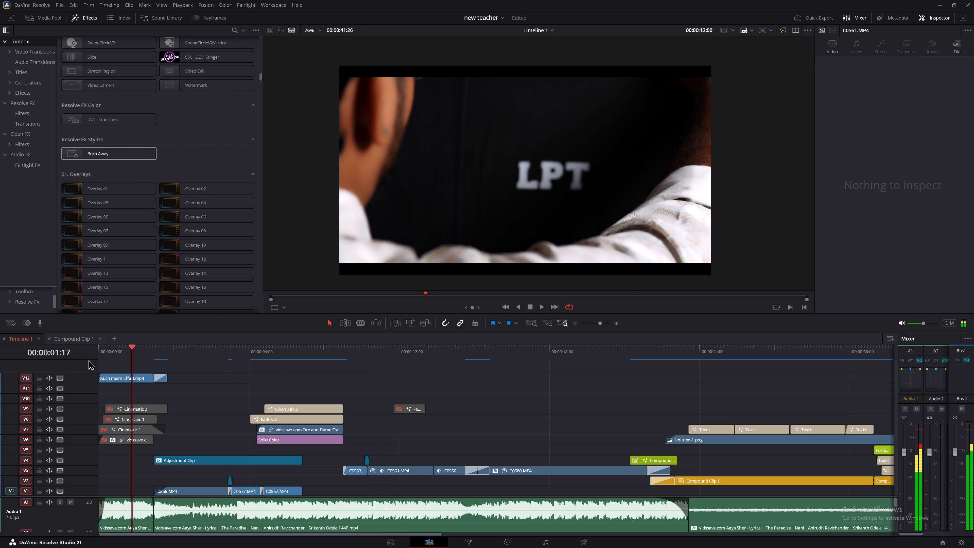
left_click_drag(88, 359, 7, 370)
key("space")
key("space")
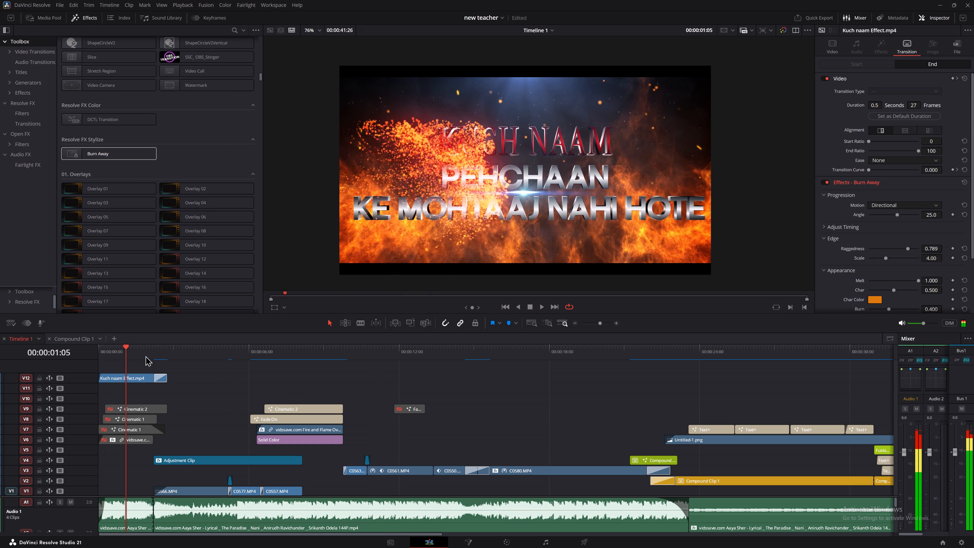
left_click_drag(129, 351, 48, 358)
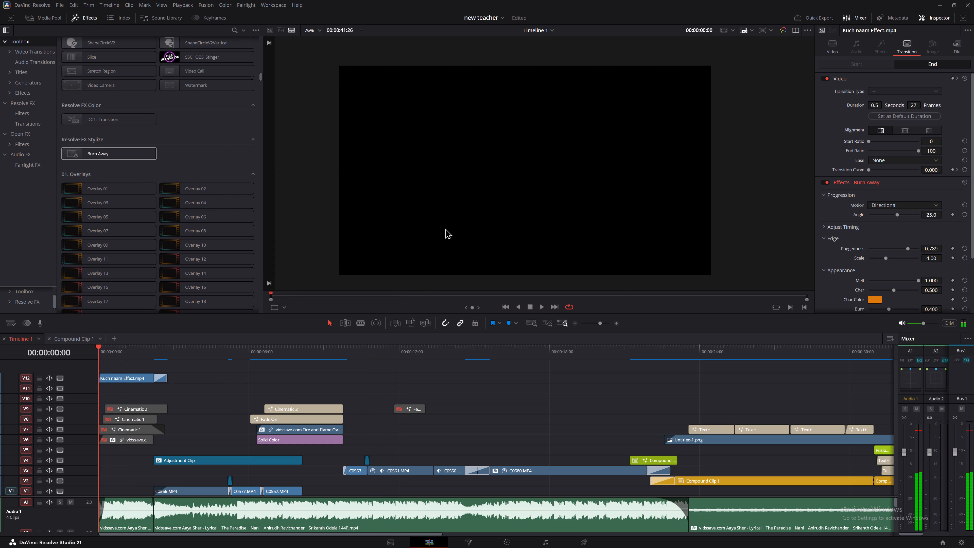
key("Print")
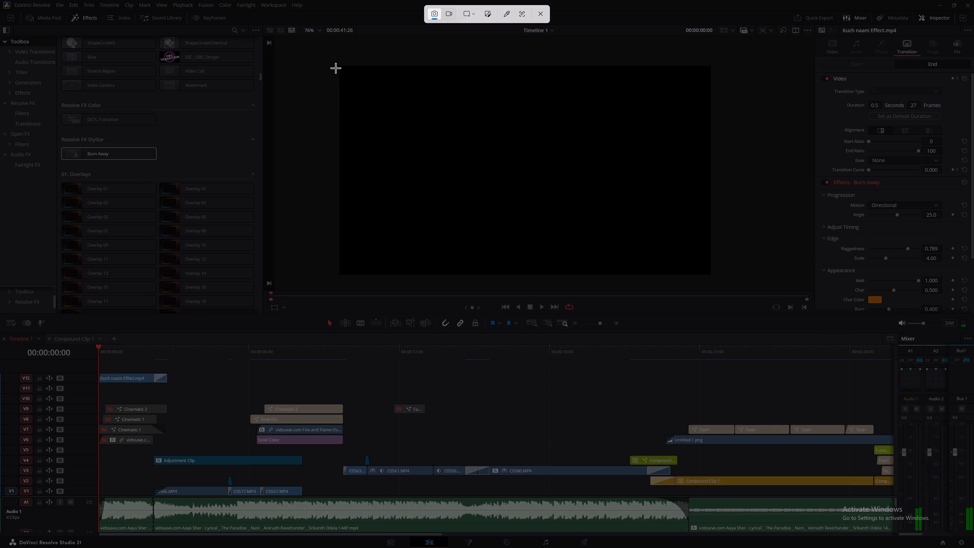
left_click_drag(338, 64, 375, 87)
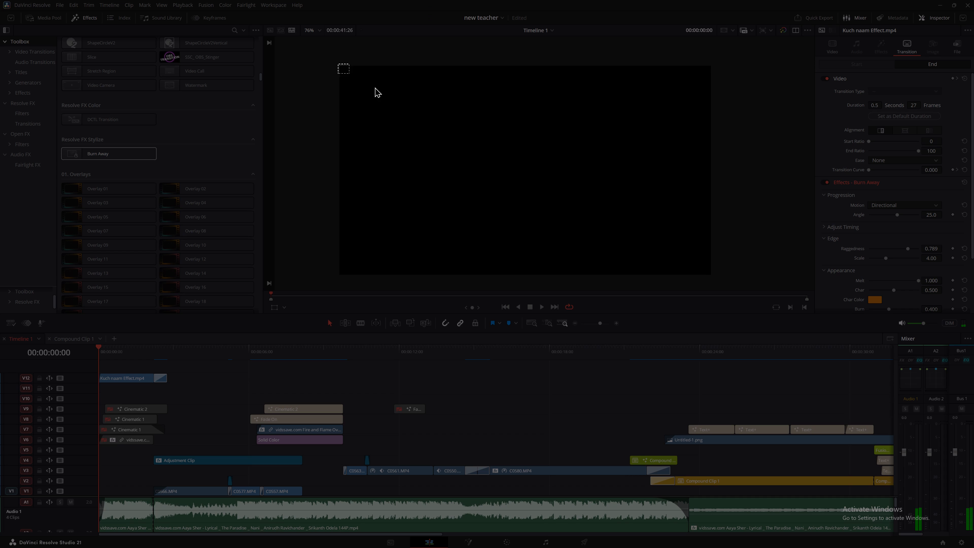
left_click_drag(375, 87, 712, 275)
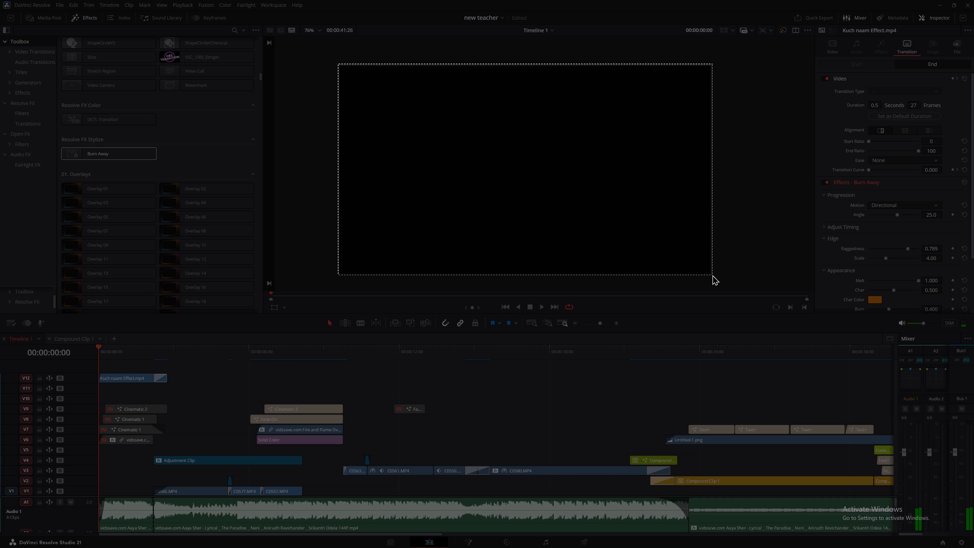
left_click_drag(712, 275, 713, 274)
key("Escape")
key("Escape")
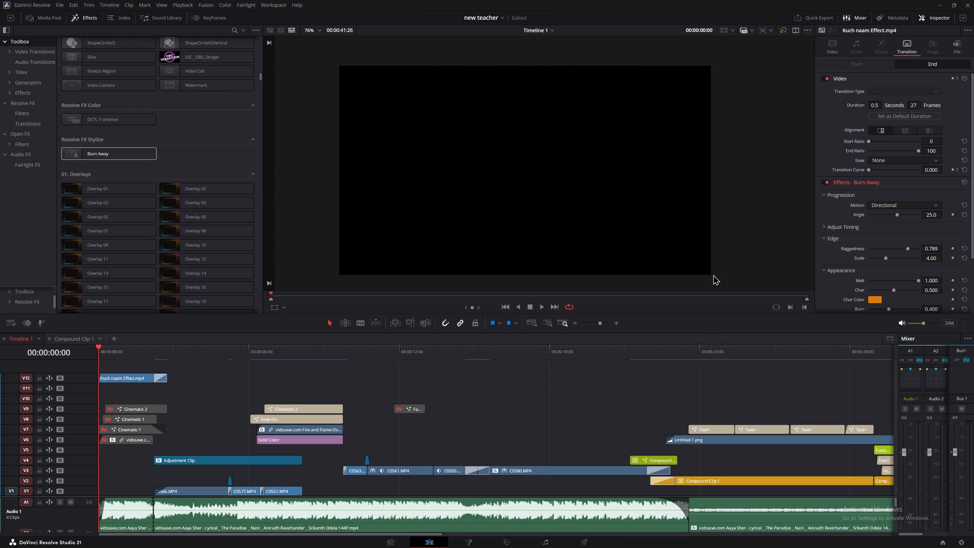
Start a Snipping Tool screen recording of the whole viewer frame and play Timeline 1 from the beginning.
key("Print")
left_click(449, 12)
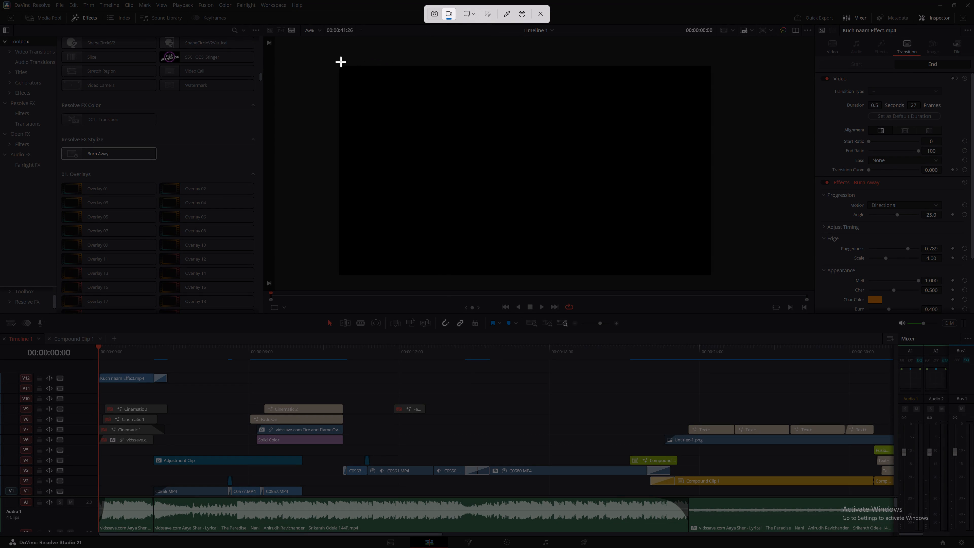
left_click_drag(338, 63, 704, 272)
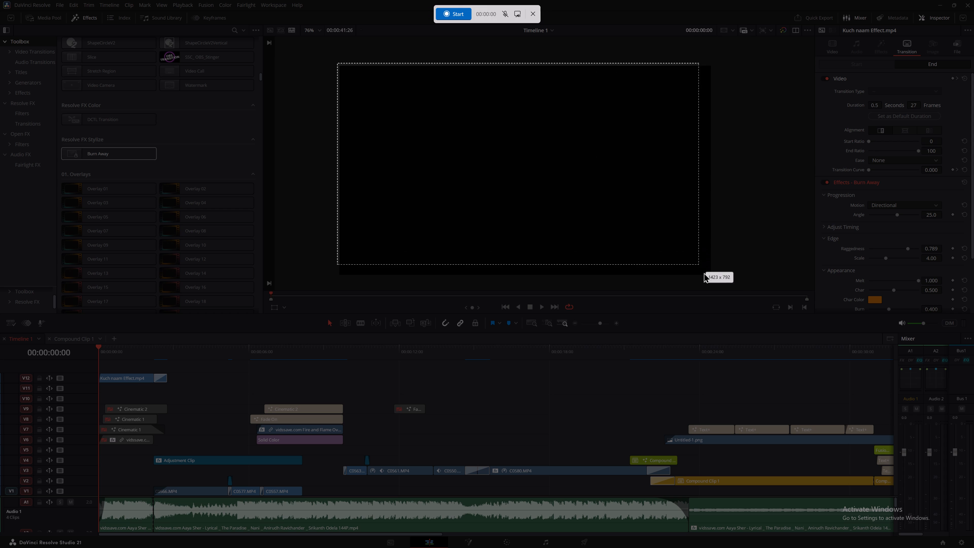
left_click_drag(704, 272, 713, 276)
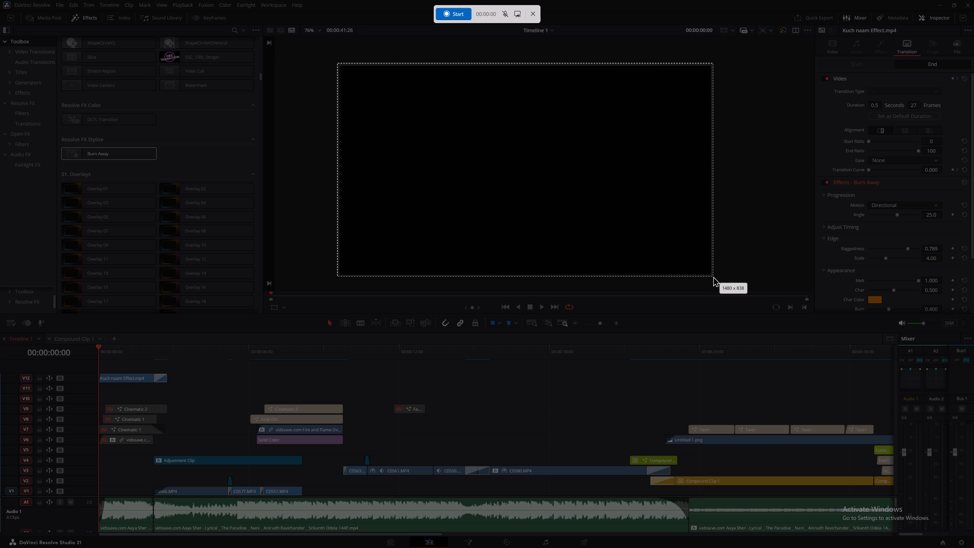
left_click_drag(713, 276, 715, 277)
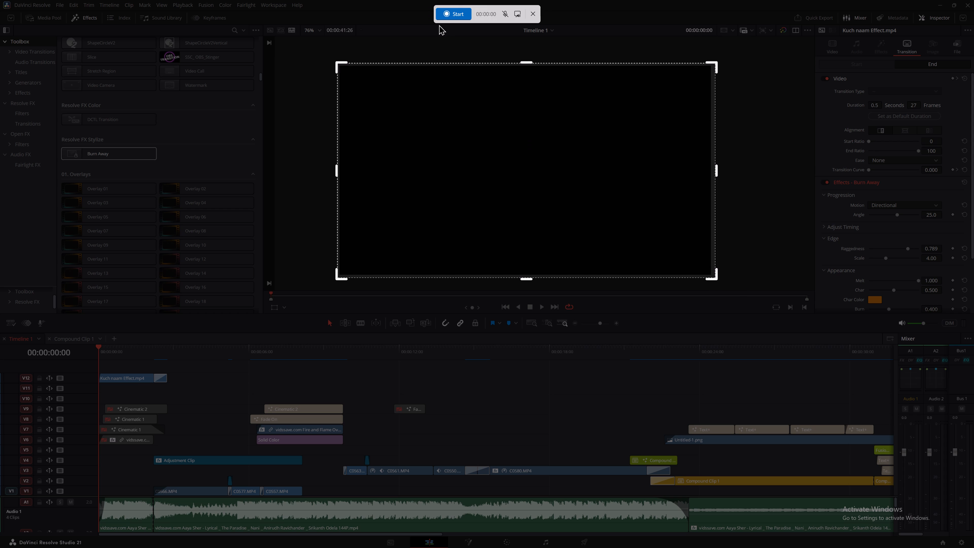
left_click(444, 14)
left_click_drag(100, 352, 88, 352)
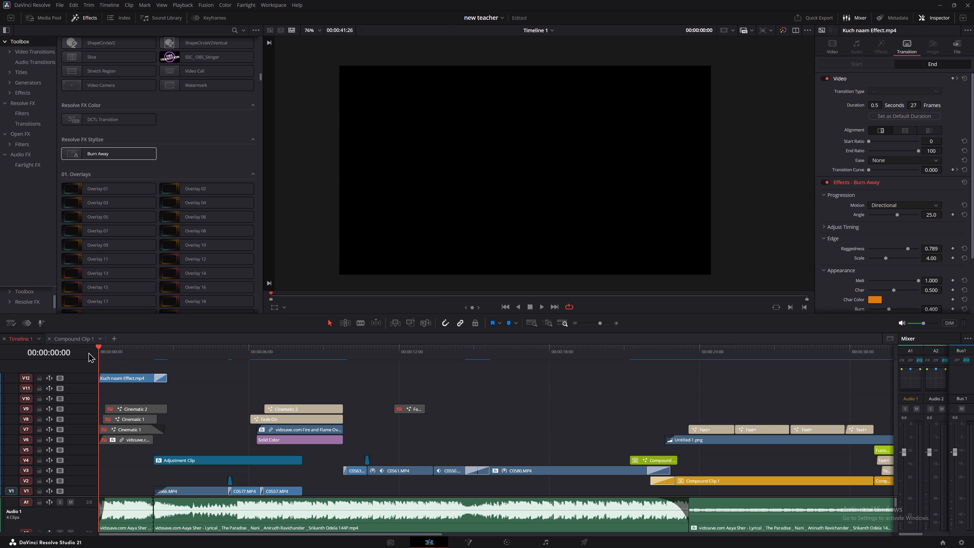
left_click_drag(88, 352, 79, 353)
key("space")
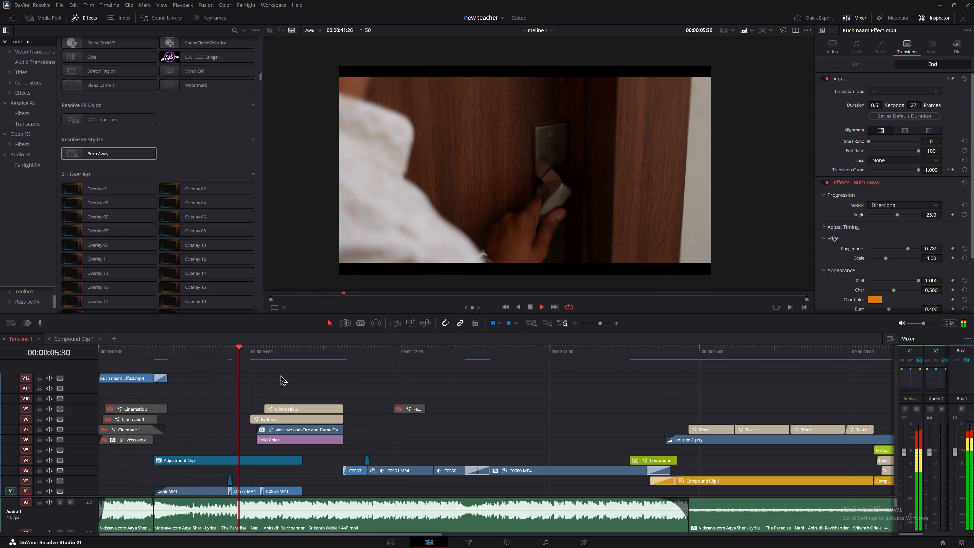
Stop the timeline playback just before the "Unki pehchaan" title and end the Snipping Tool recording.
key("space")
left_click(462, 15)
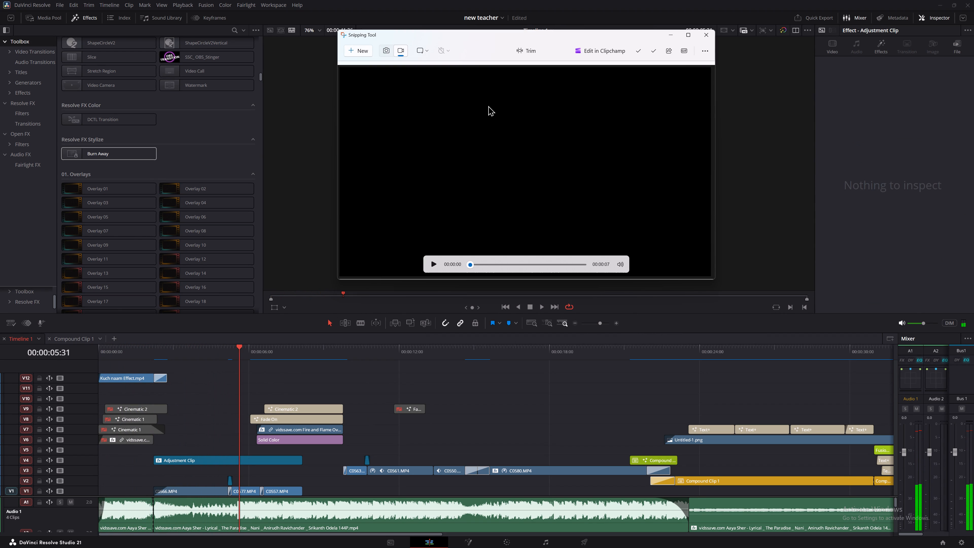
Play back the recorded viewer capture in Snipping Tool to review the opening, and return to DaVinci Resolve.
left_click(434, 263)
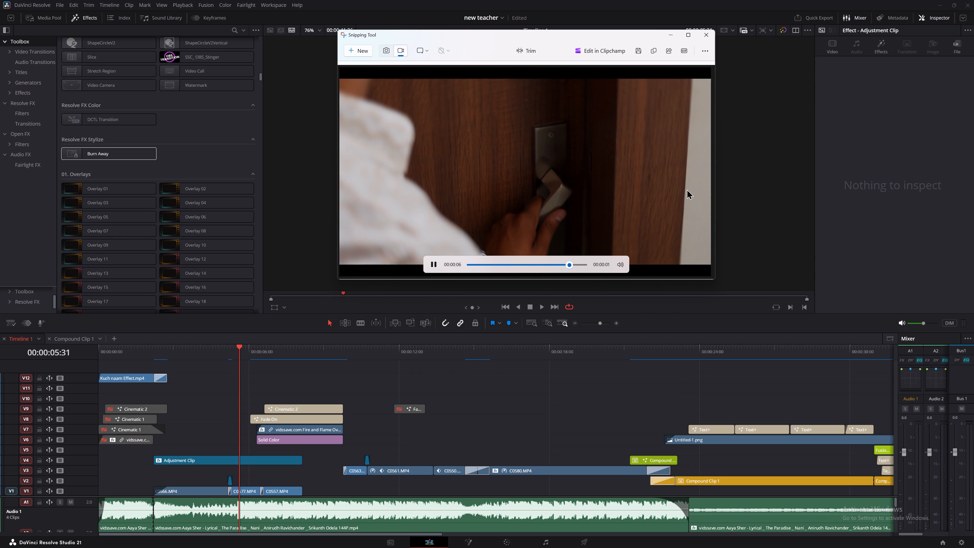
left_click(699, 35)
left_click(818, 141)
key("Escape")
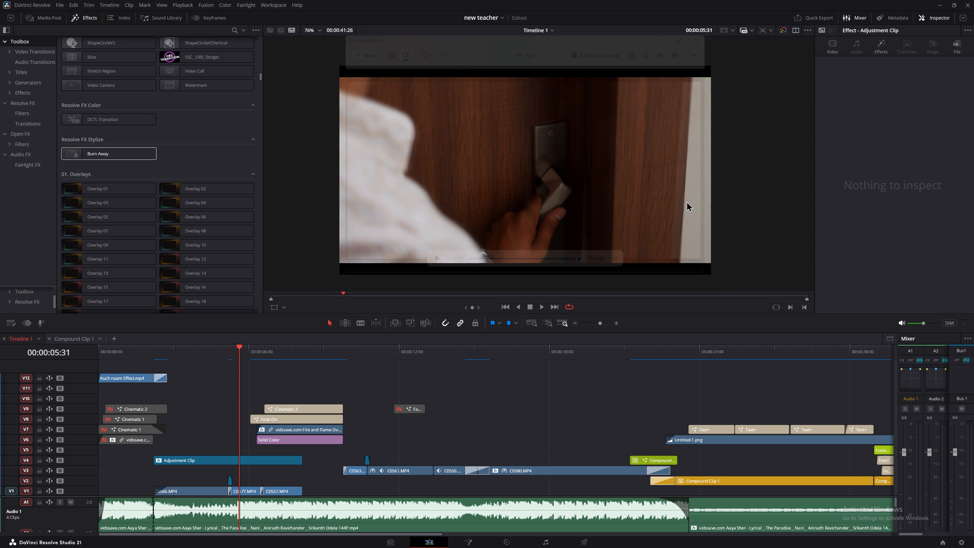
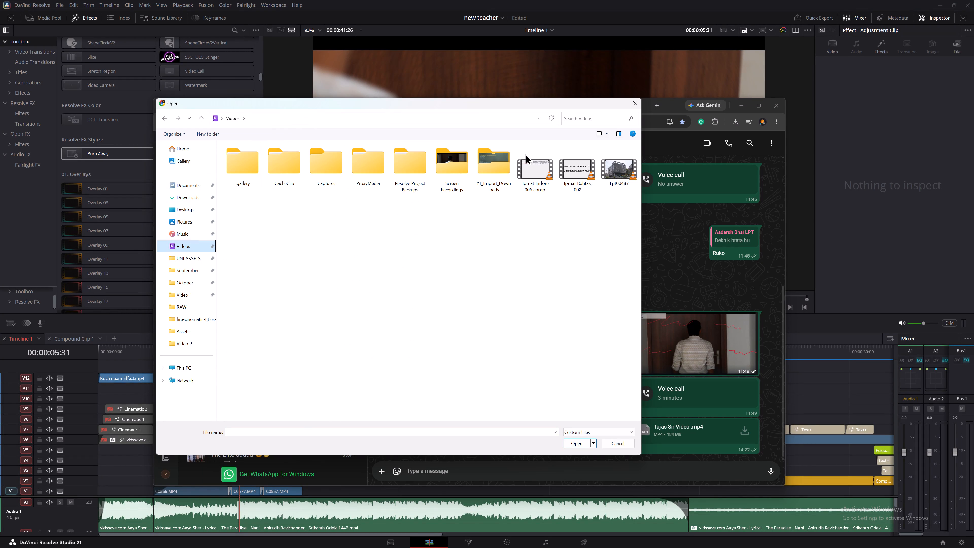
Open the Screen Recordings folder inside Videos to choose a recording for the WhatsApp chat.
double_click(447, 168)
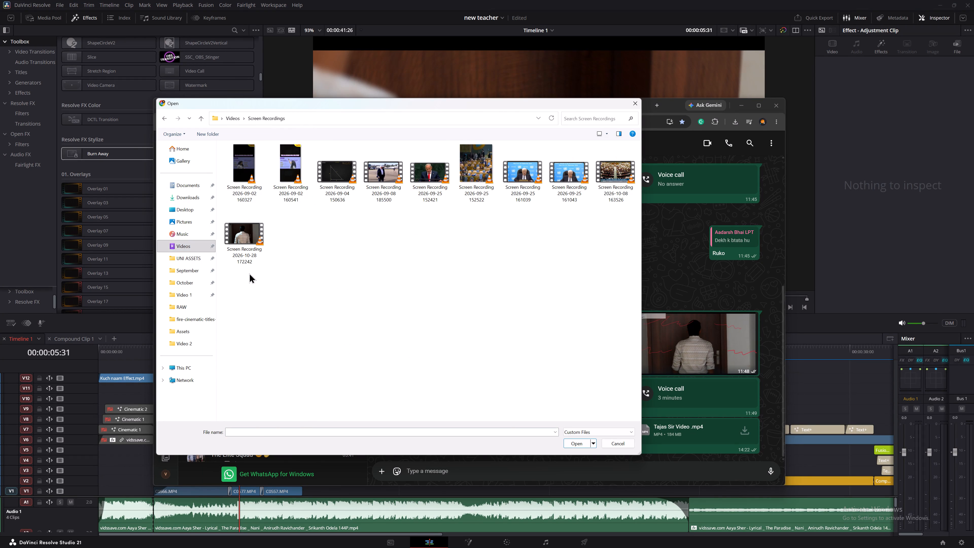
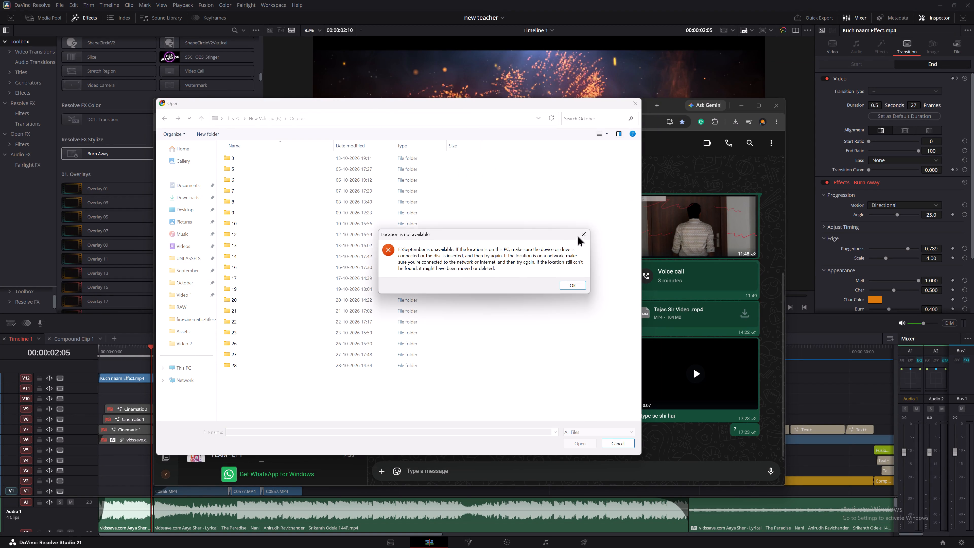
Dismiss the location error and unpin the unavailable September folder from Quick access in the file chooser.
left_click(580, 234)
right_click(187, 272)
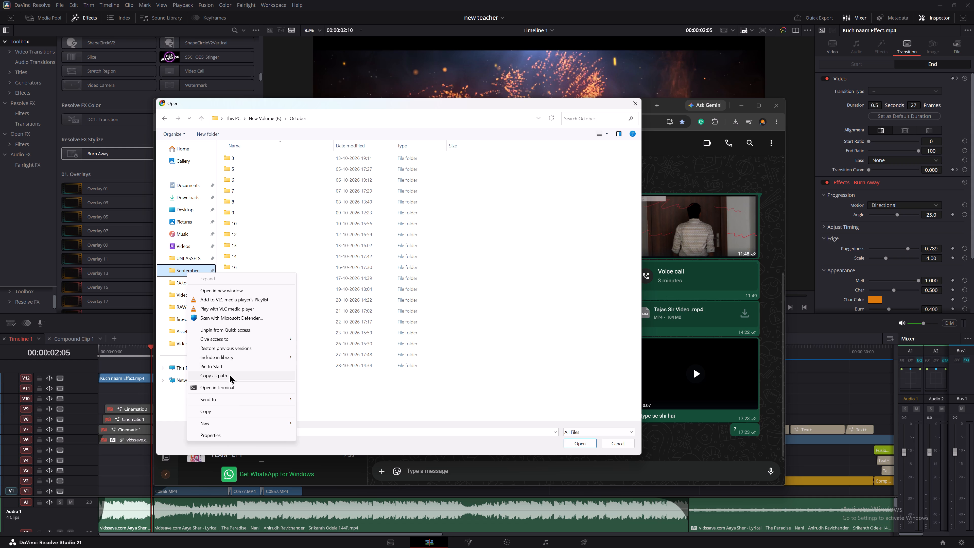
left_click(223, 365)
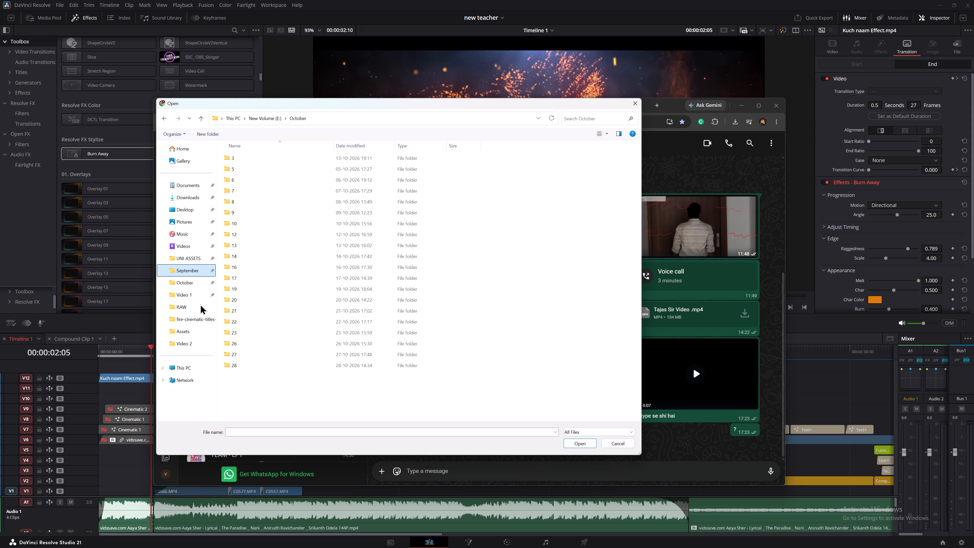
right_click(185, 267)
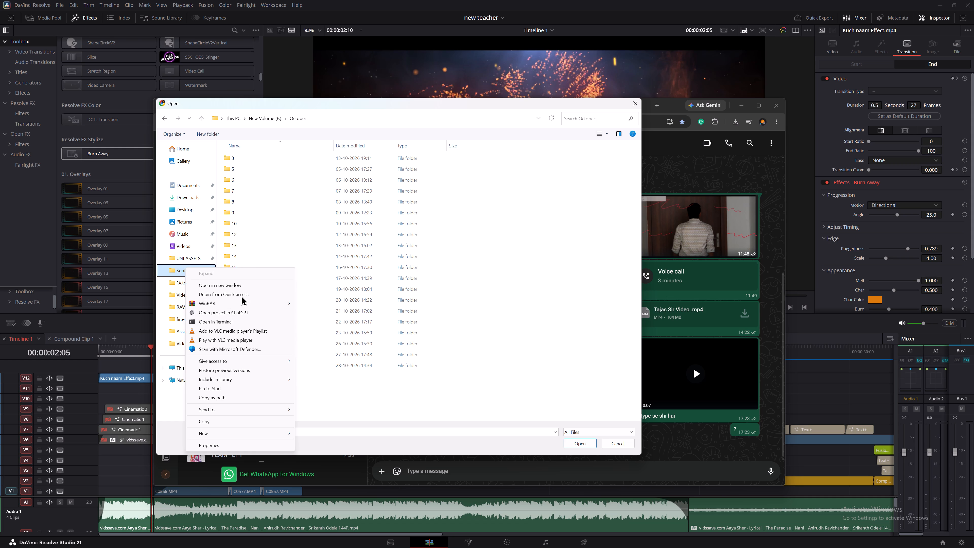
left_click(243, 292)
Browse to the RAW folder inside October > 27 > Video 2 to find the file for the WhatsApp chat.
left_click(184, 282)
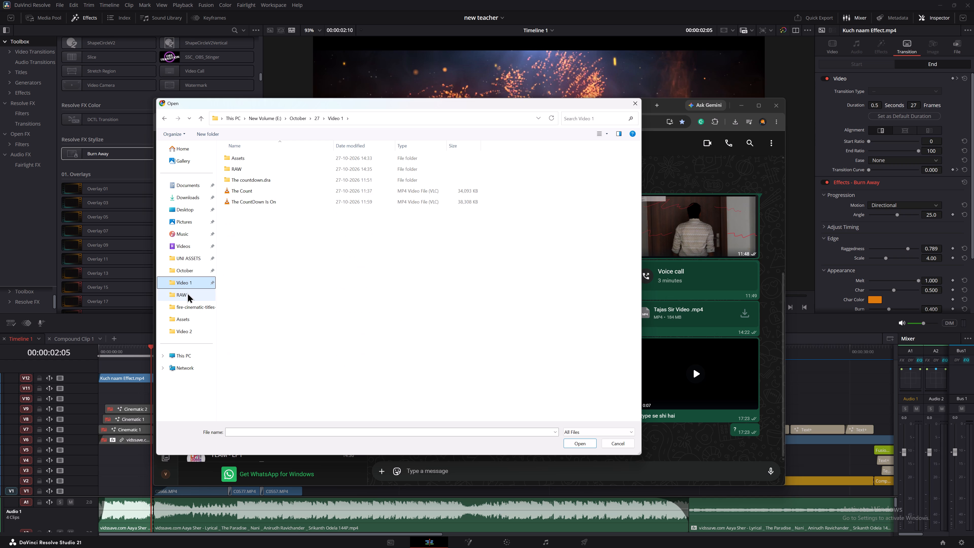
left_click(301, 117)
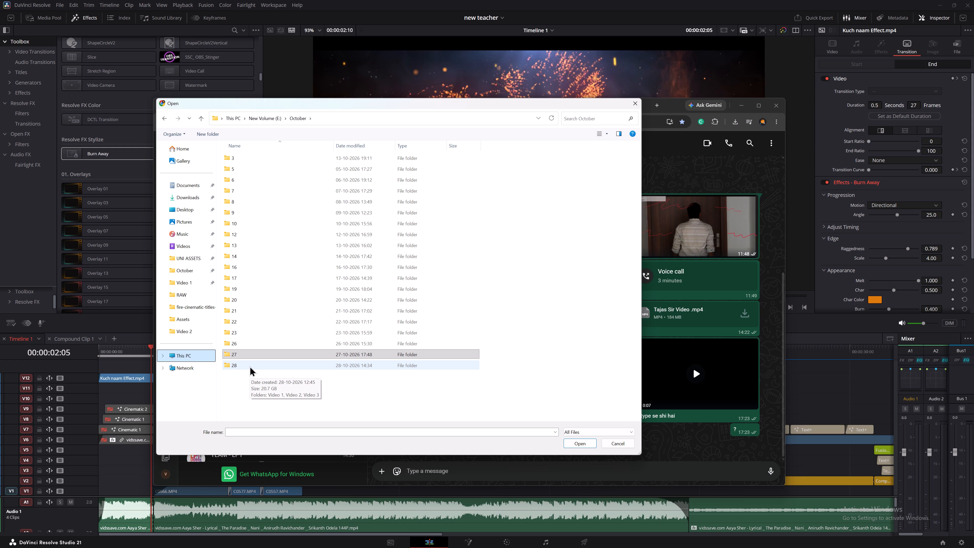
double_click(253, 350)
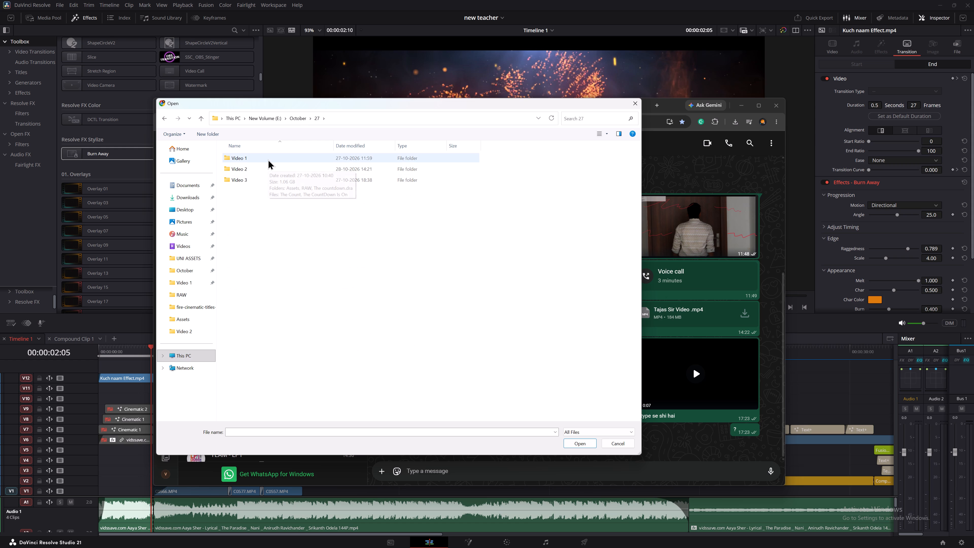
double_click(265, 169)
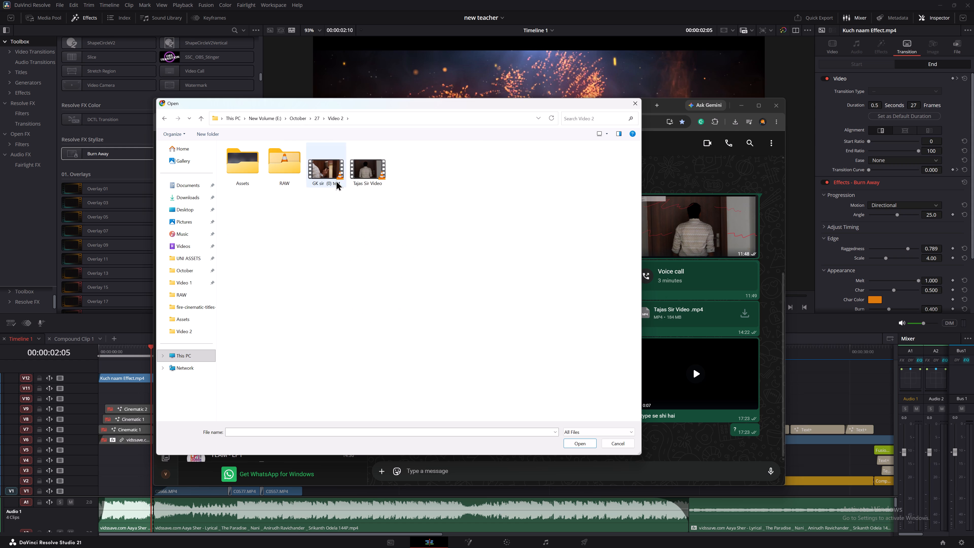
double_click(269, 165)
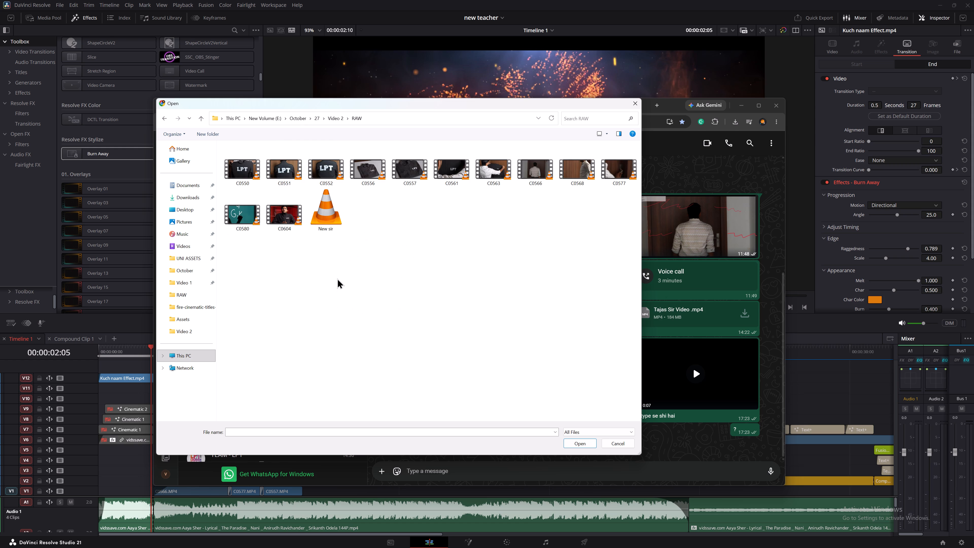
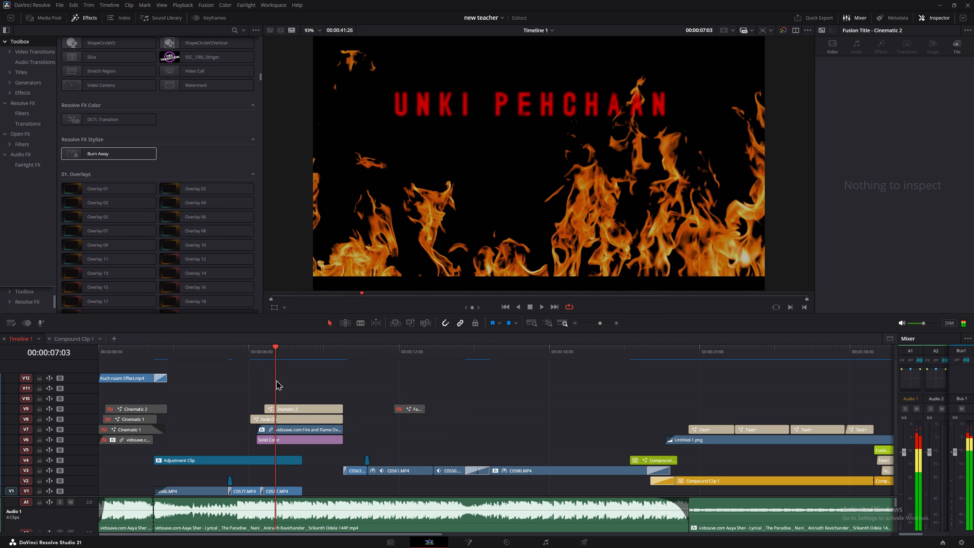
Play back the opening from the start and replay the UNKI PEHCHAAN and UNKA KAAM HOTA HAI fire titles.
key("space")
key("space")
left_click_drag(177, 345, 46, 362)
key("space")
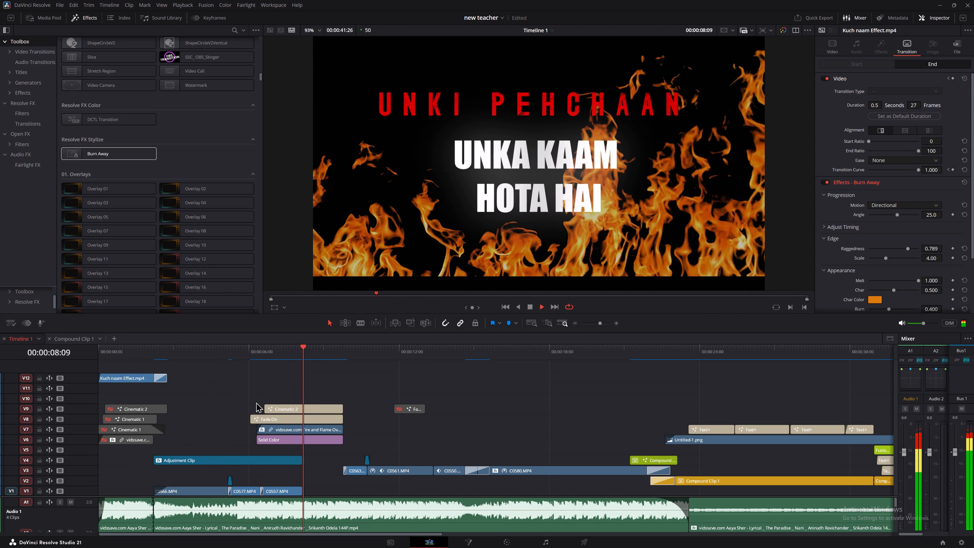
key("space")
scroll(511, 422, "up", 3, "alt")
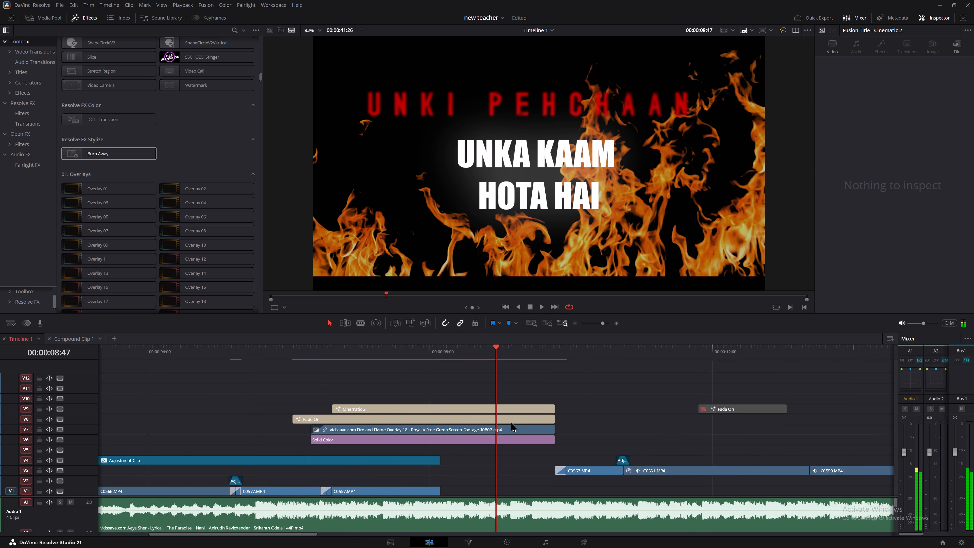
scroll(511, 422, "up", 3, "alt")
scroll(440, 385, "down", 1, "ctrl")
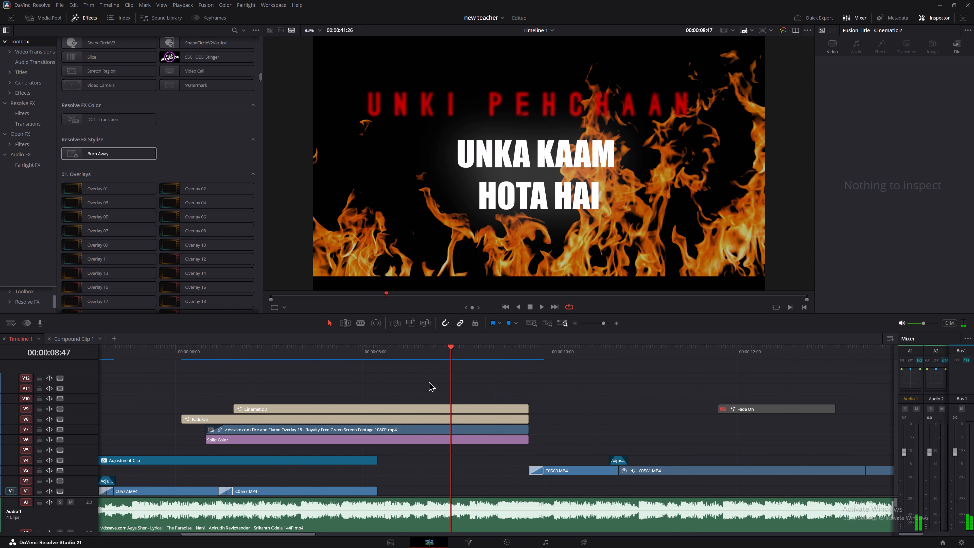
left_click(208, 352)
key("space")
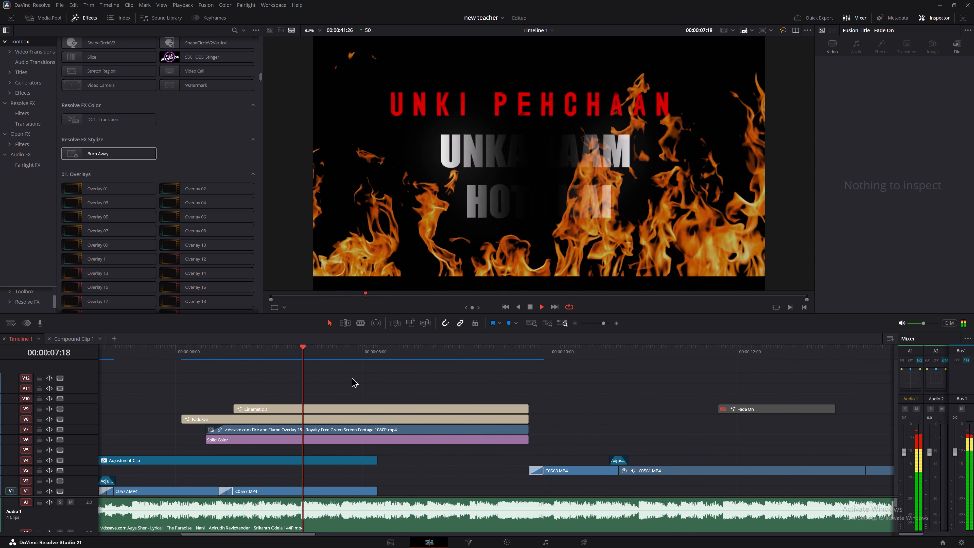
key("space")
scroll(354, 377, "down", 5, "alt")
Examine the transform, text, and size and position settings of the UNKA KAAM HOTA HAI Cinematic 2 title.
left_click(385, 409)
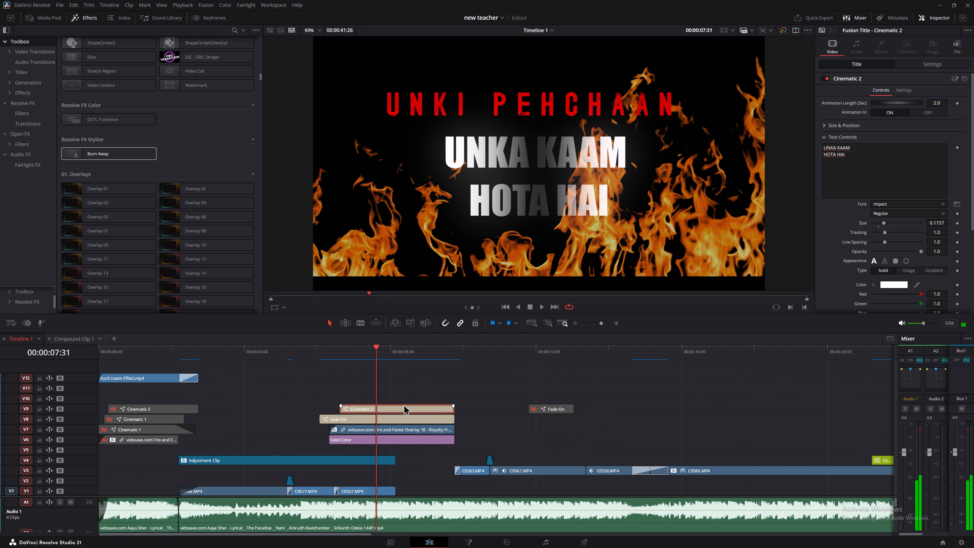
key("space")
key("space")
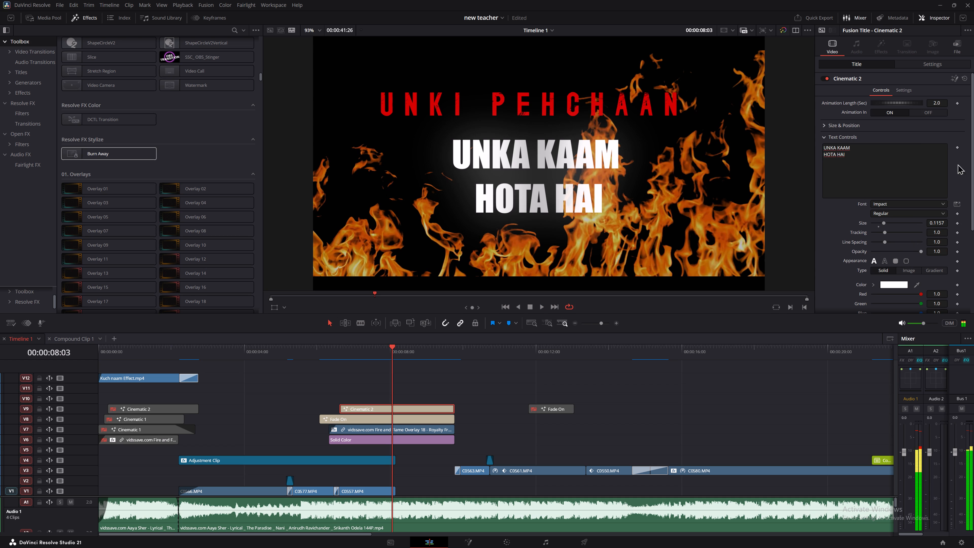
left_click(932, 68)
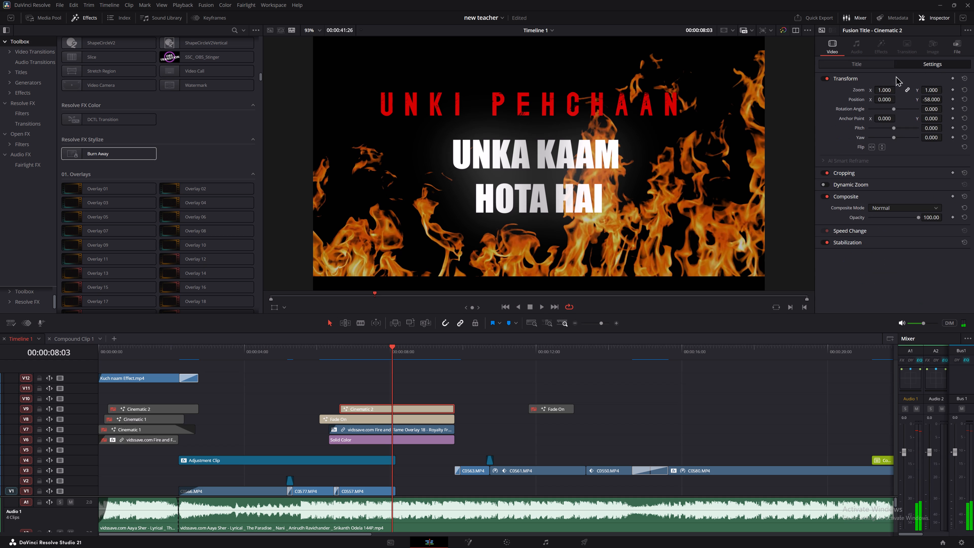
left_click(857, 64)
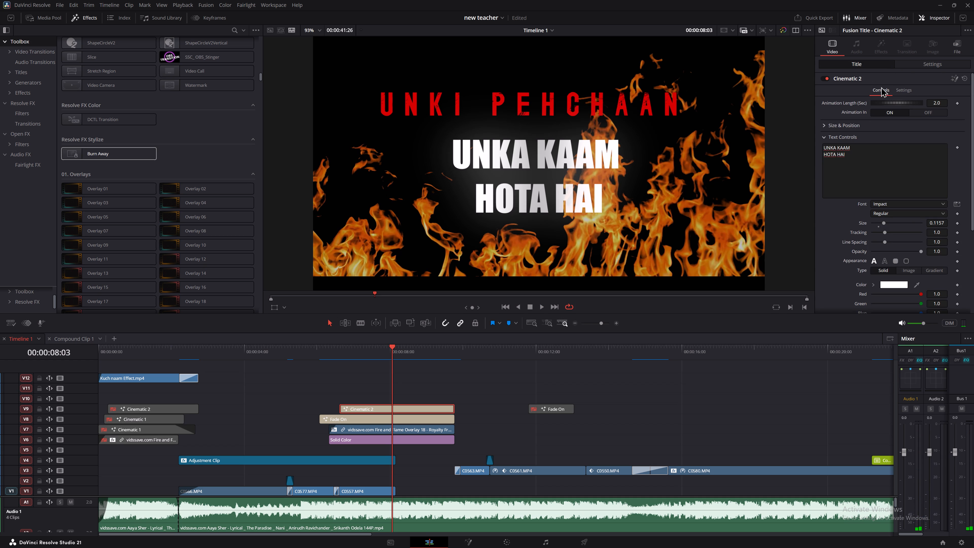
left_click(856, 80)
left_click(844, 80)
left_click(867, 67)
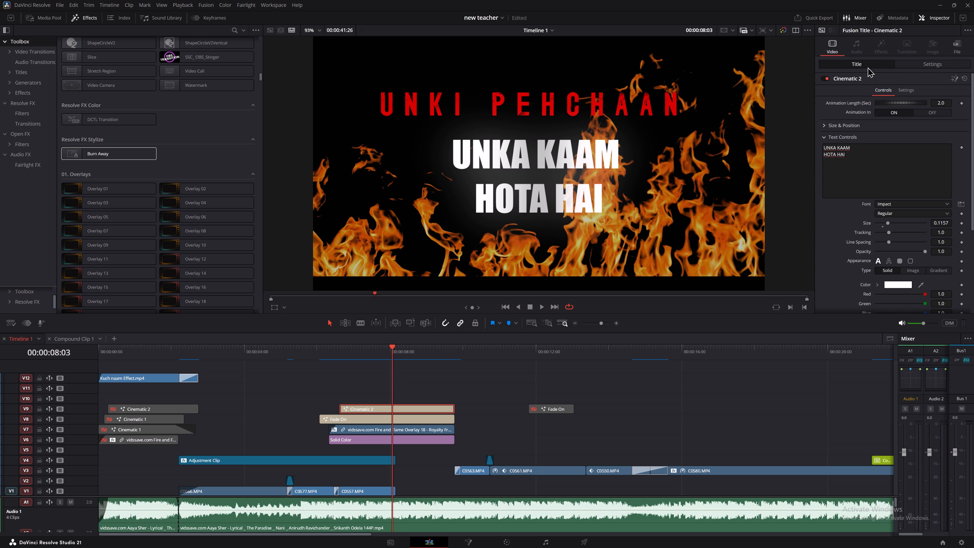
left_click(946, 62)
left_click(867, 67)
left_click(824, 138)
left_click(823, 127)
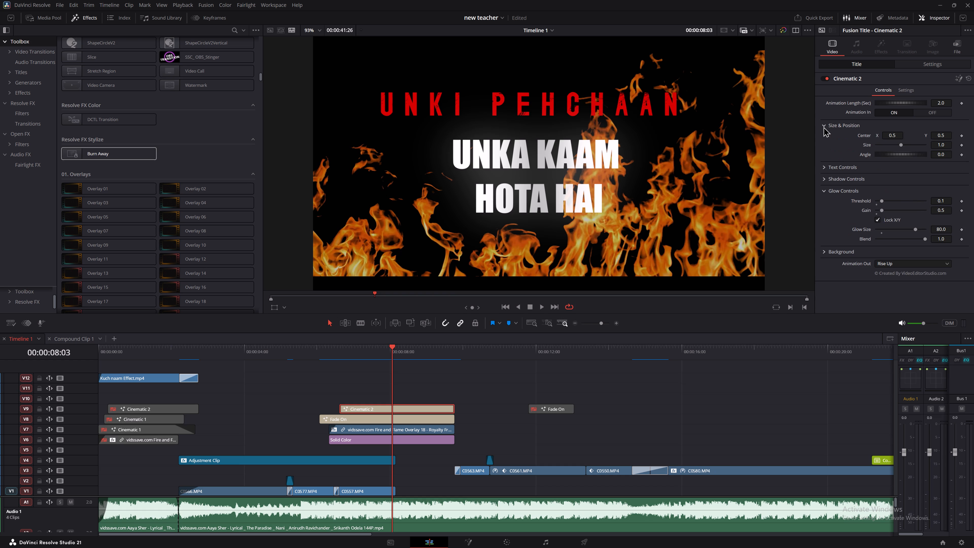
left_click(823, 127)
Check the UNKI PEHCHAAN Fade On title's settings and recheck the Cinematic 2 title's control groups for adjustable options.
left_click(373, 418)
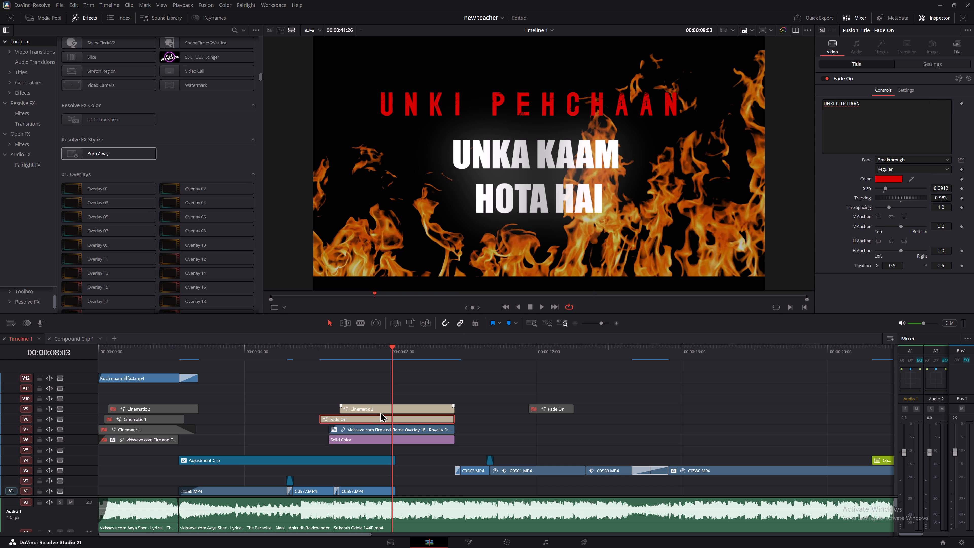
left_click(382, 409)
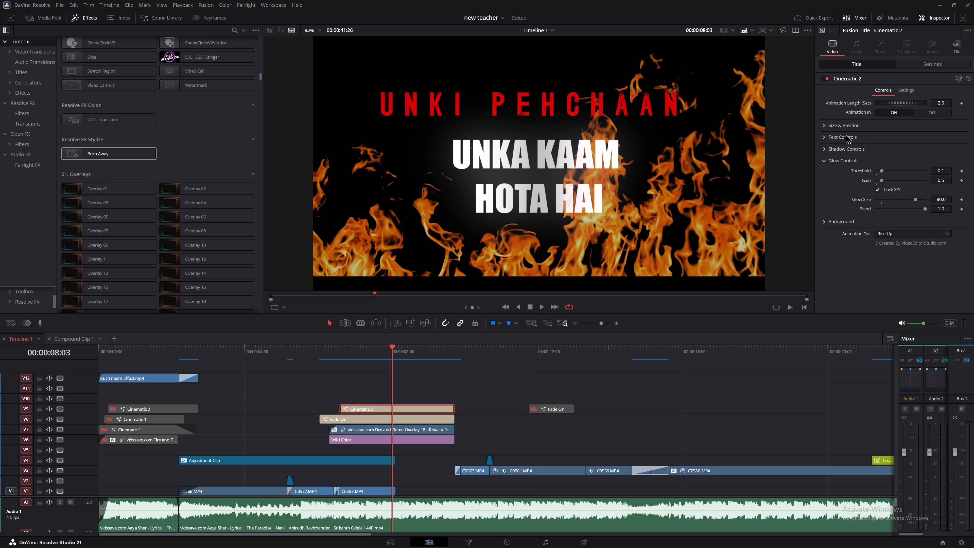
left_click(825, 125)
left_click(825, 125)
left_click(825, 138)
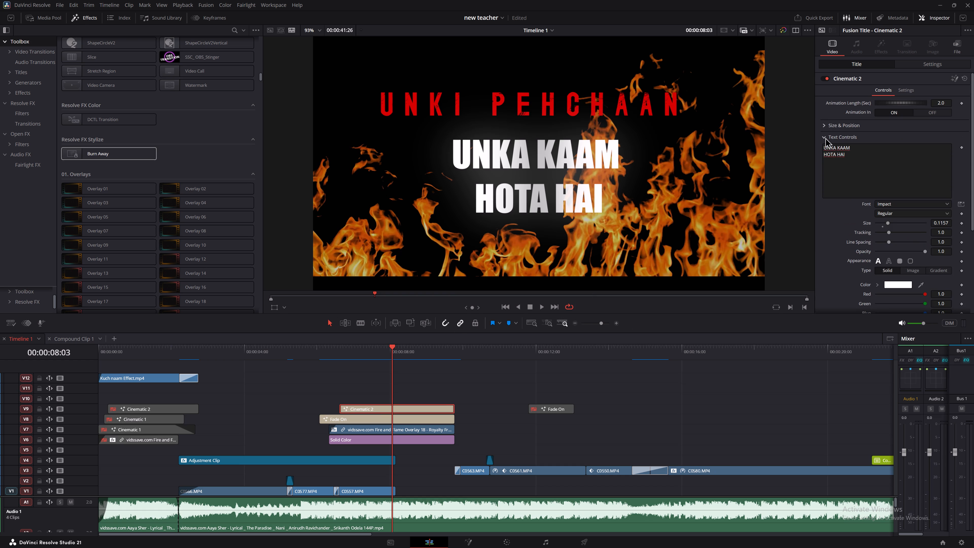
left_click(825, 138)
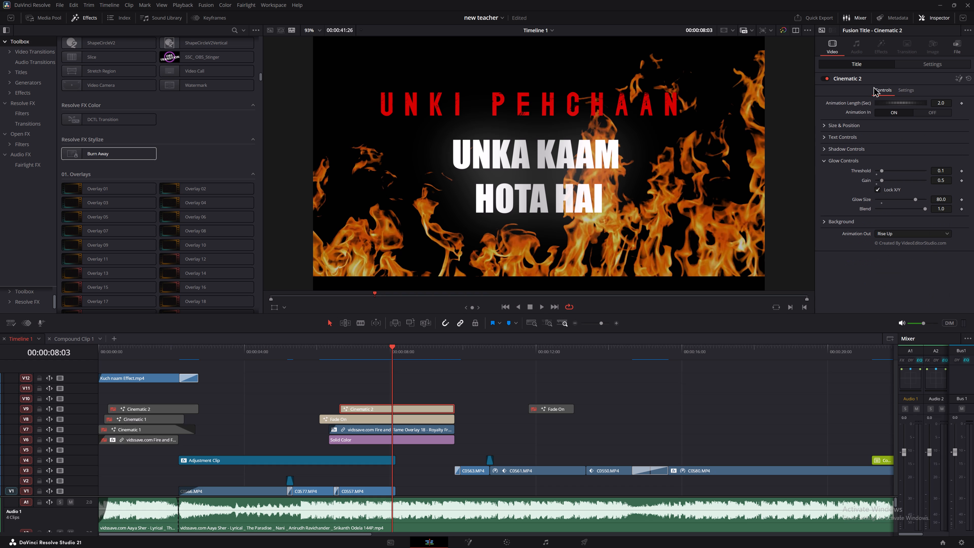
left_click(876, 87)
left_click(908, 88)
left_click(885, 89)
left_click(937, 62)
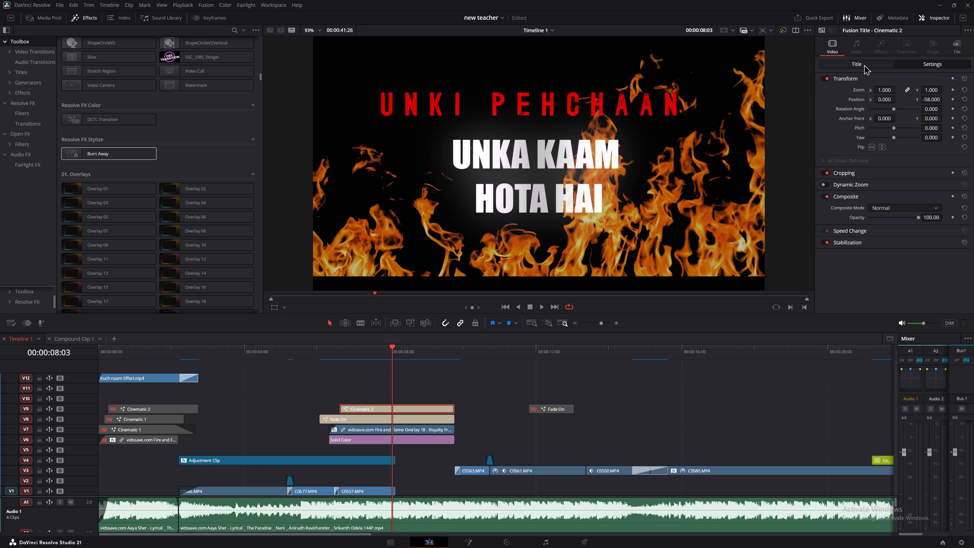
left_click(863, 64)
left_click(846, 78)
left_click(846, 78)
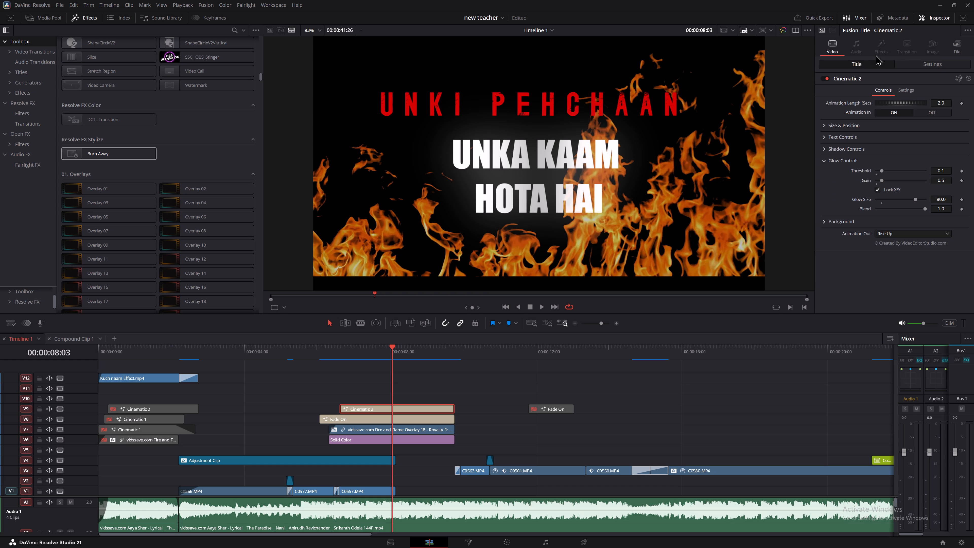
left_click(876, 55)
left_click(856, 50)
left_click(926, 62)
left_click(872, 66)
Open the Cinematic 2 title's Fusion composition, expand the MacroTool1 group, and space it apart from MediaOut1.
left_click(958, 75)
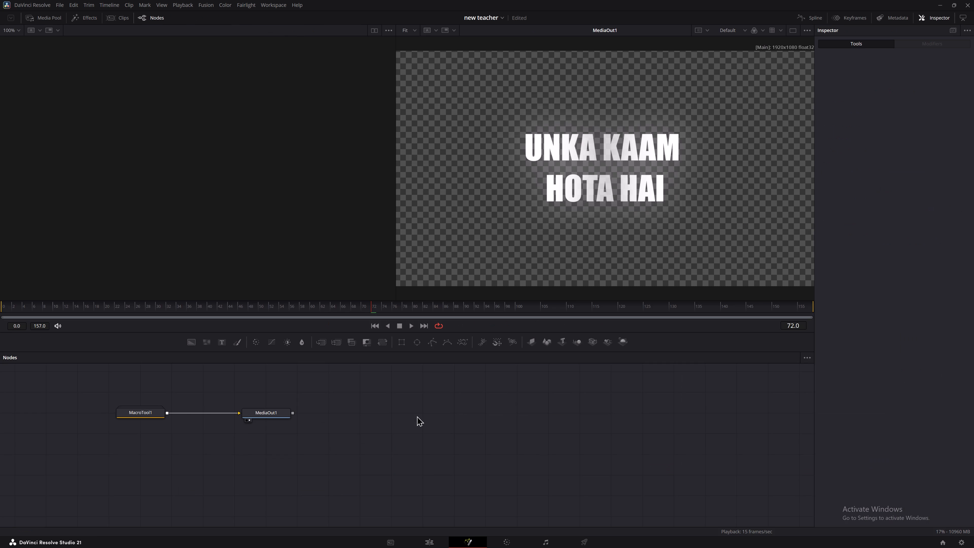
middle_click_drag(446, 404, 557, 418)
double_click(245, 425)
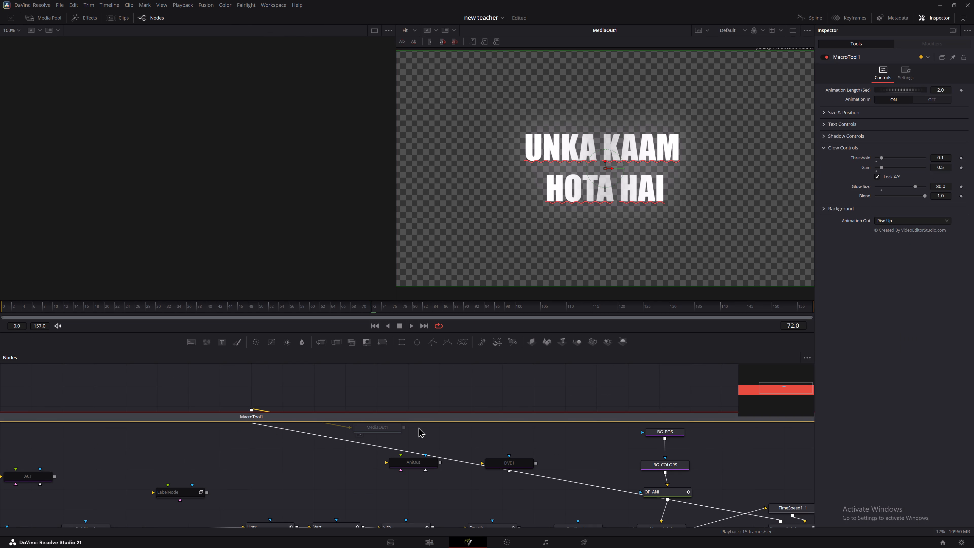
scroll(418, 427, "down", 5, "ctrl")
left_click(432, 424)
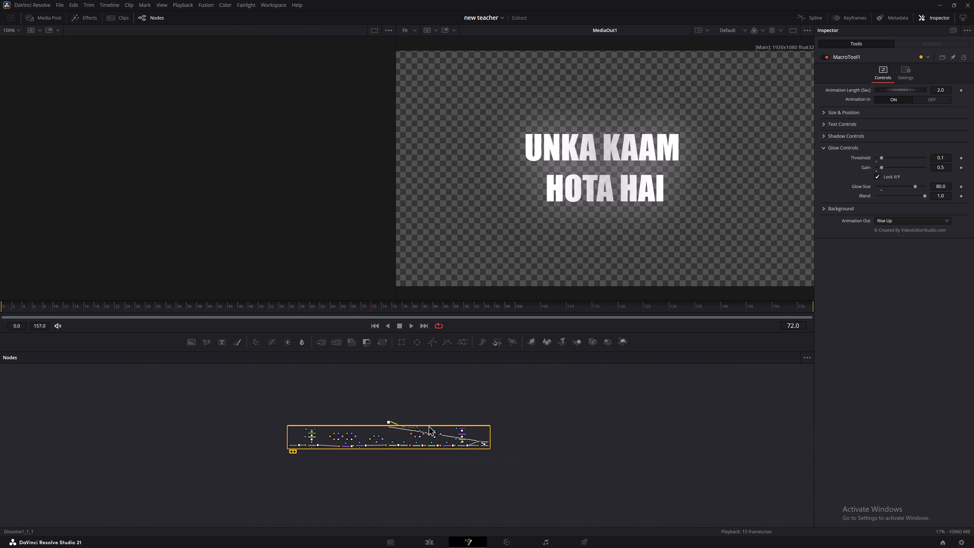
left_click_drag(428, 425, 304, 456)
left_click_drag(414, 427, 470, 450)
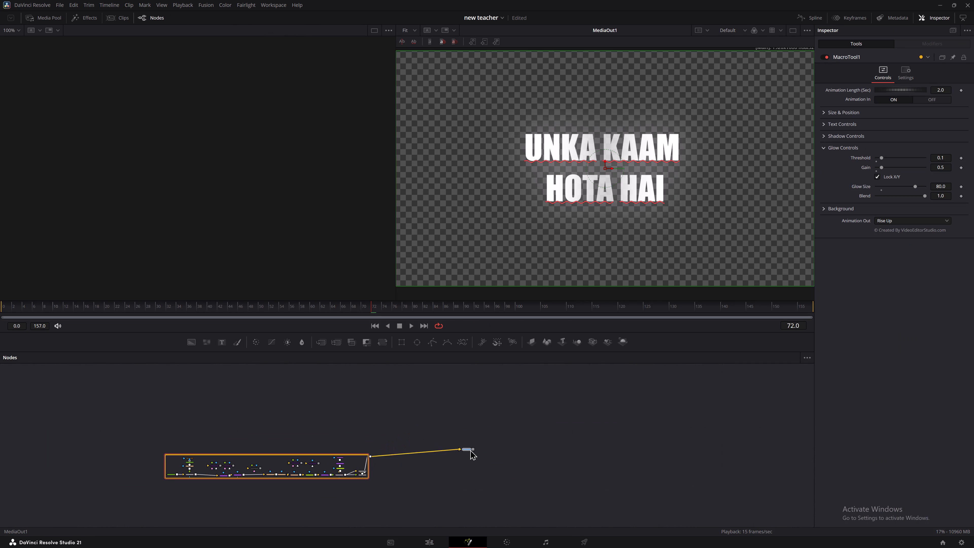
left_click_drag(470, 450, 477, 457)
Examine the nodes inside MacroTool1, including Vert, Transform1, Opacity and Size, for what positions and animates the text.
scroll(415, 430, "up", 2, "ctrl")
middle_click_drag(356, 429, 542, 388)
scroll(429, 419, "up", 2, "ctrl")
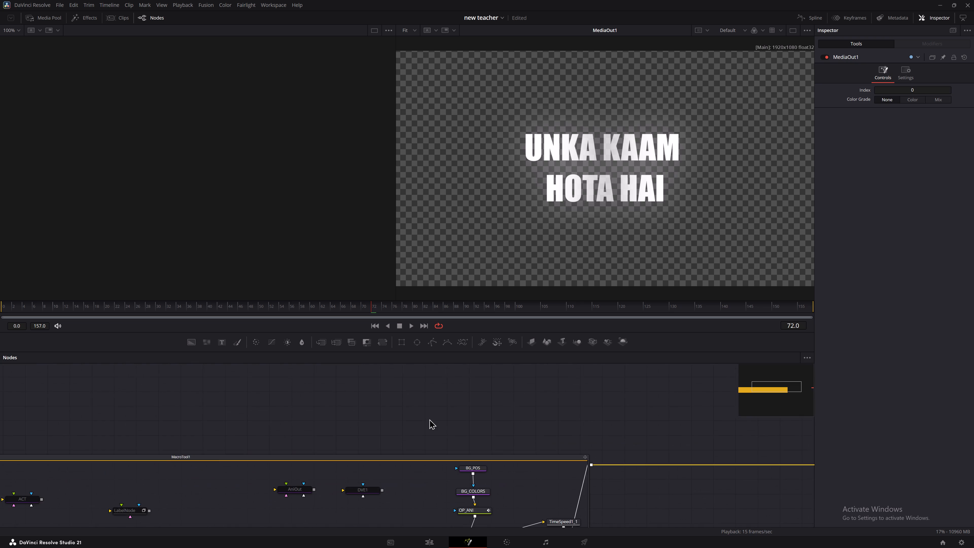
middle_click_drag(387, 417, 470, 329)
scroll(387, 412, "down", 1, "ctrl")
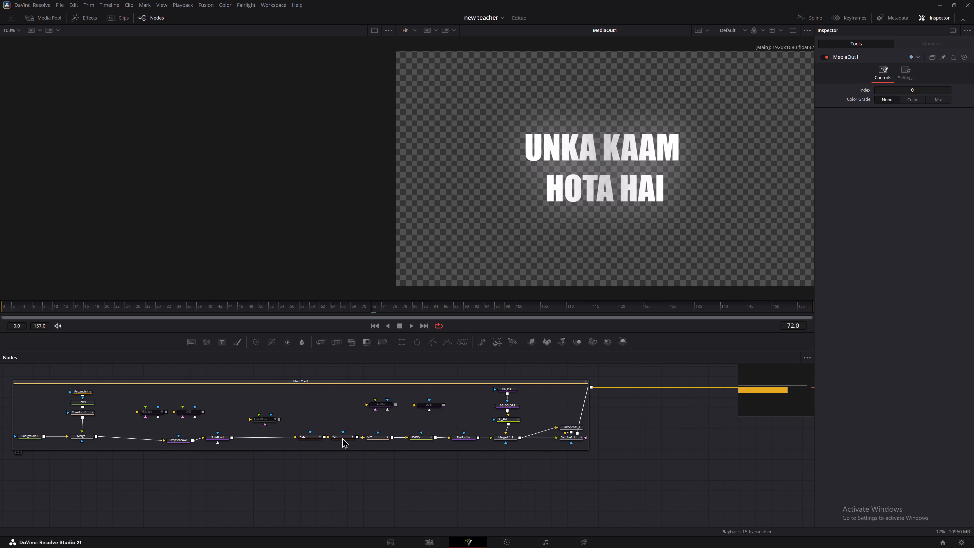
left_click(343, 437)
middle_click_drag(318, 419, 407, 414)
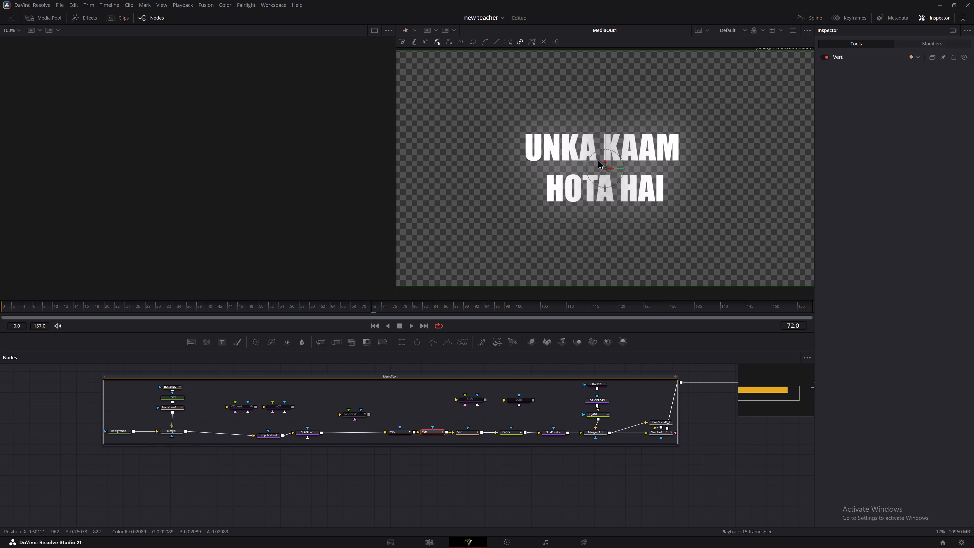
left_click(169, 408)
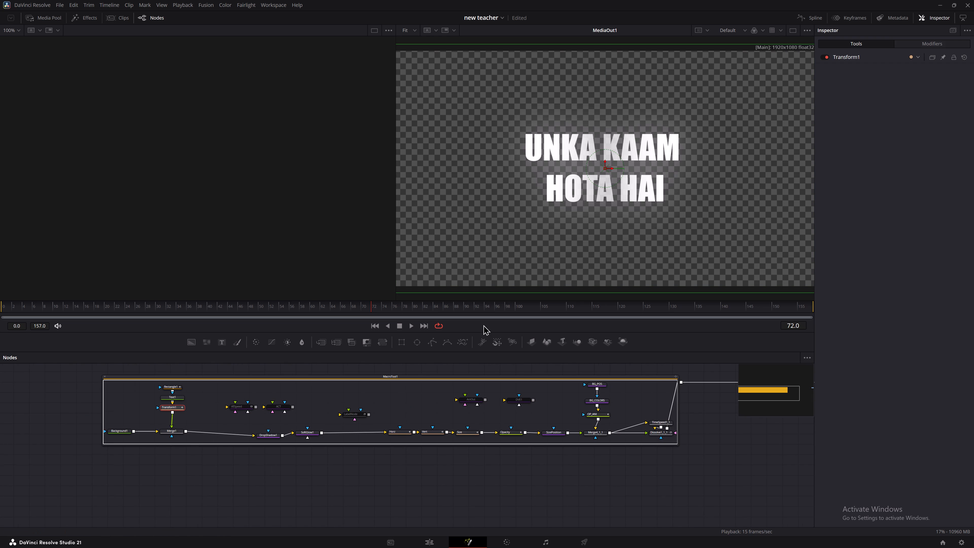
left_click(513, 431)
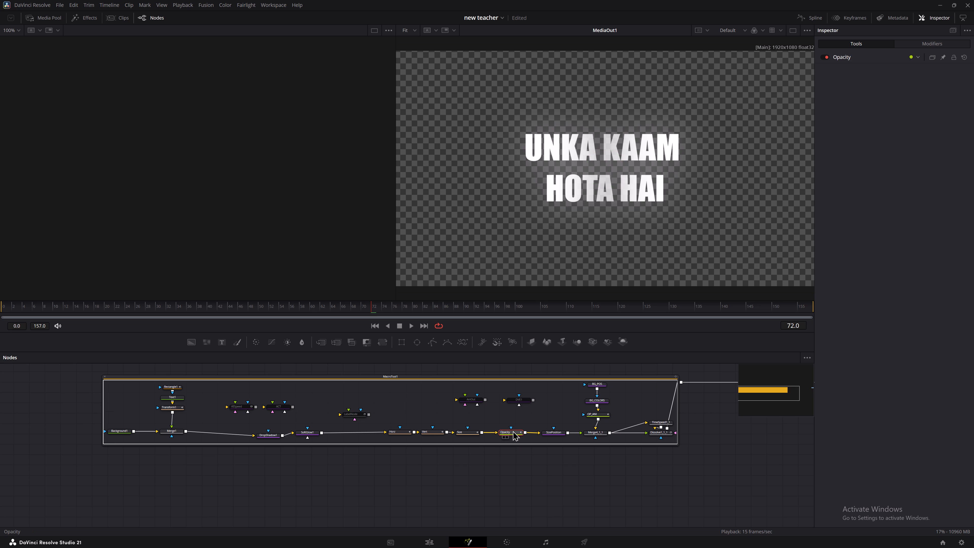
left_click(467, 432)
left_click(436, 432)
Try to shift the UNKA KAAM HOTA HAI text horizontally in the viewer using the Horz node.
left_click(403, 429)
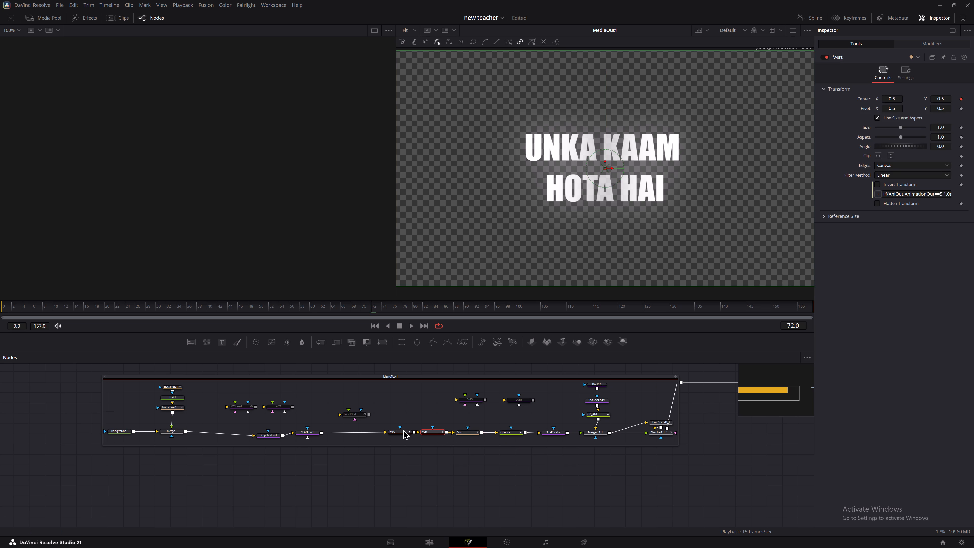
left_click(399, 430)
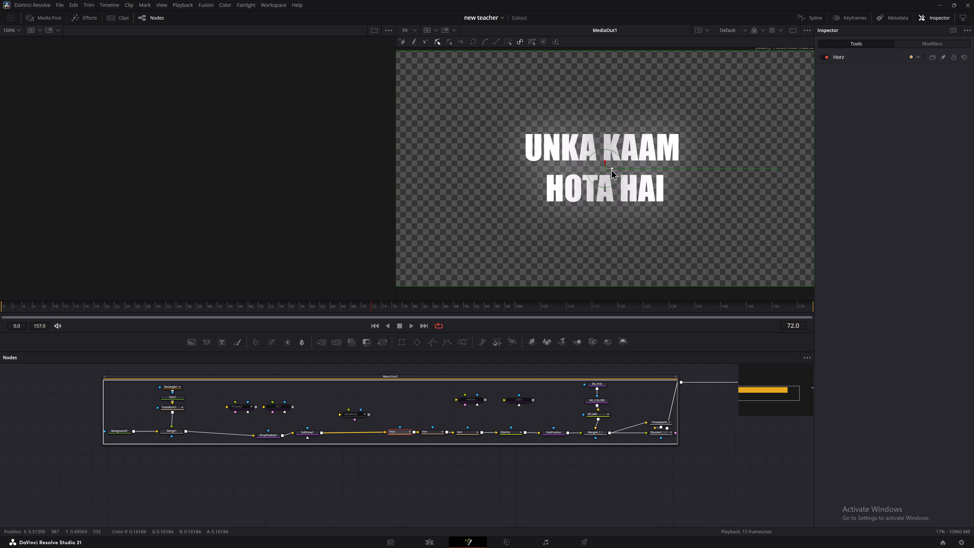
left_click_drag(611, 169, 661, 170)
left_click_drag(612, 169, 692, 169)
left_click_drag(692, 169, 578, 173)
Preview the outputs along MacroTool1's main chain, from Merge1, DropShadow1, SoftGlow1 and Horz through SizePosition and Merge4_1_1 to OP_ANI.
left_click(125, 431)
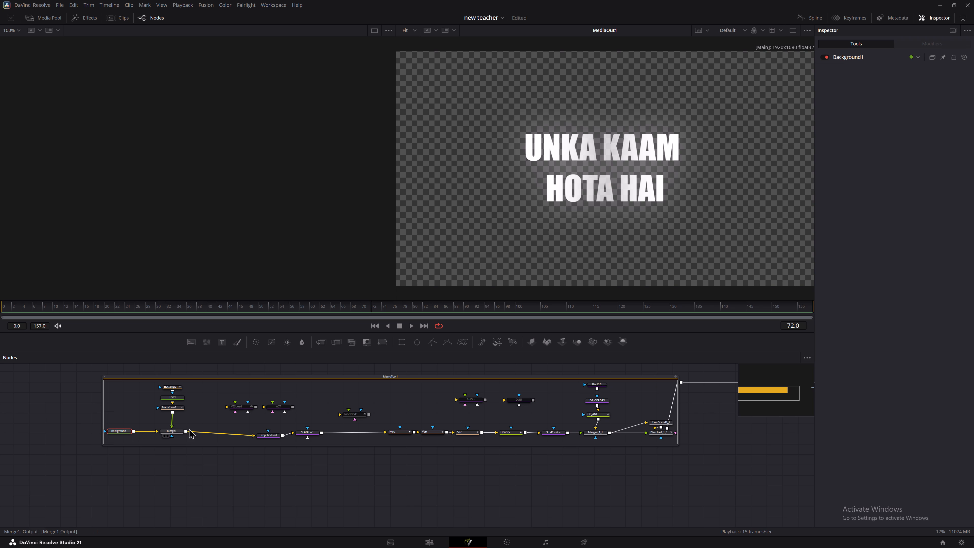
left_click(175, 430)
key("1")
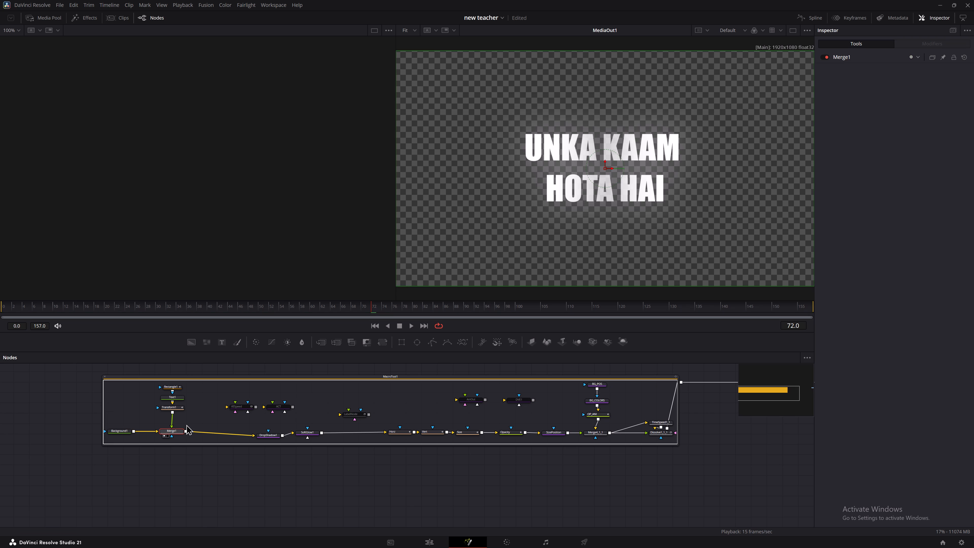
left_click(270, 436)
key("1")
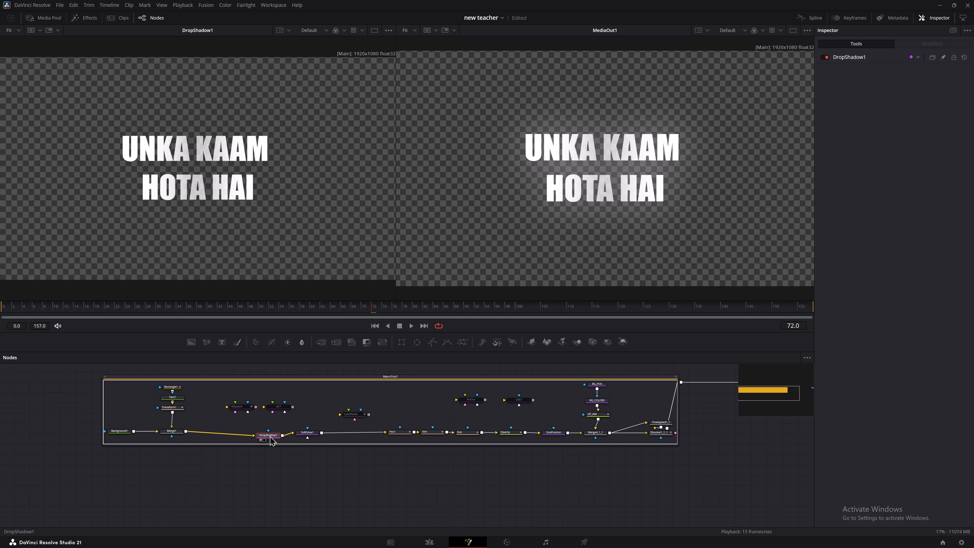
left_click(311, 434)
key("1")
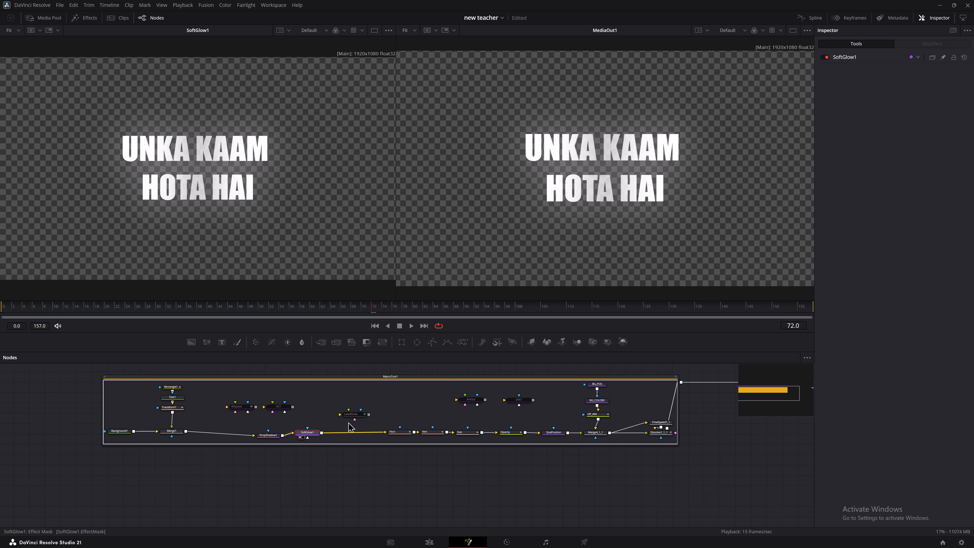
left_click(389, 429)
left_click(393, 431)
key("1")
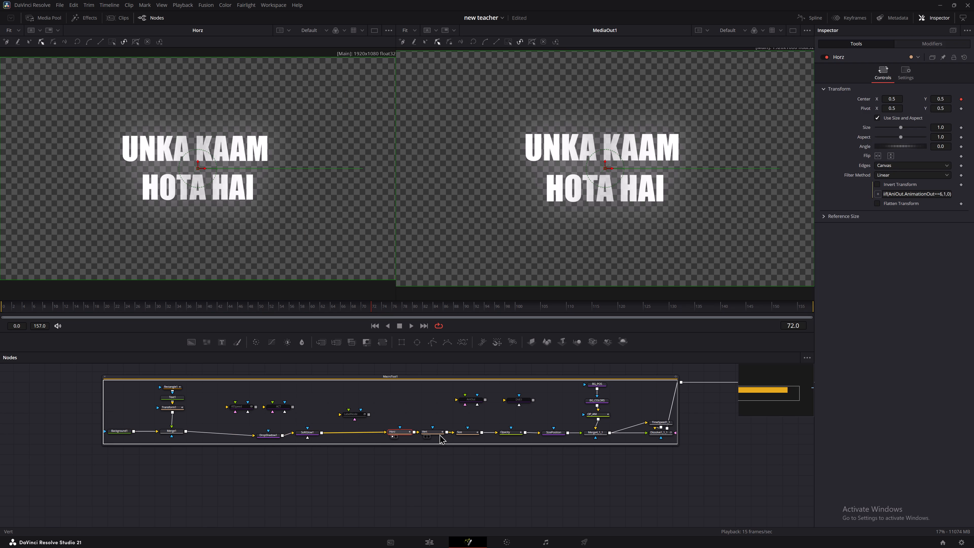
left_click(555, 436)
key("1")
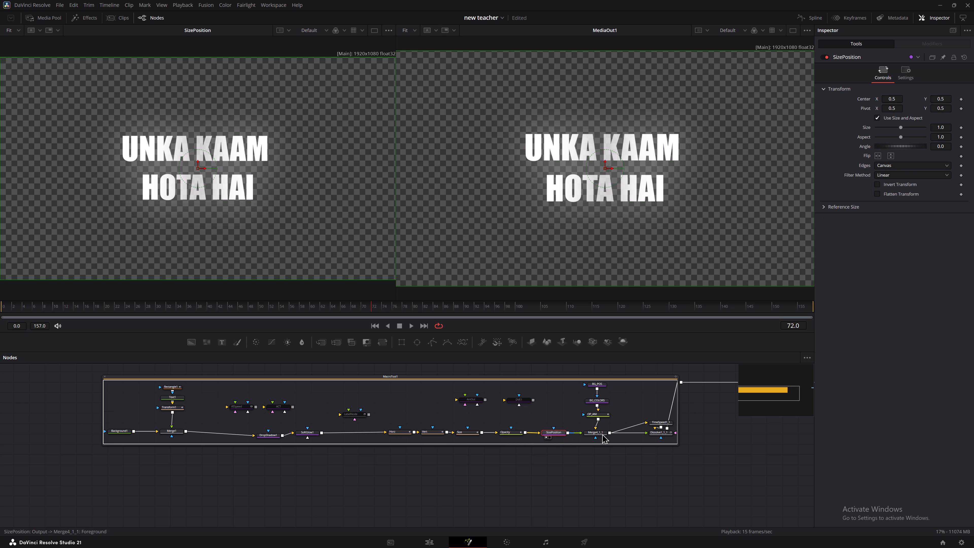
left_click(600, 433)
type("111")
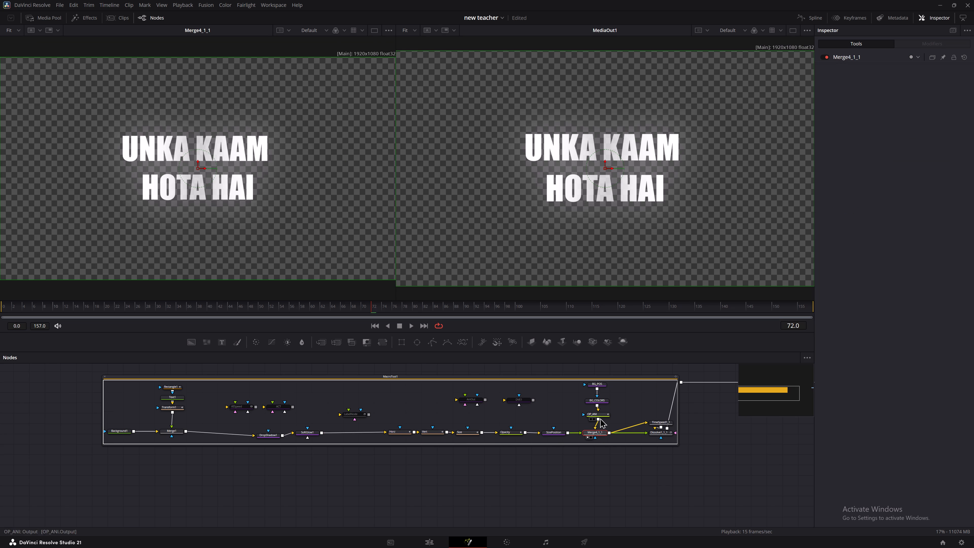
left_click(598, 413)
key("1")
Move TimeSpeed1_1 up and Dissolve1_1_1 closer to Merge4_1_1 so the end of the MacroTool1 chain is spaced out.
middle_click_drag(651, 415, 611, 417)
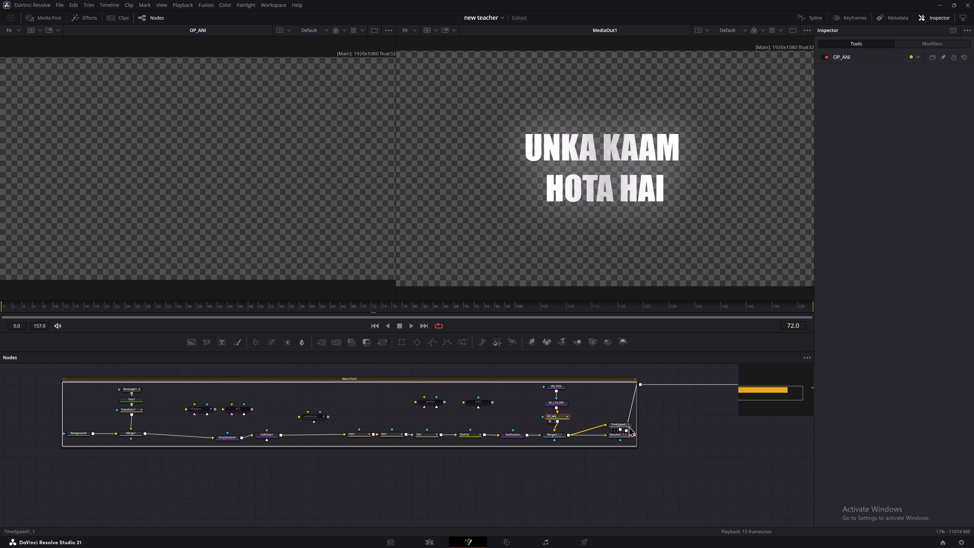
left_click_drag(623, 424, 604, 403)
left_click_drag(620, 437, 604, 437)
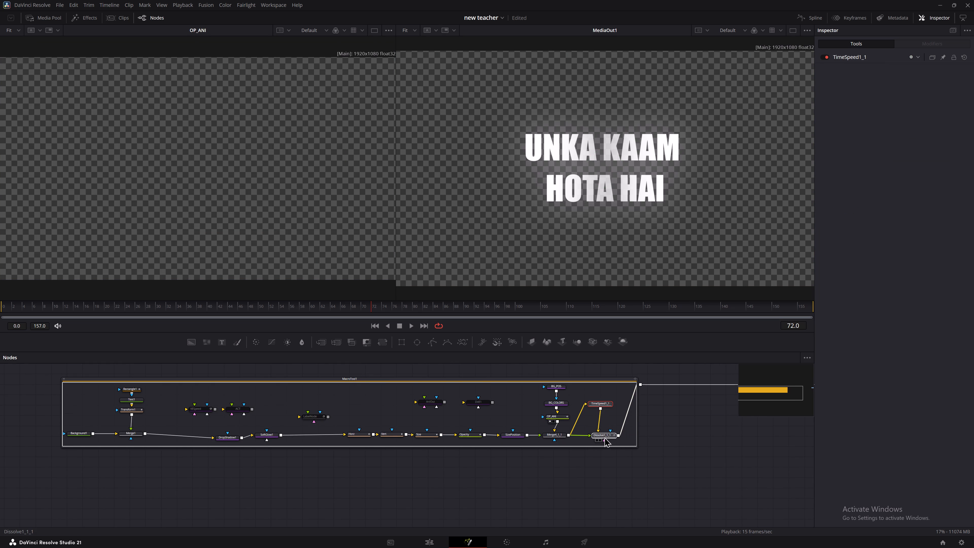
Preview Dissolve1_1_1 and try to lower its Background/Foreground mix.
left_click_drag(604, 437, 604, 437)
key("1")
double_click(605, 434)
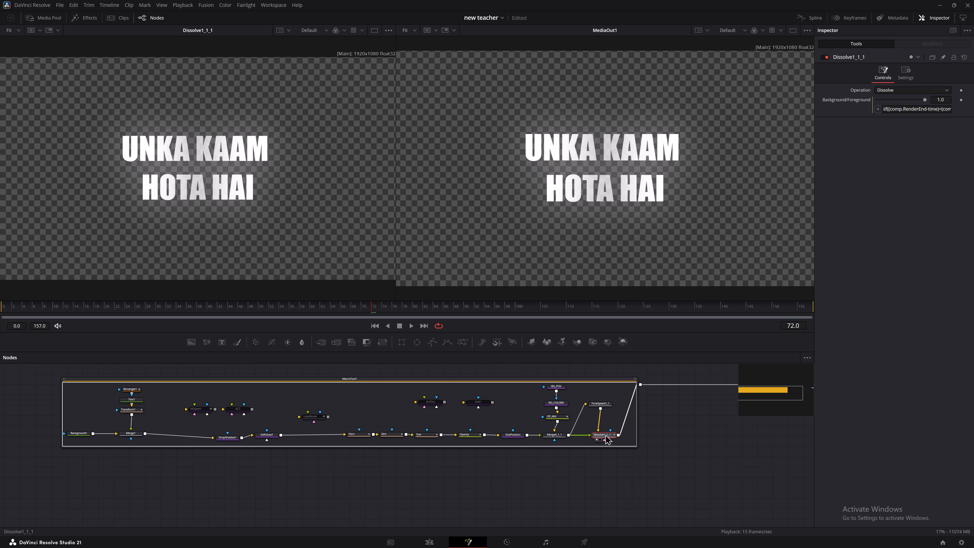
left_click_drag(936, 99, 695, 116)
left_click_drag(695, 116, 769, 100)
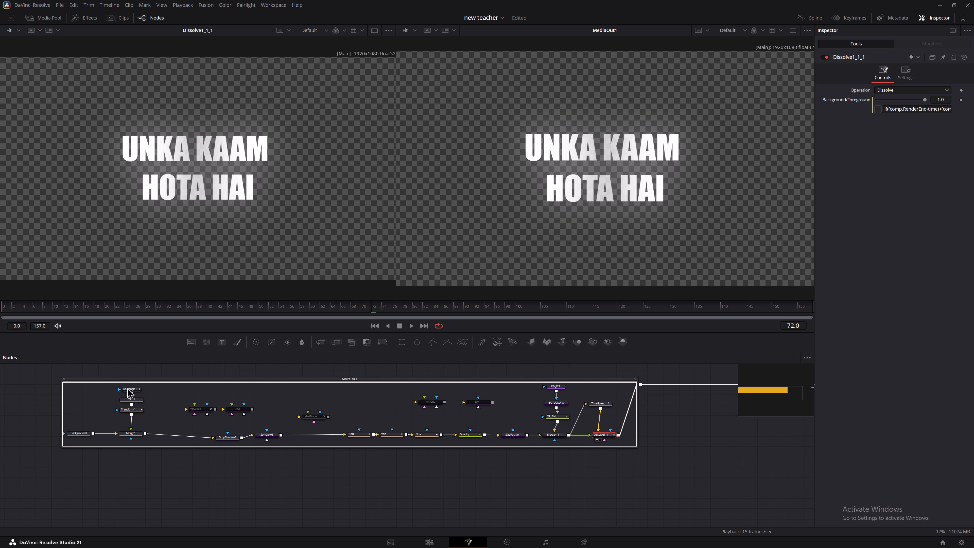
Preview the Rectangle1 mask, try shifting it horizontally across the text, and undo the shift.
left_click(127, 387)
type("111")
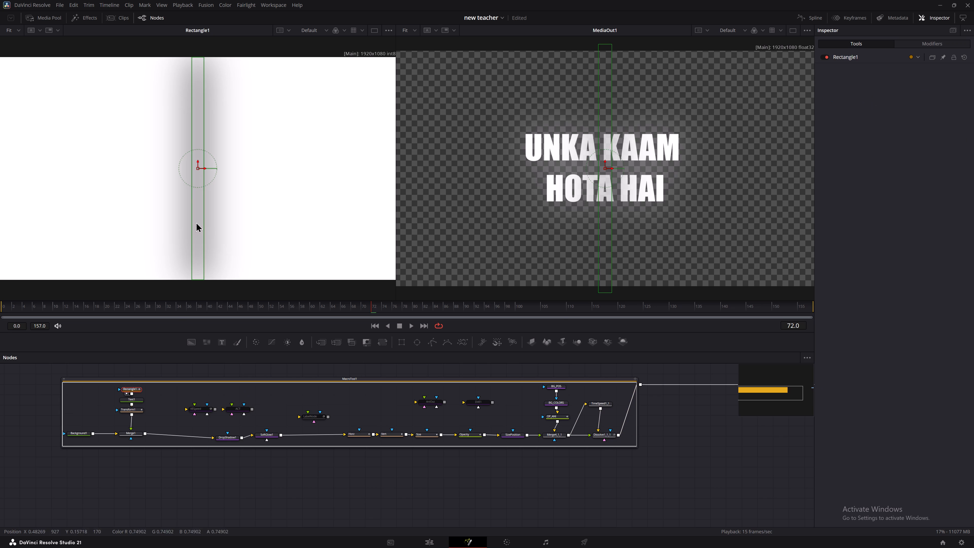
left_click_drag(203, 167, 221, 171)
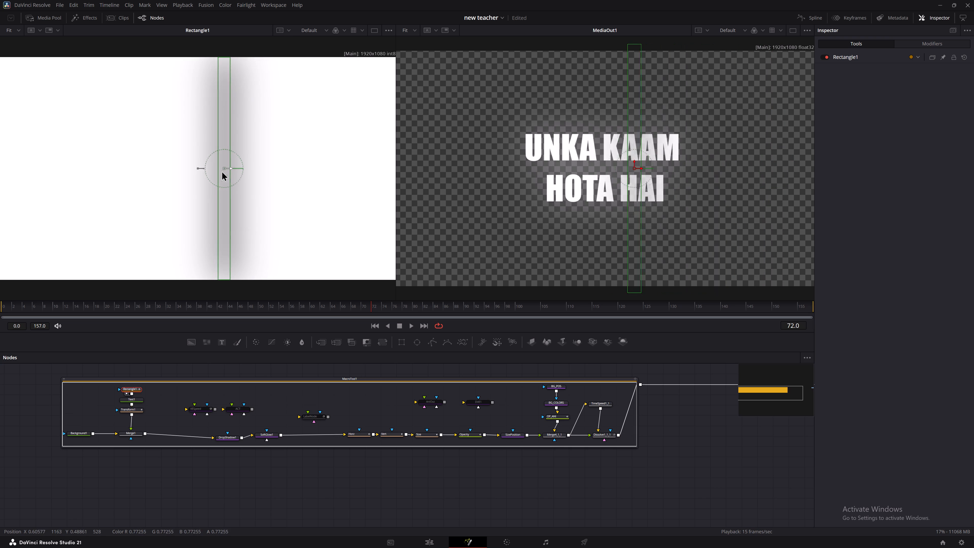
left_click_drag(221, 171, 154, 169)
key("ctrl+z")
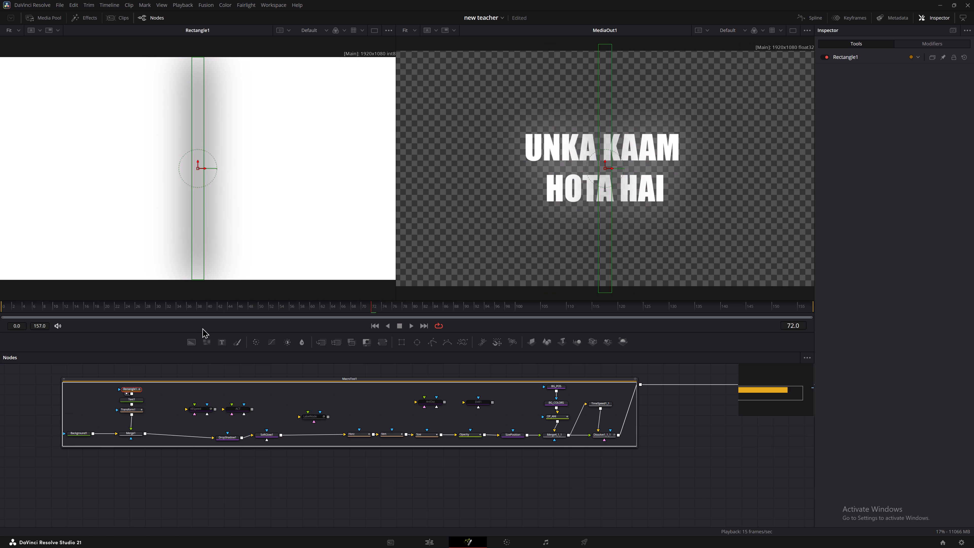
Preview the text branch node by node: the text node, Transform1, Background1 and Merge1.
left_click(137, 399)
type("111")
left_click(136, 409)
key("1")
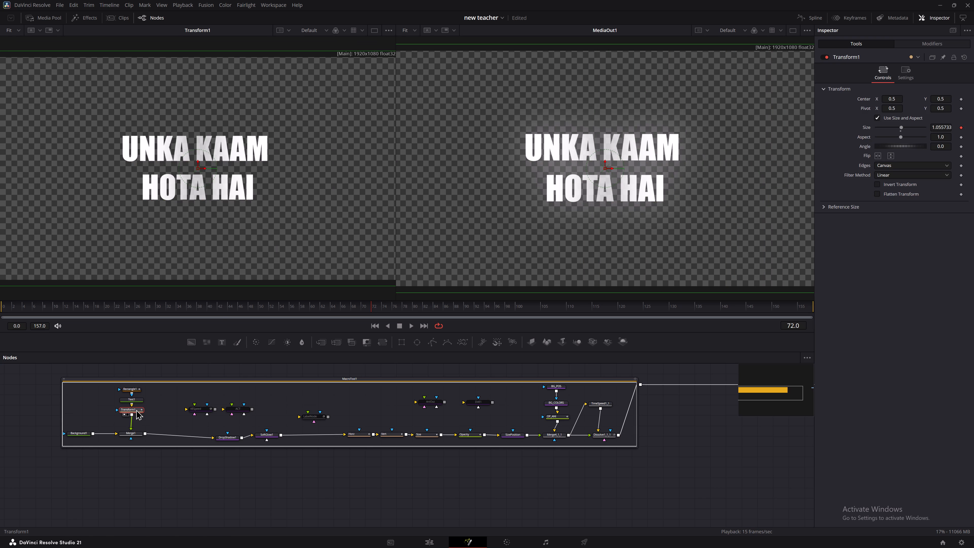
left_click(80, 433)
type("11")
key("1")
key("1")
key("1")
left_click(130, 432)
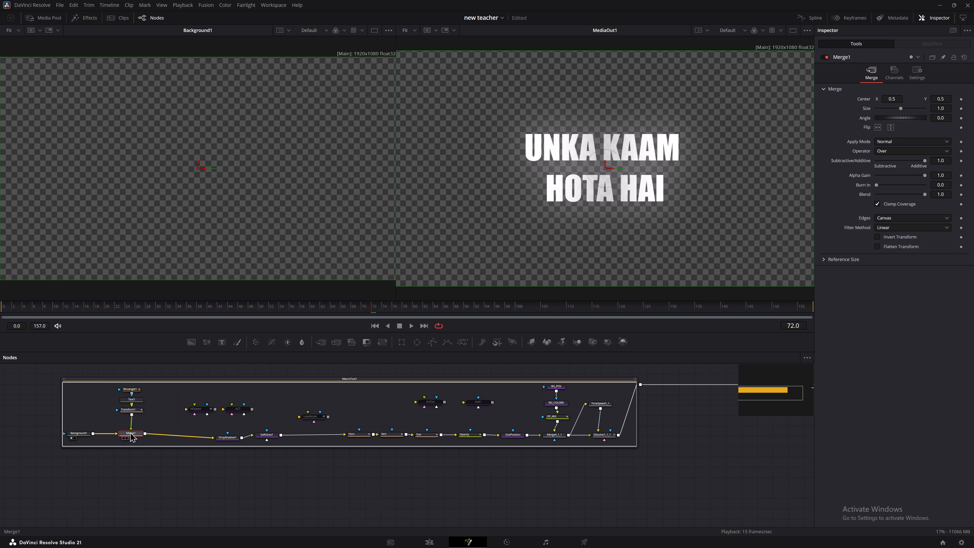
type("111")
Preview the two disabled nodes above the chain, including ACT, followed by DropShadow1 and SoftGlow1 with their settings.
left_click(205, 411)
type("11")
left_click(234, 409)
type("11")
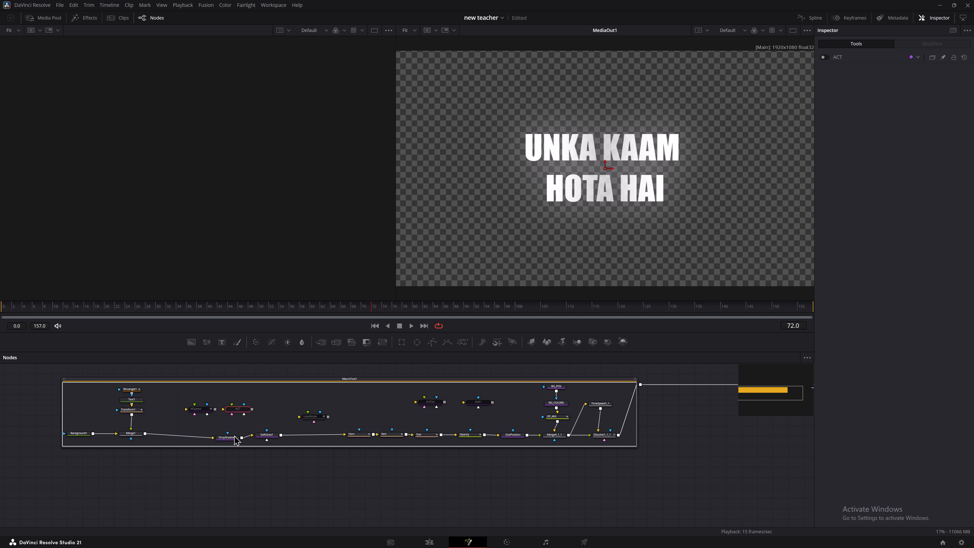
left_click(234, 435)
left_click(232, 437)
key("1")
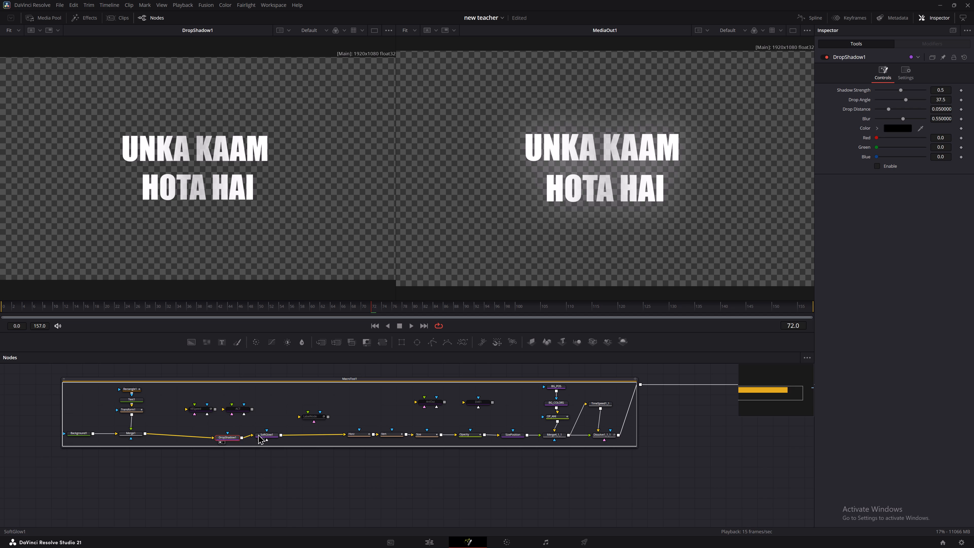
double_click(258, 434)
key("1")
Play the composition to compare the SoftGlow1 output with MediaOut1 through the title's exit animation.
key("space")
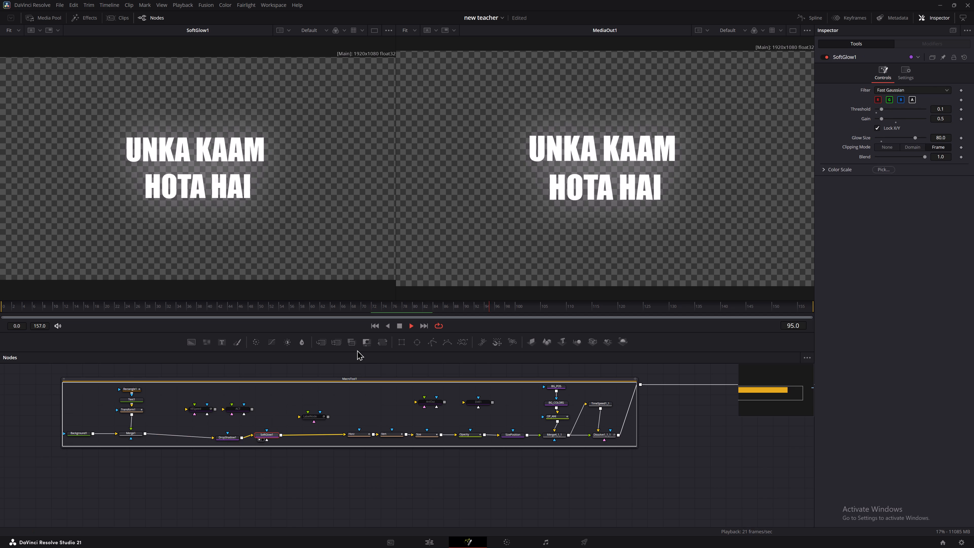
key("space")
key("space")
key("space")
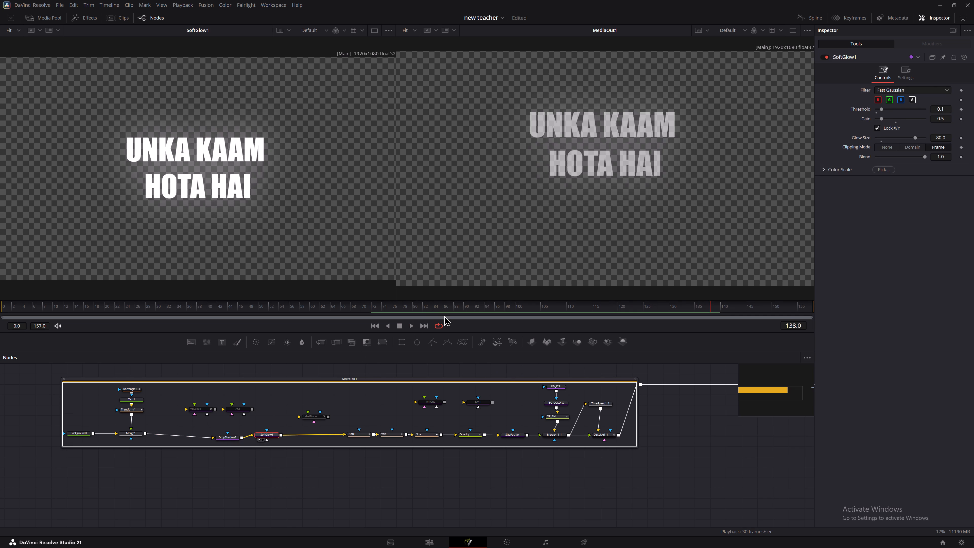
key("space")
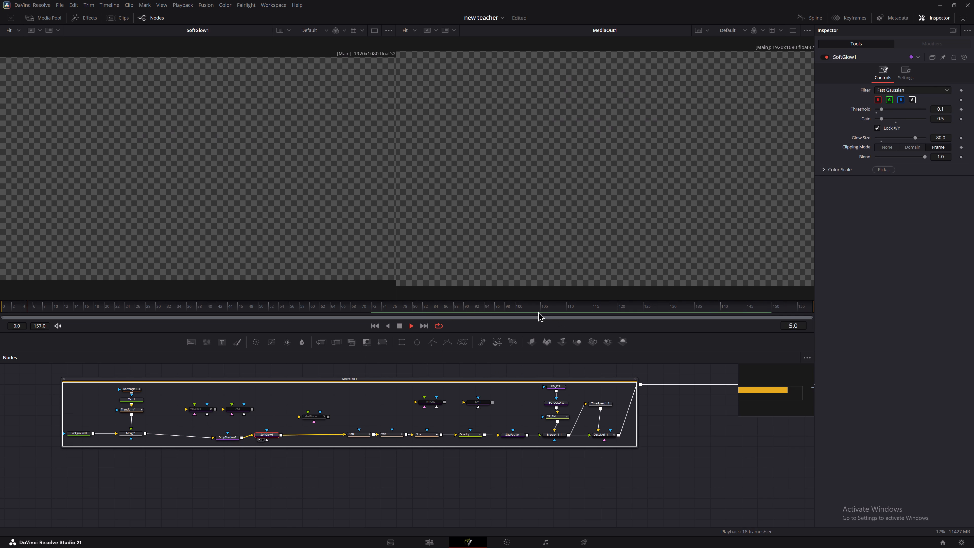
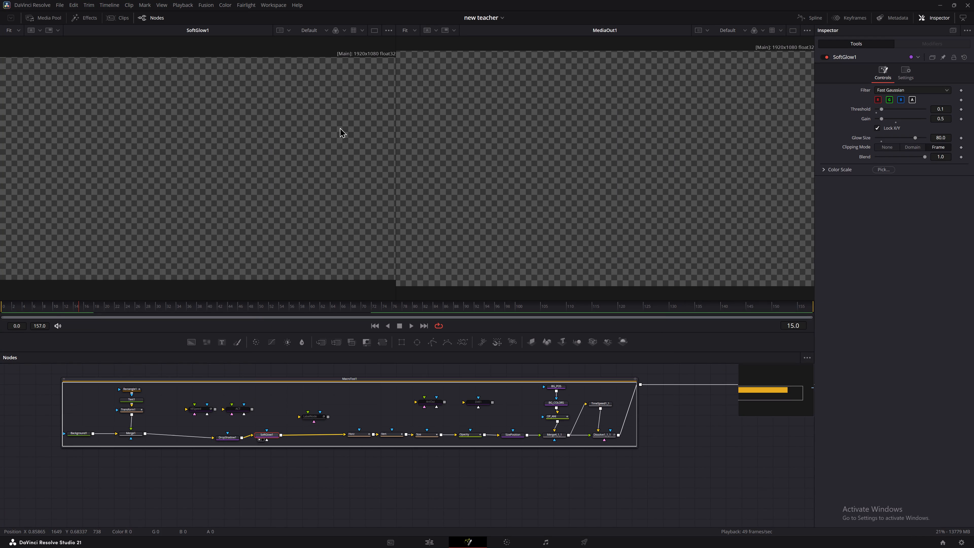
Switch to the Assets folder window in File Explorer.
key("alt+Tab")
key("alt+Tab")
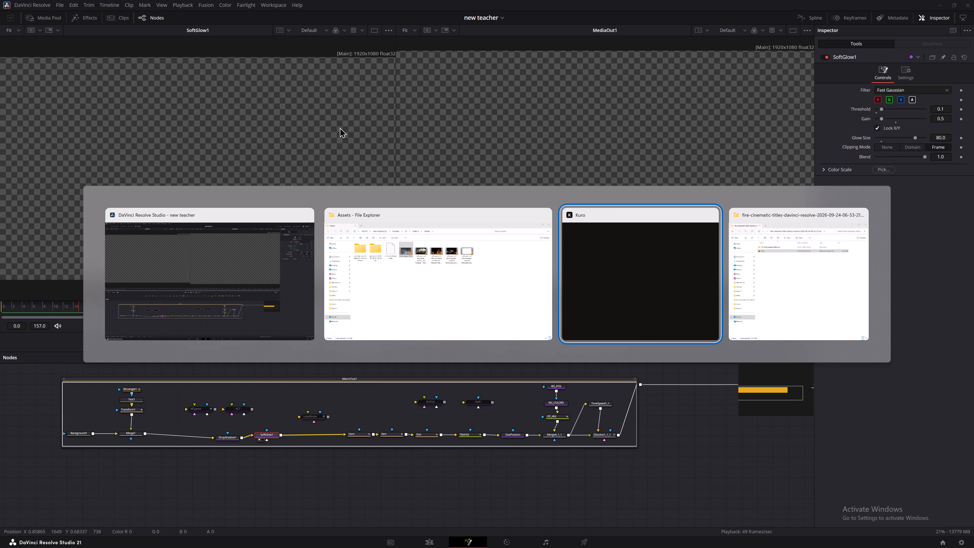
key("alt+Tab")
key("alt+Tab")
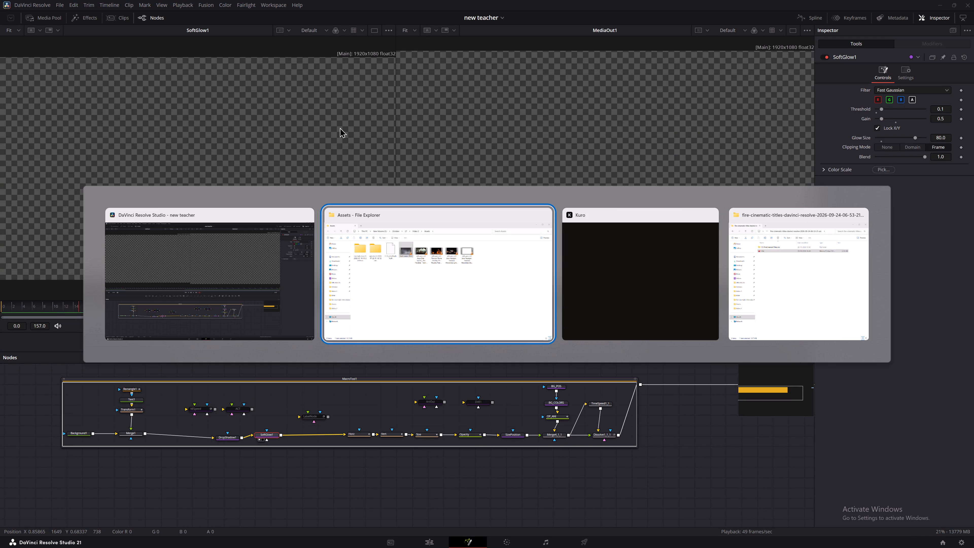
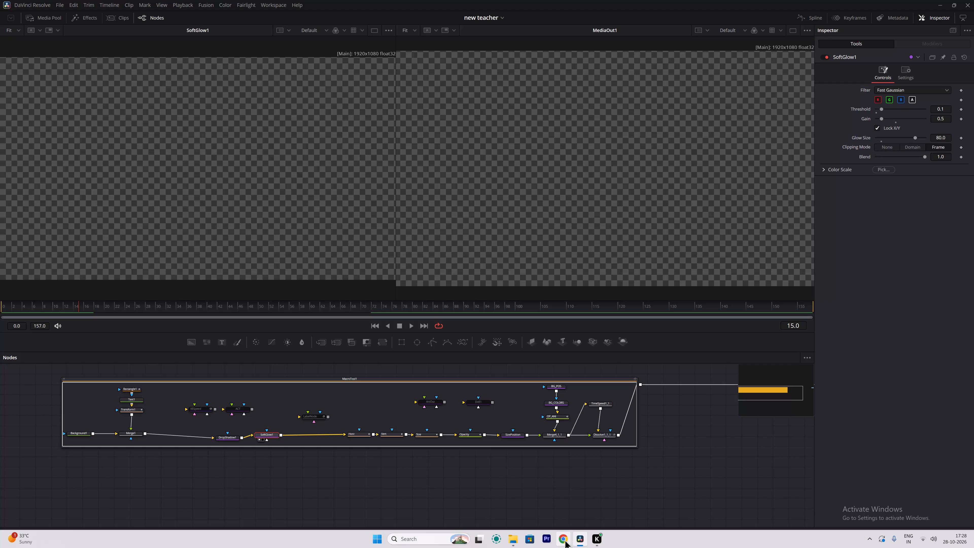
Switch to Google Chrome and open it with the user profile that has the orange planet picture.
left_click(565, 540)
left_click(537, 304)
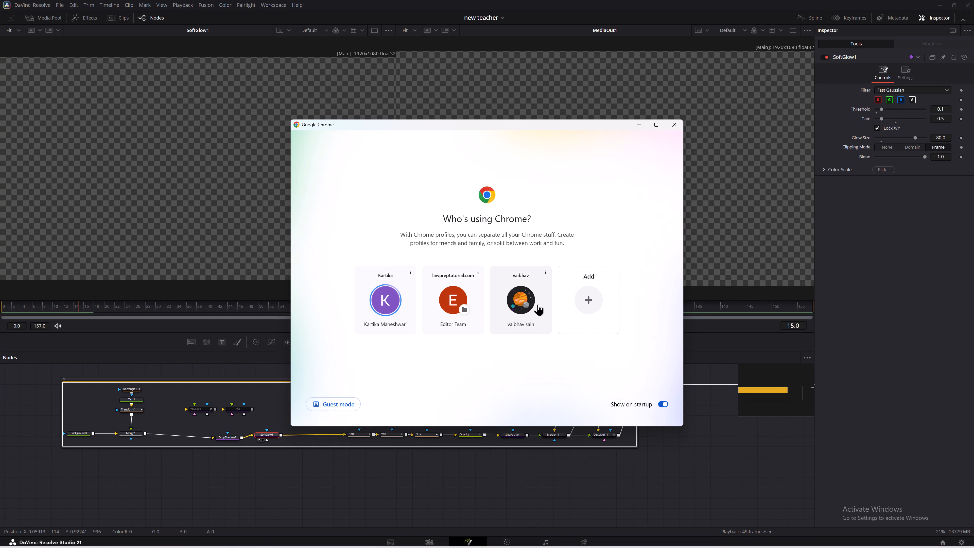